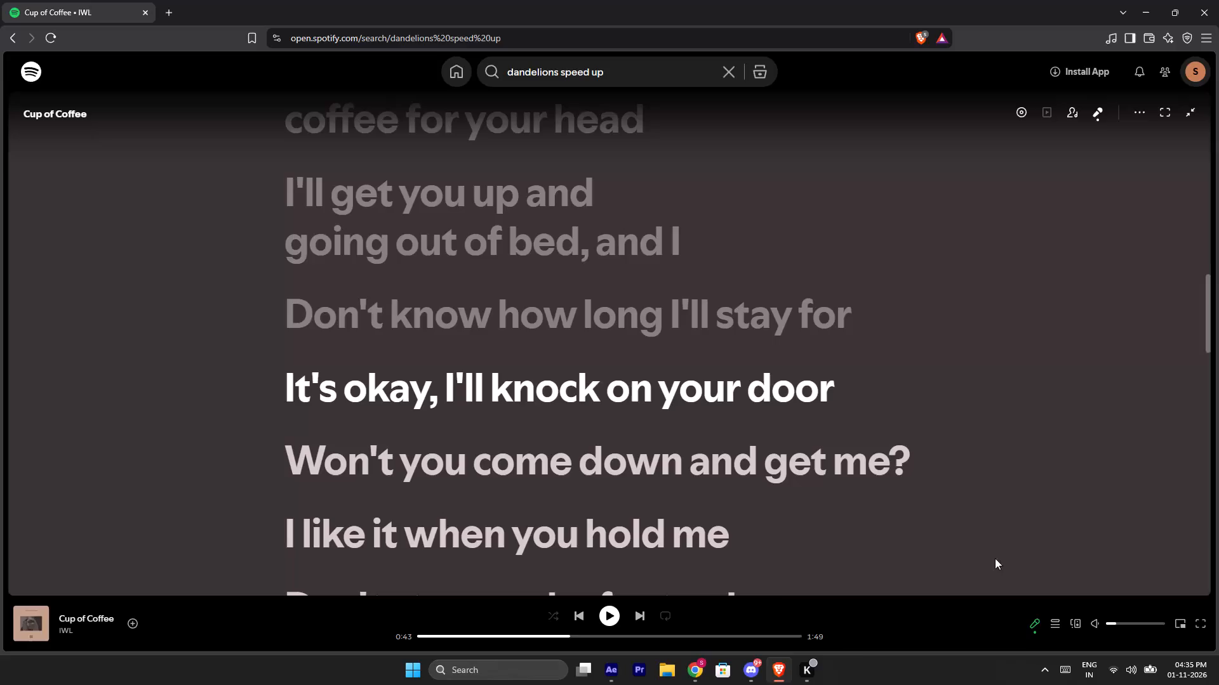
Resume playback of "Cup of Coffee" and jump back to an earlier part of the song.
left_click(603, 620)
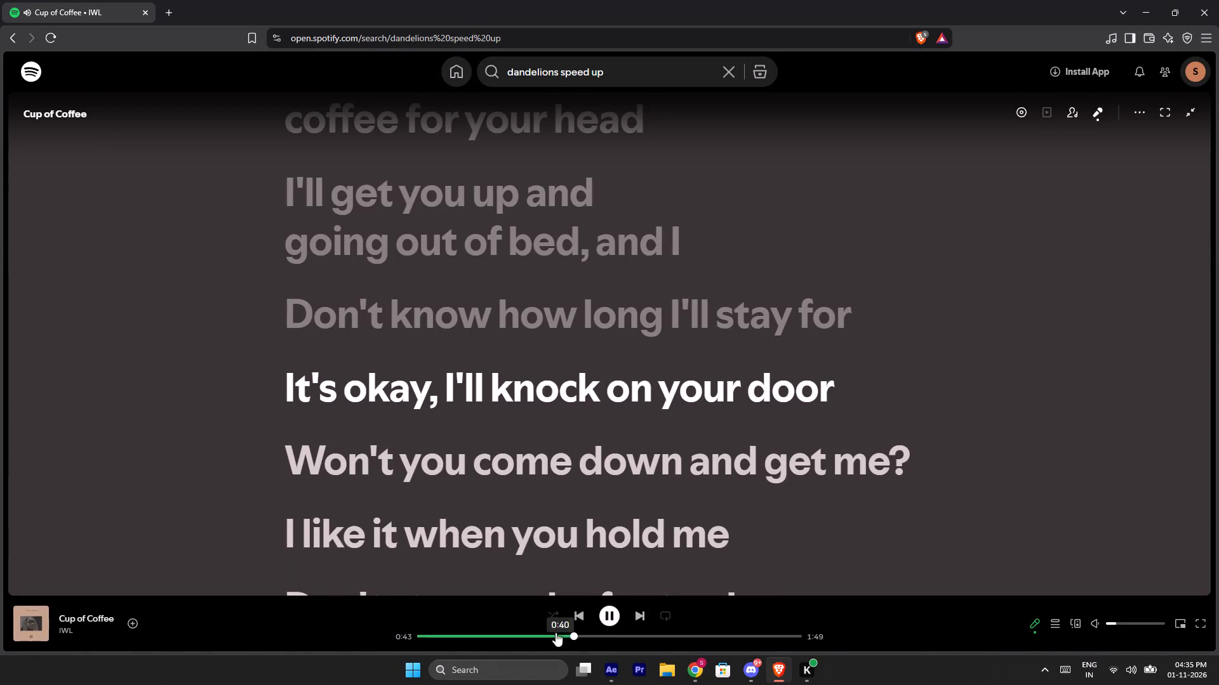
left_click(485, 634)
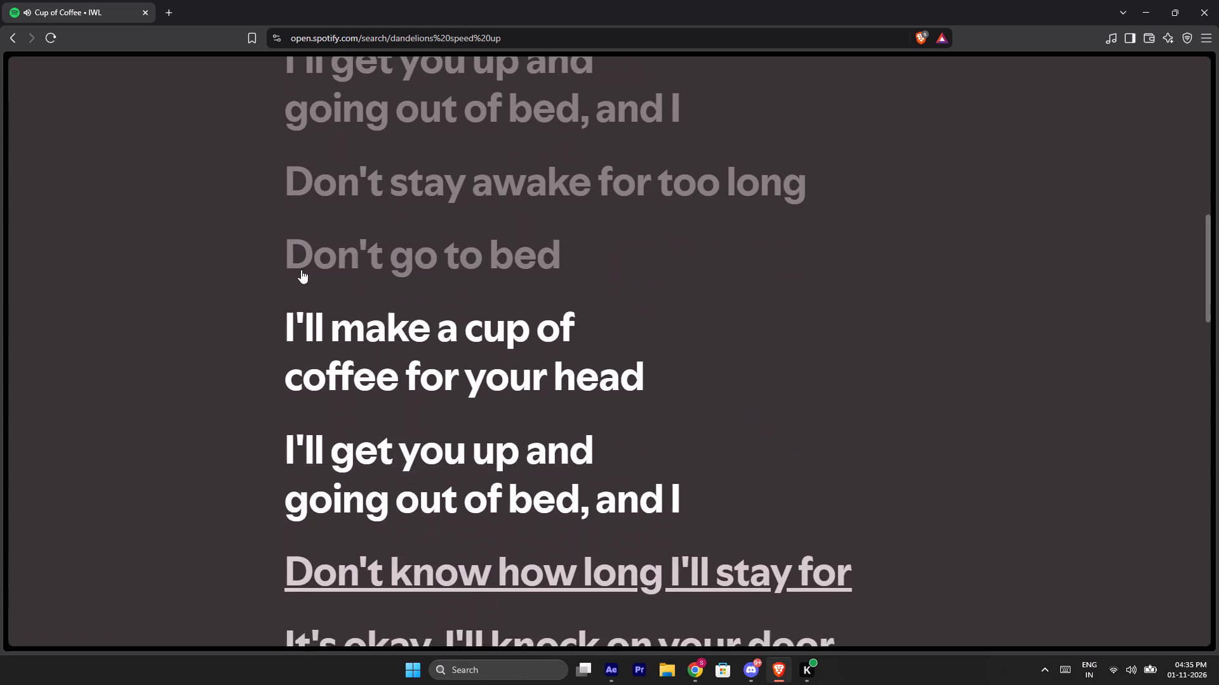
Skip ahead two songs to "I've got my eye on you" and sample it at about 0:16 and 0:42.
left_click(639, 616)
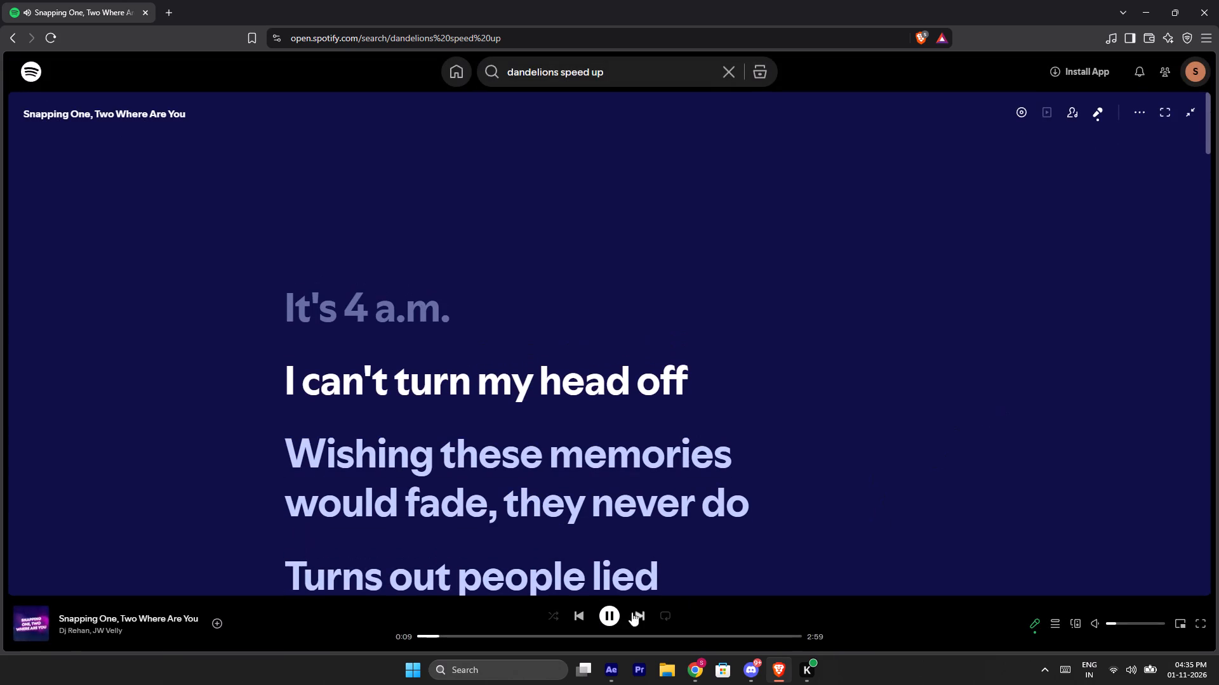
left_click(643, 613)
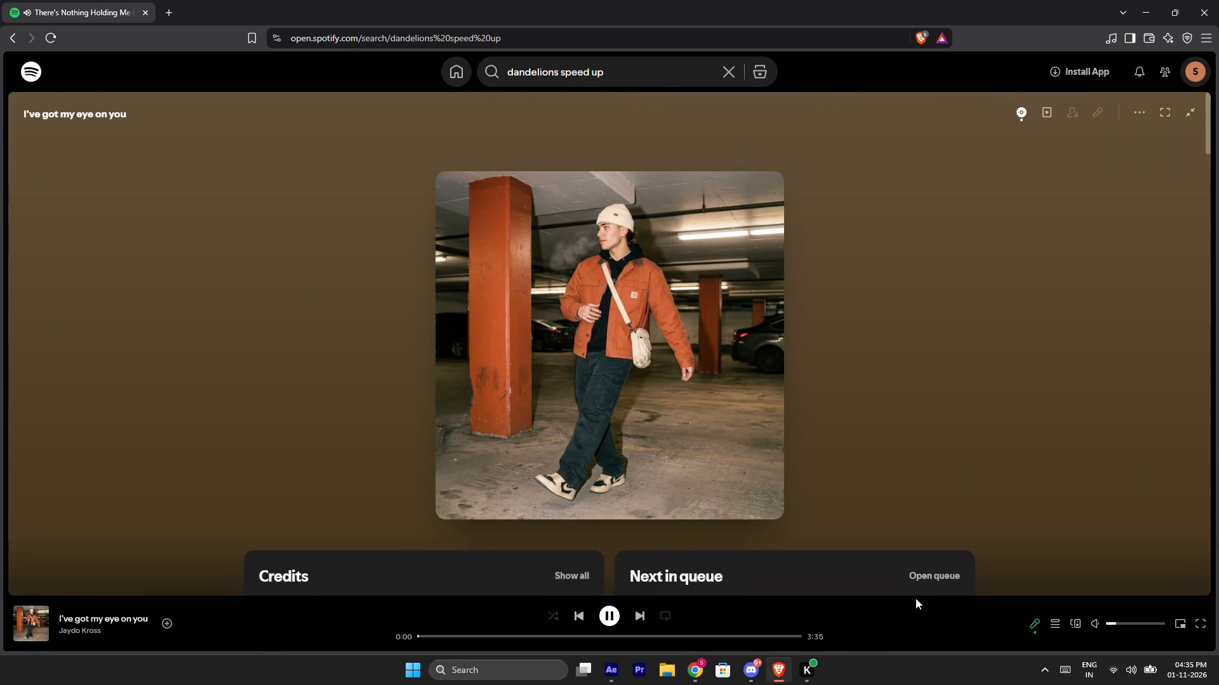
left_click(446, 635)
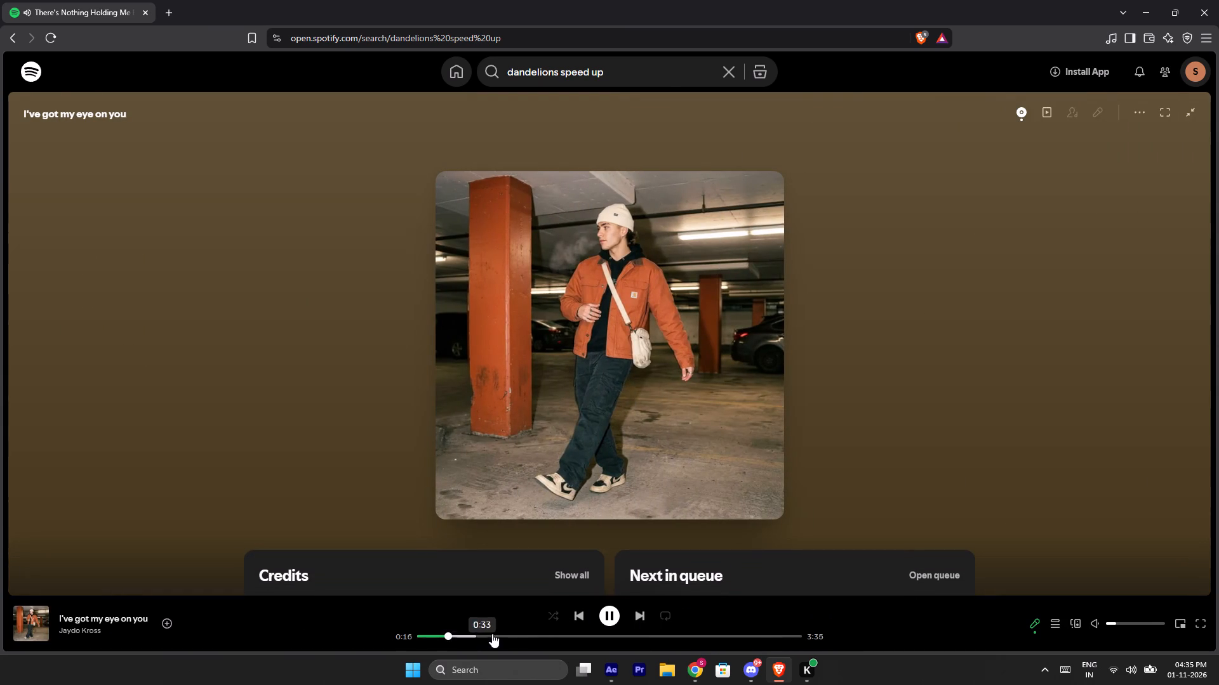
left_click(484, 630)
left_click(491, 636)
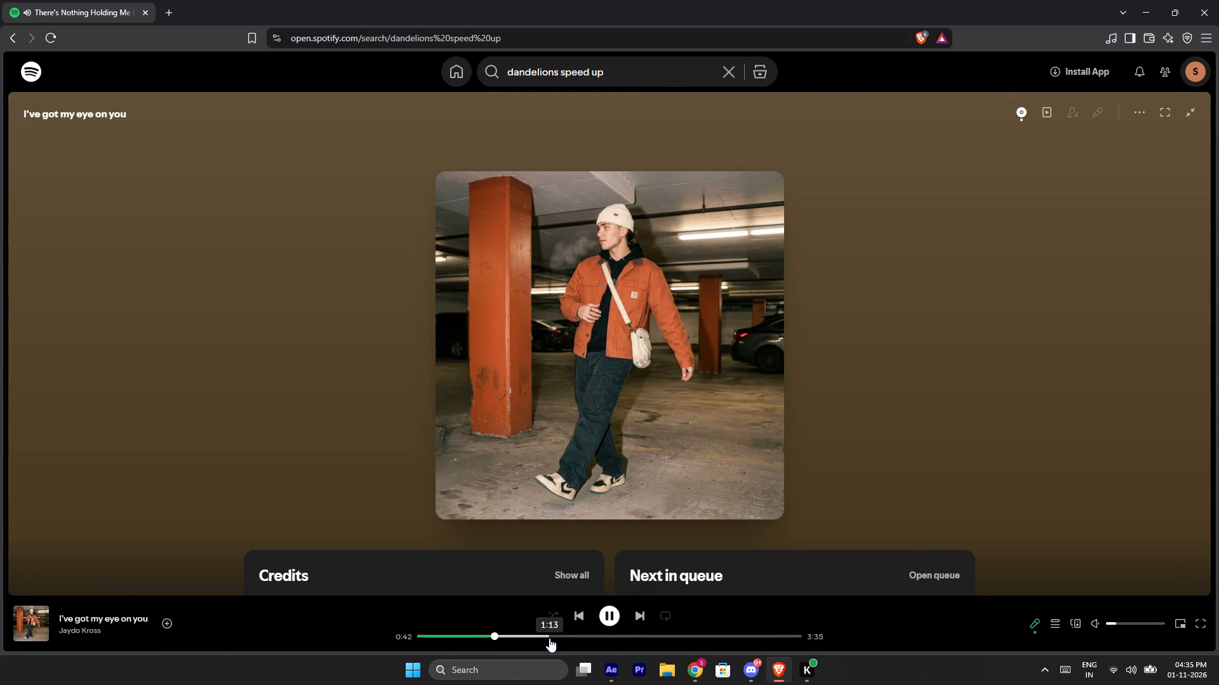
Sample "Mood (Slowed) - Lofi" from about 0:29, then skip ahead to "That Way - Sped Up".
left_click(636, 611)
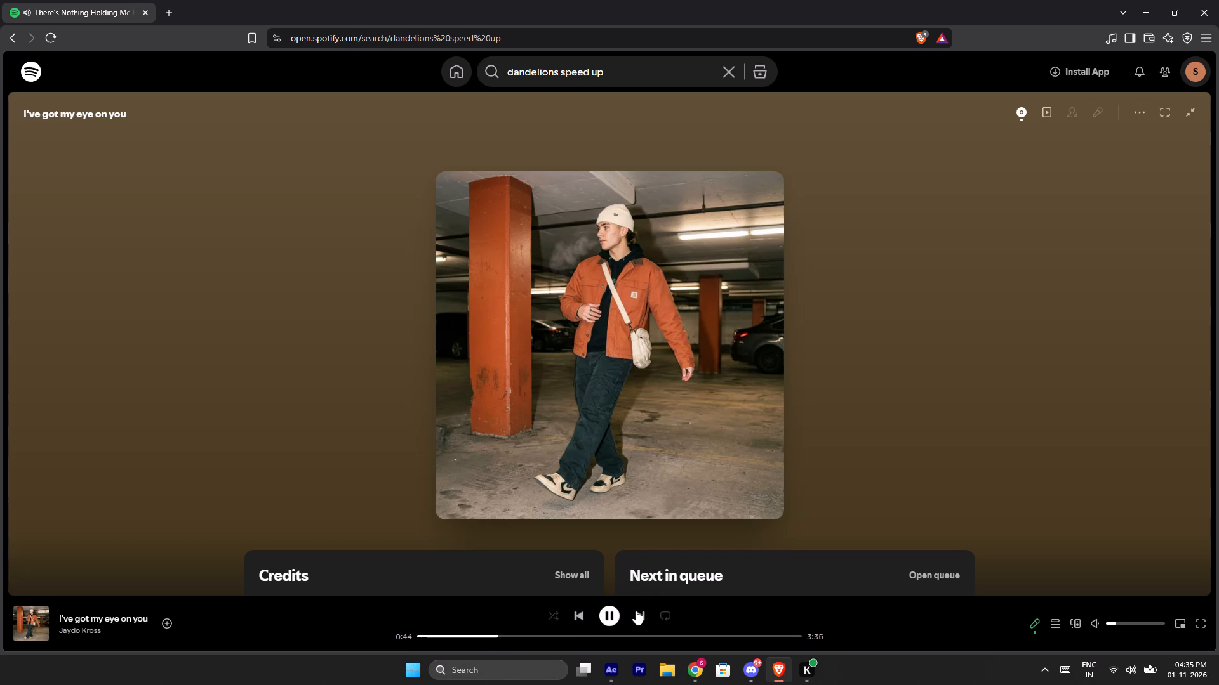
left_click(474, 637)
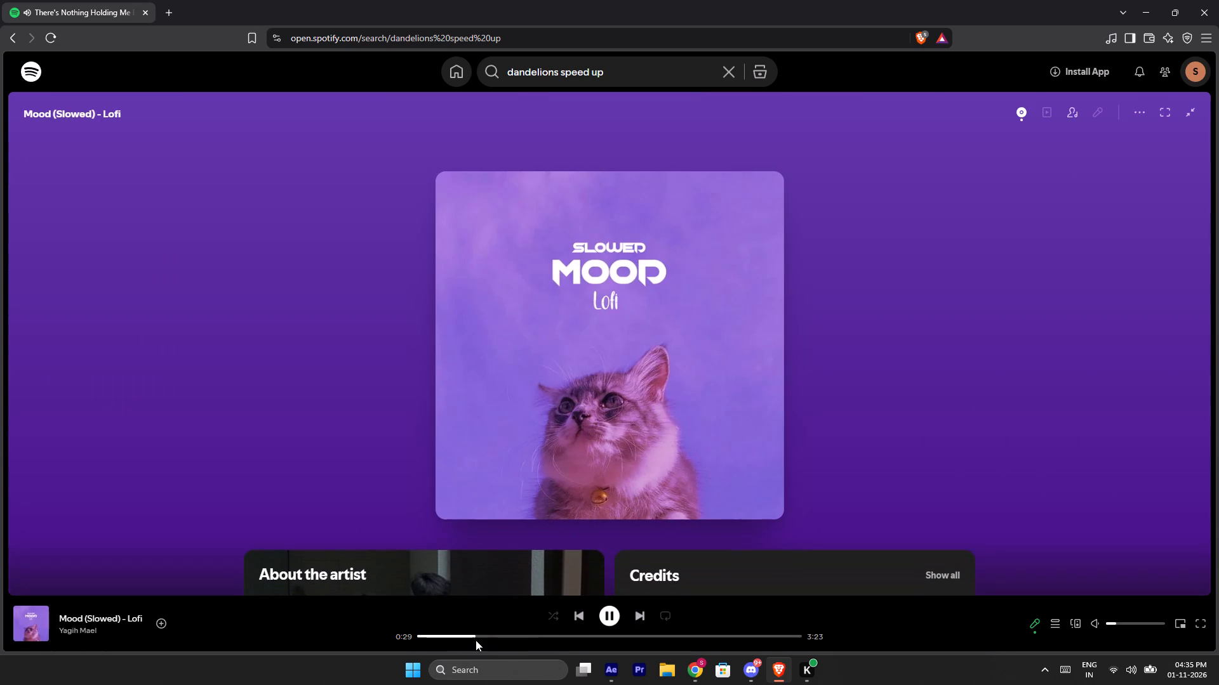
left_click(634, 611)
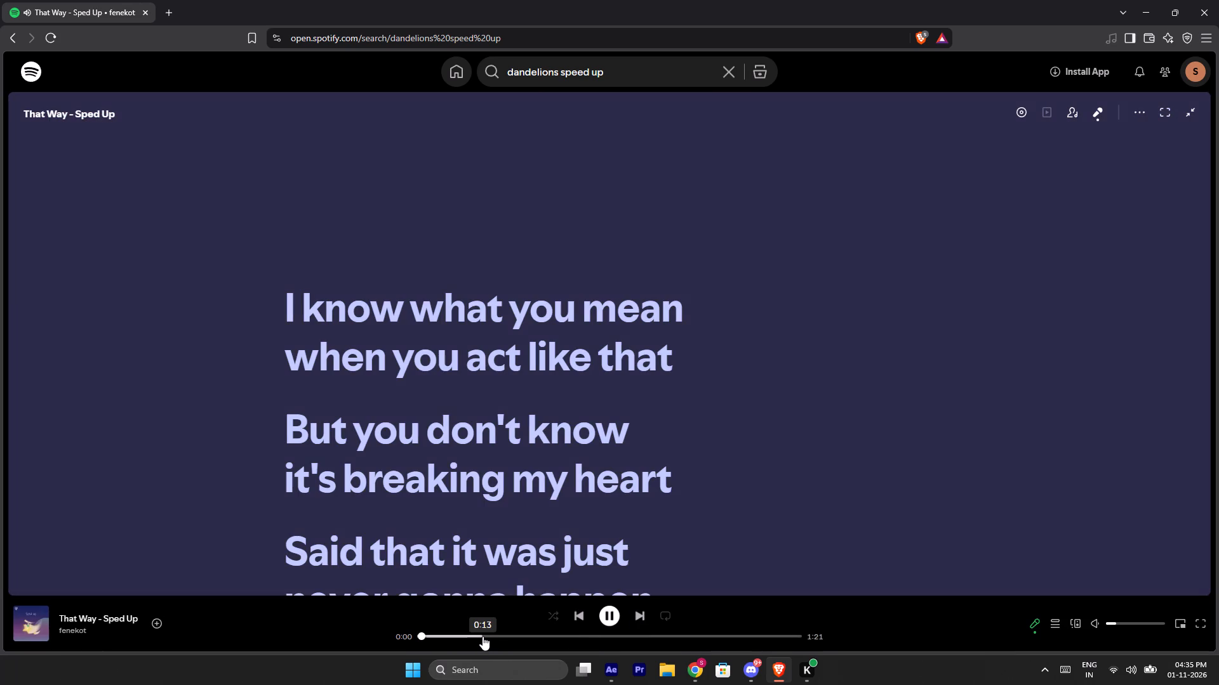
Jump to 0:13 in "That Way - Sped Up", then back through its lyrics to "Then almost kissed me in the dark".
left_click(483, 636)
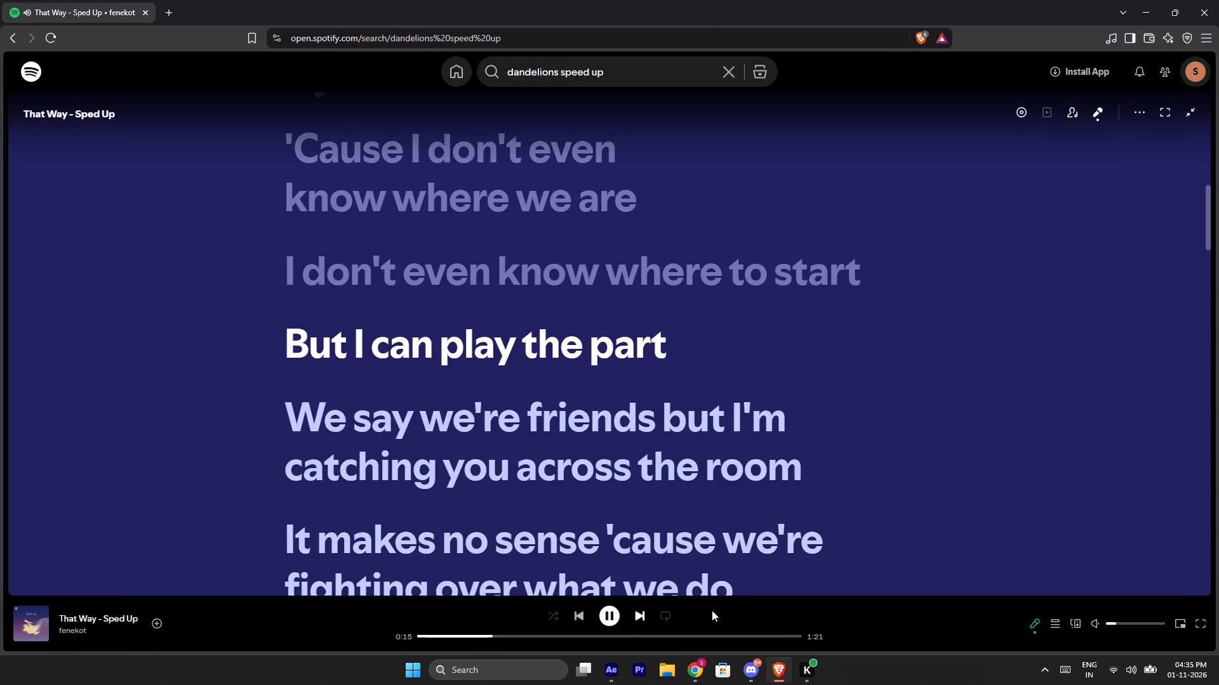
left_click(390, 152)
left_click(404, 197)
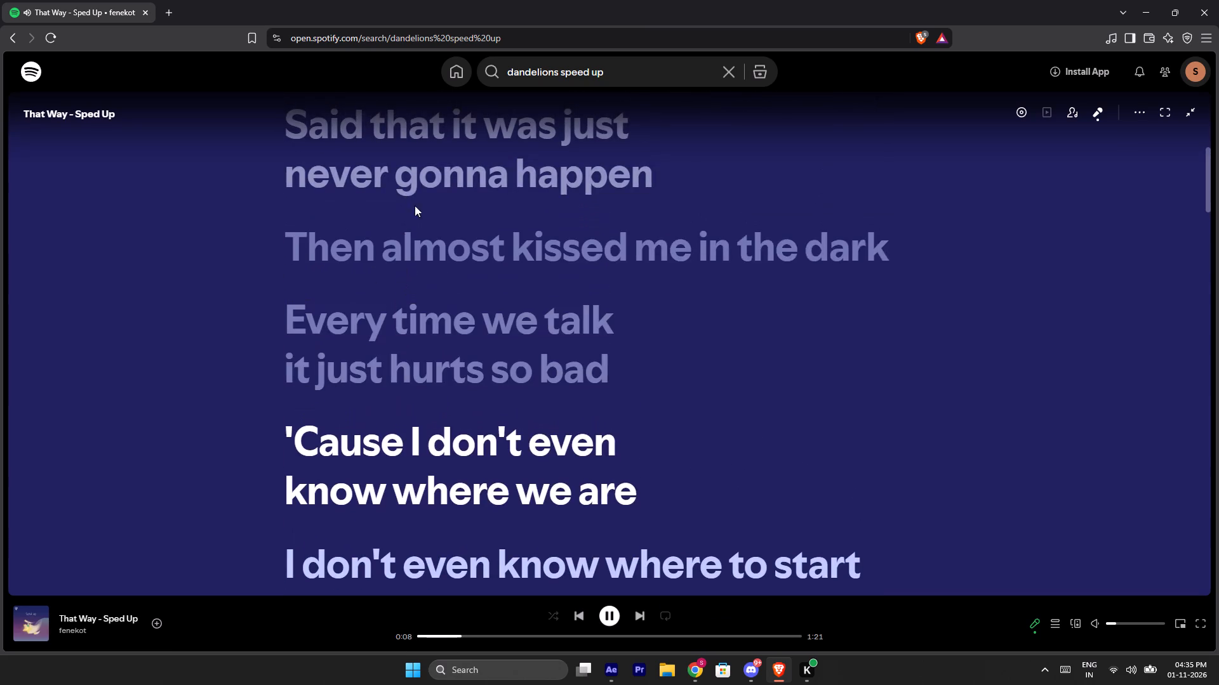
left_click(435, 252)
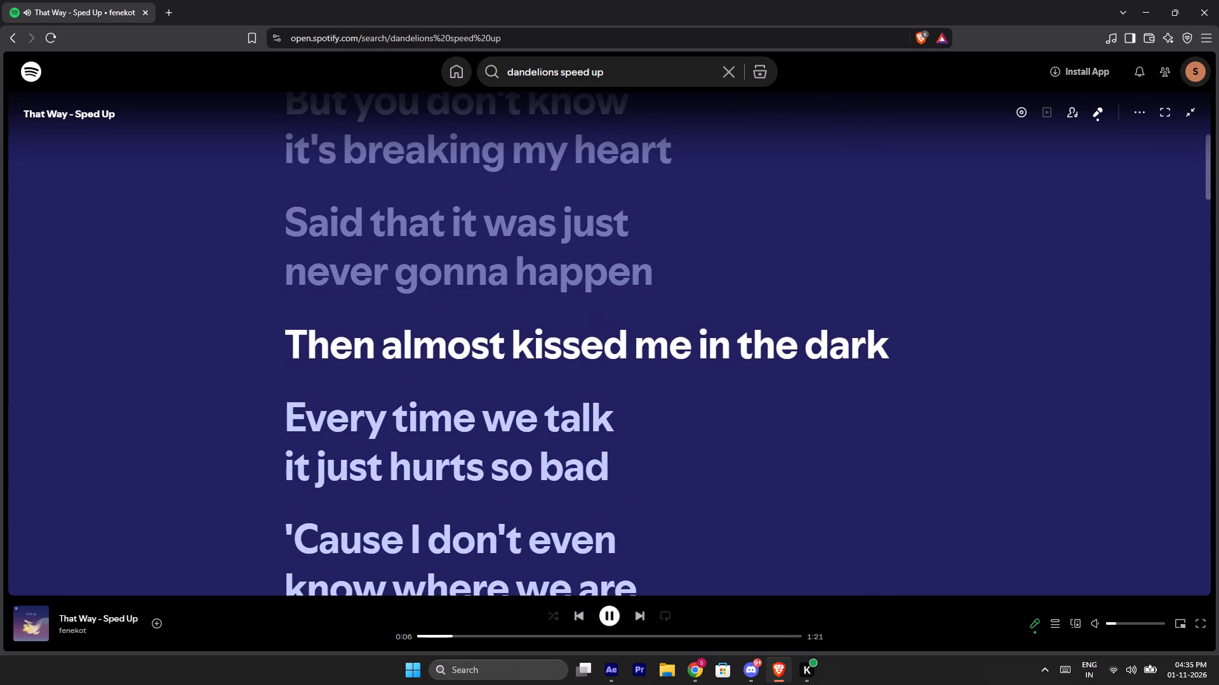
Read ahead through the lyrics of "That Way - Sped Up" while it plays, then pause the song.
scroll(729, 296, "down", 11)
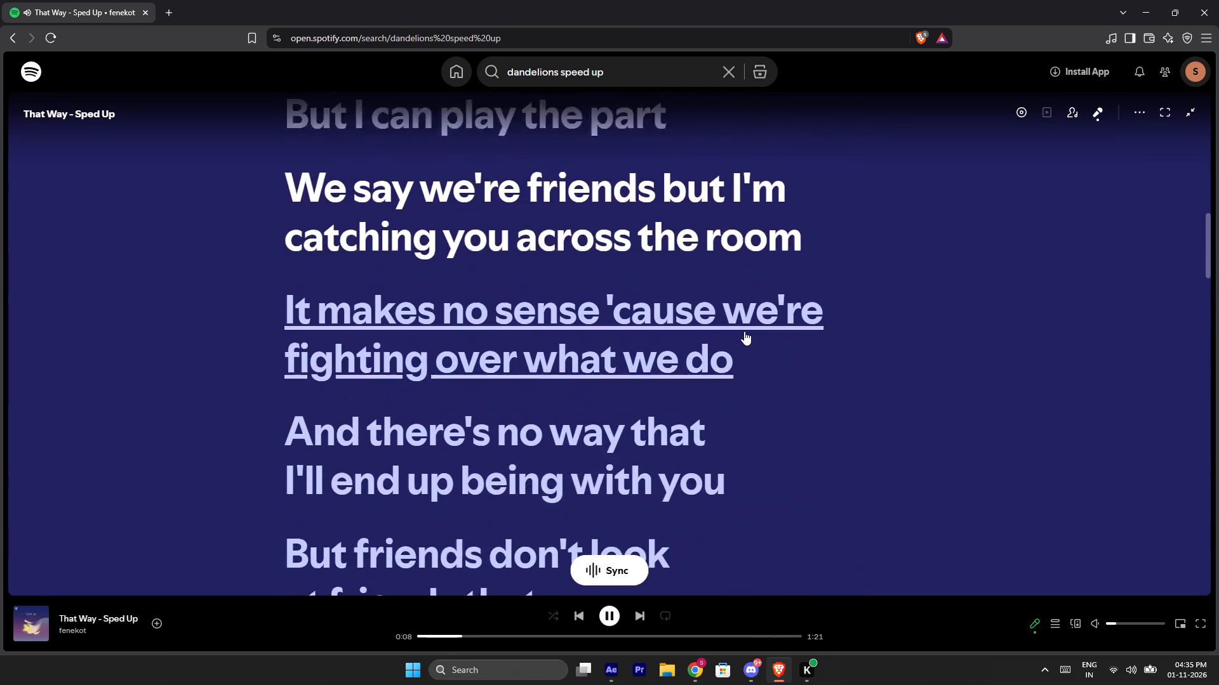
scroll(744, 331, "down", 9)
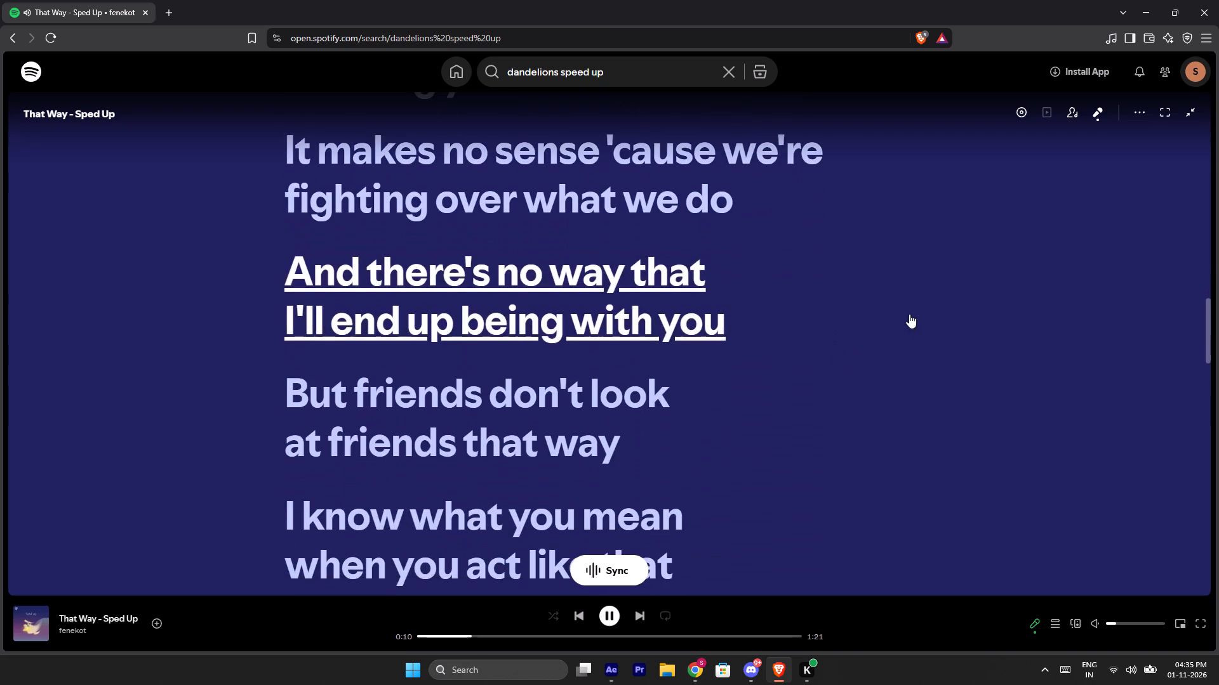
scroll(889, 353, "down", 7)
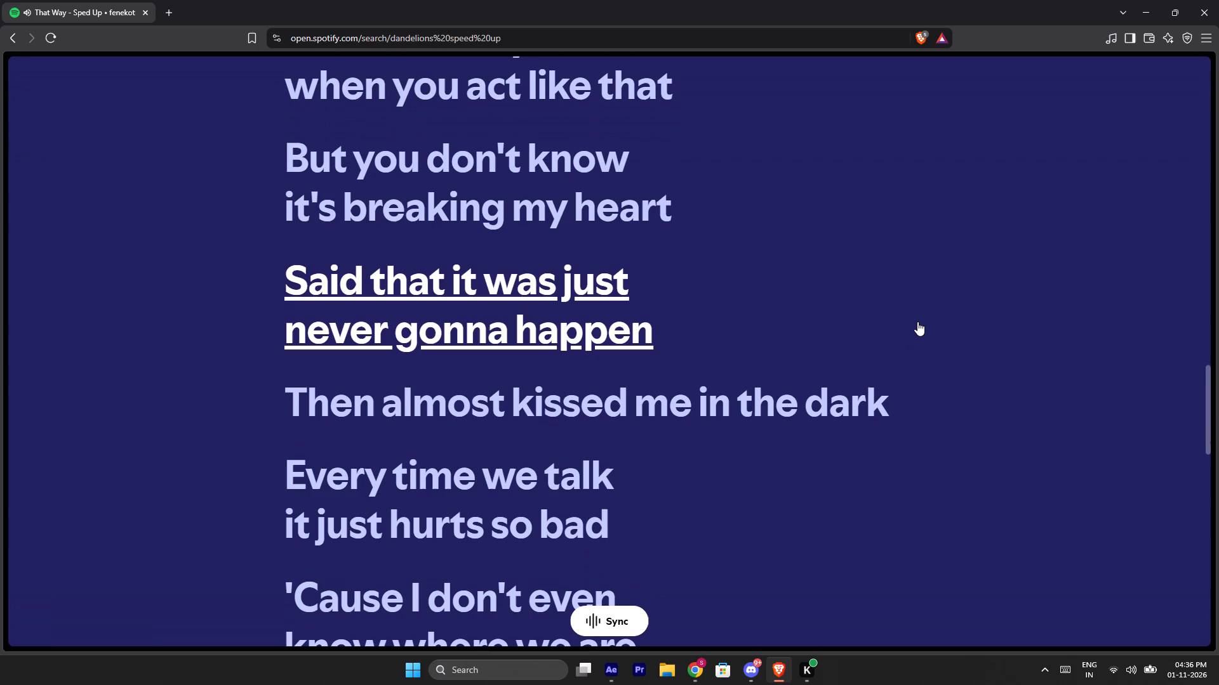
key("space")
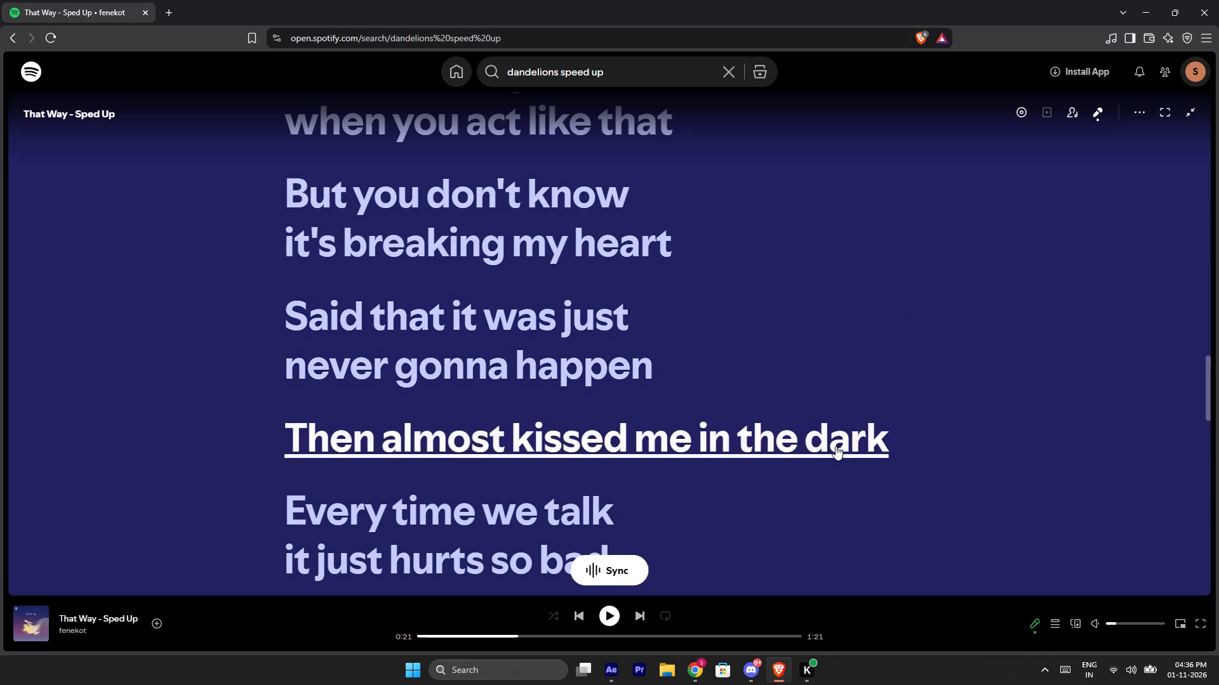
Return to the search results, try to play fenekot's "Dandelions - Sped Up", and open its track page.
left_click(13, 36)
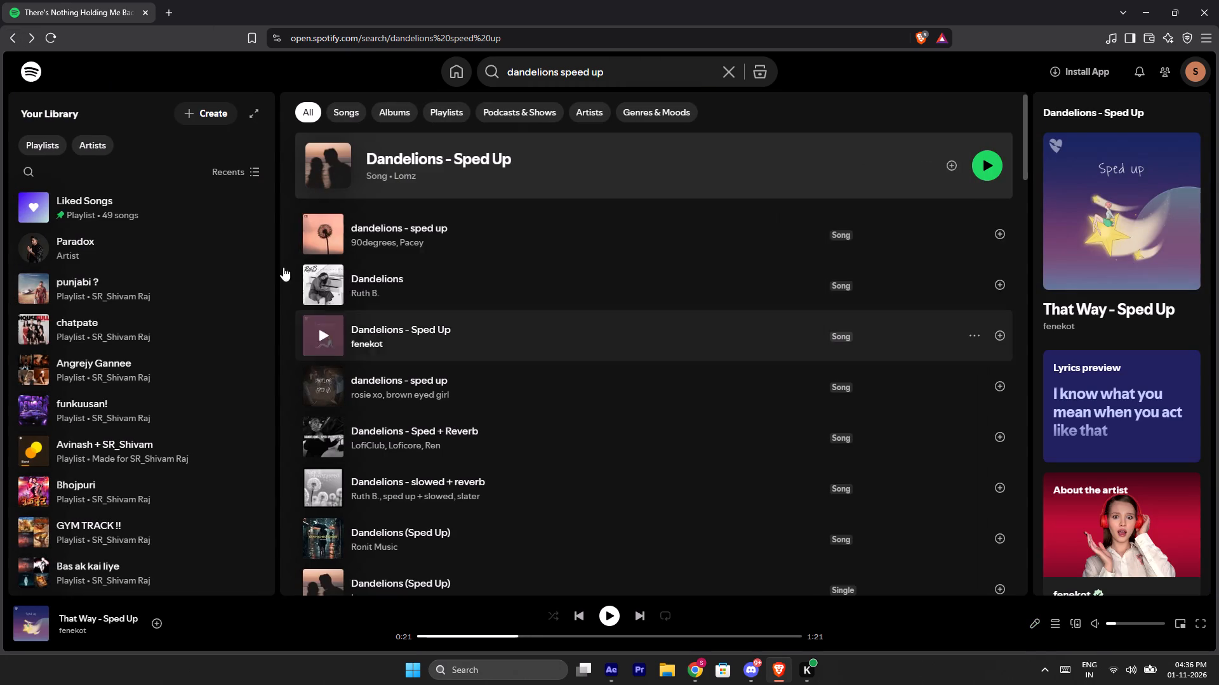
left_click(326, 329)
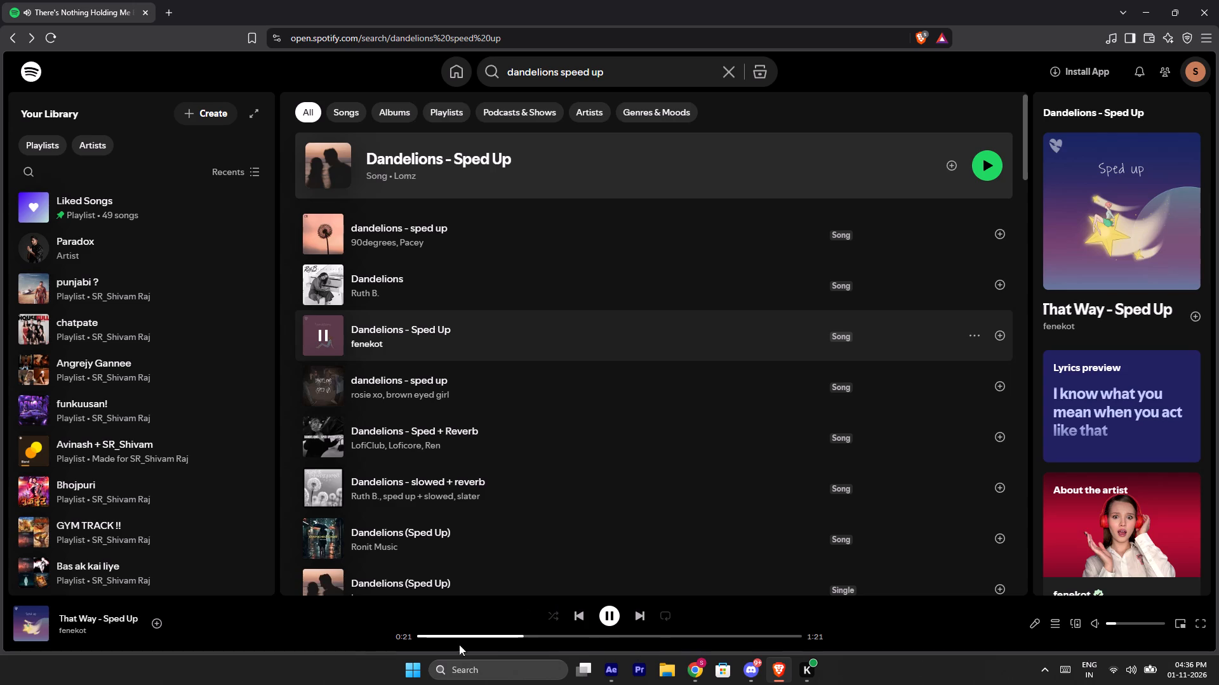
left_click(502, 347)
triple_click(686, 348)
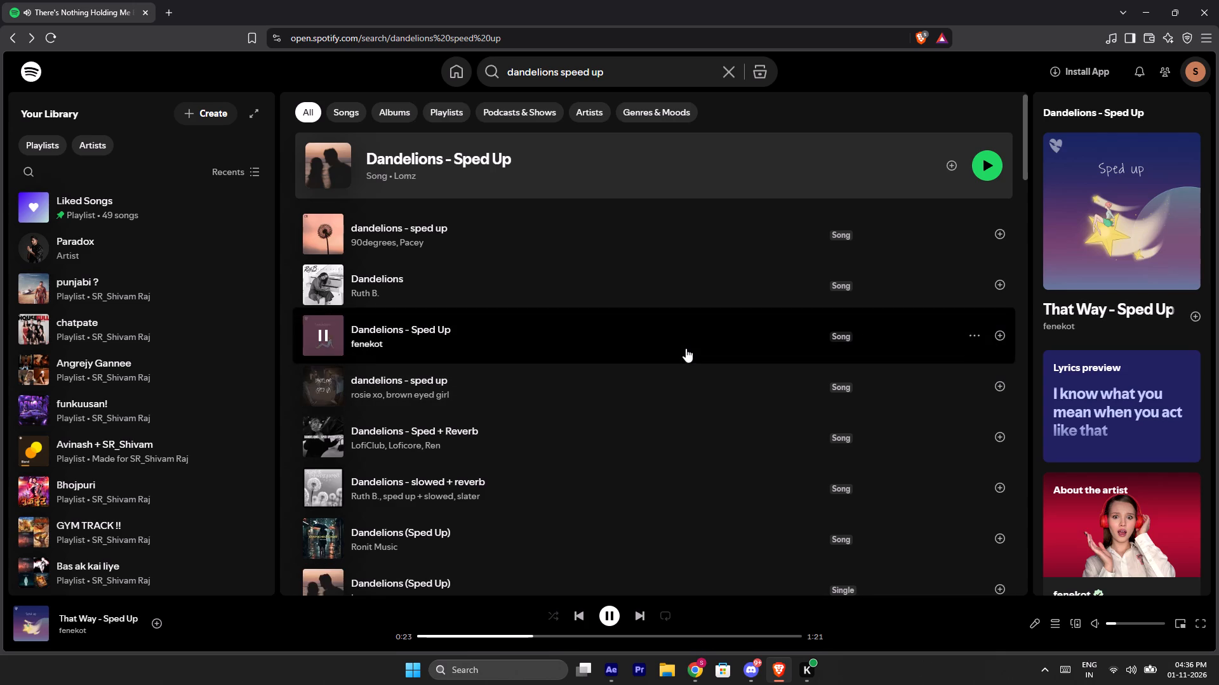
left_click(685, 348)
left_click(390, 324)
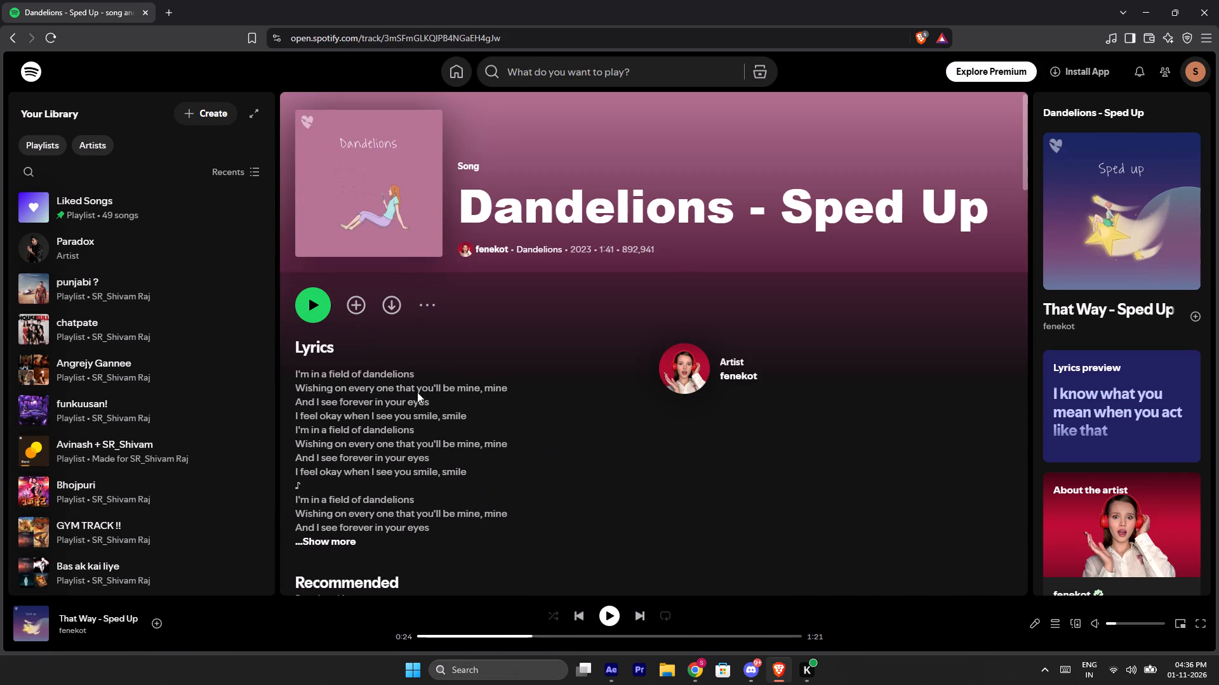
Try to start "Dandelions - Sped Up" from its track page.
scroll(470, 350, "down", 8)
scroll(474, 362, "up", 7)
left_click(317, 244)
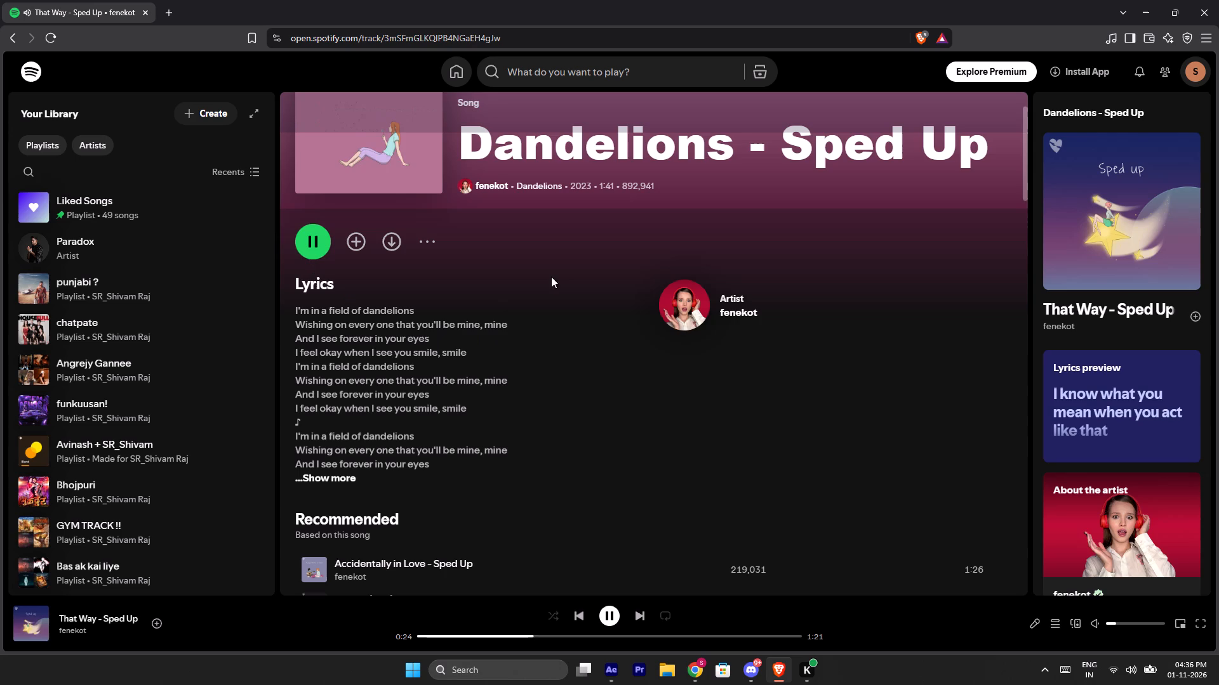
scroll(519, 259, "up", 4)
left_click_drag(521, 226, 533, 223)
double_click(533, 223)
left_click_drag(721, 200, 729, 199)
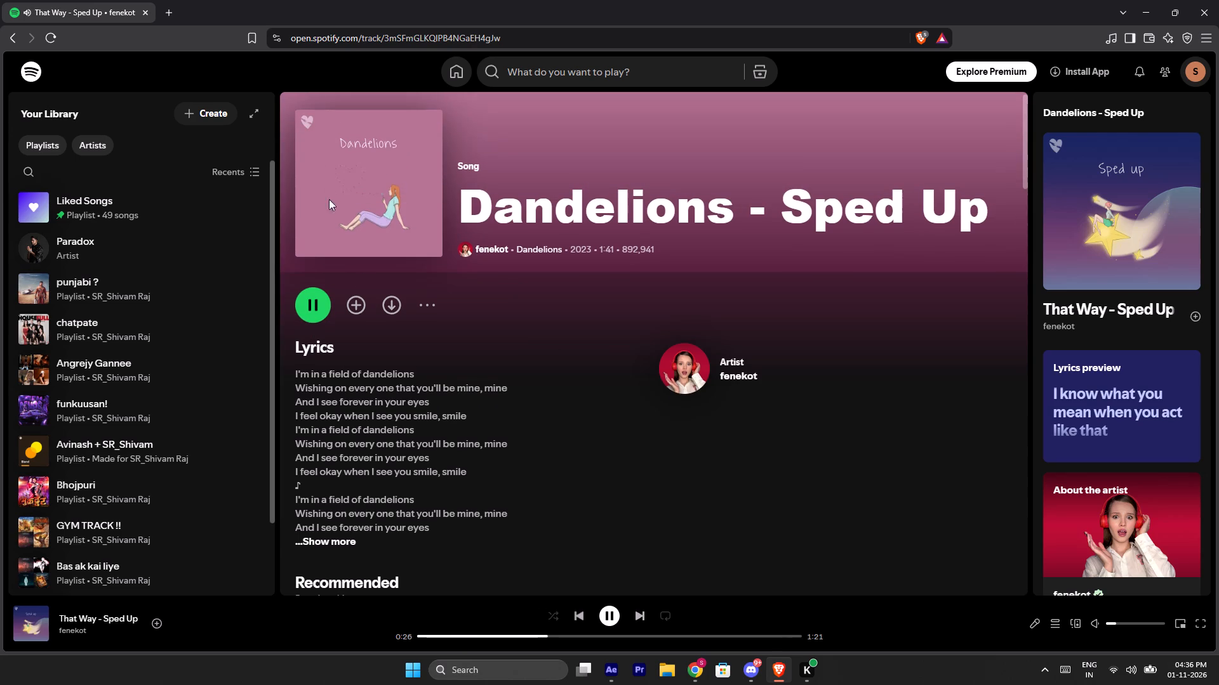
Look through the recommended tracks and fenekot's popular tracks, releases and albums on the track page.
scroll(646, 303, "down", 6)
scroll(514, 416, "down", 1)
scroll(449, 257, "up", 3)
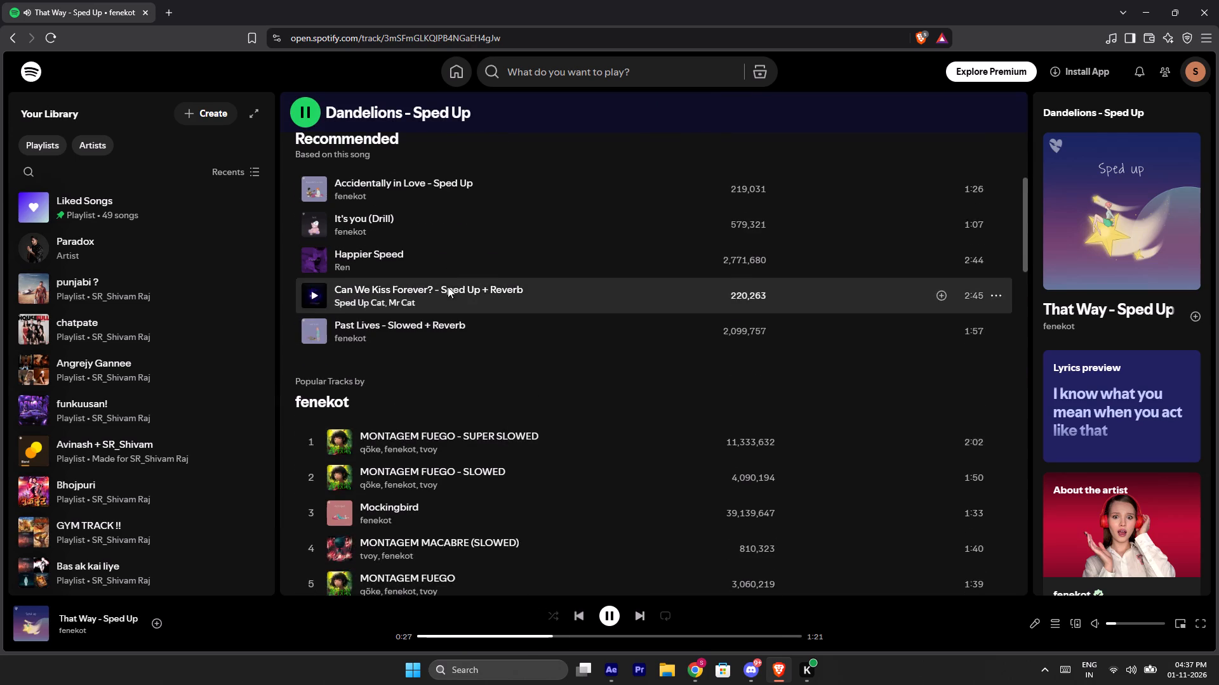
scroll(508, 290, "down", 2)
scroll(579, 313, "down", 9)
scroll(610, 281, "up", 2)
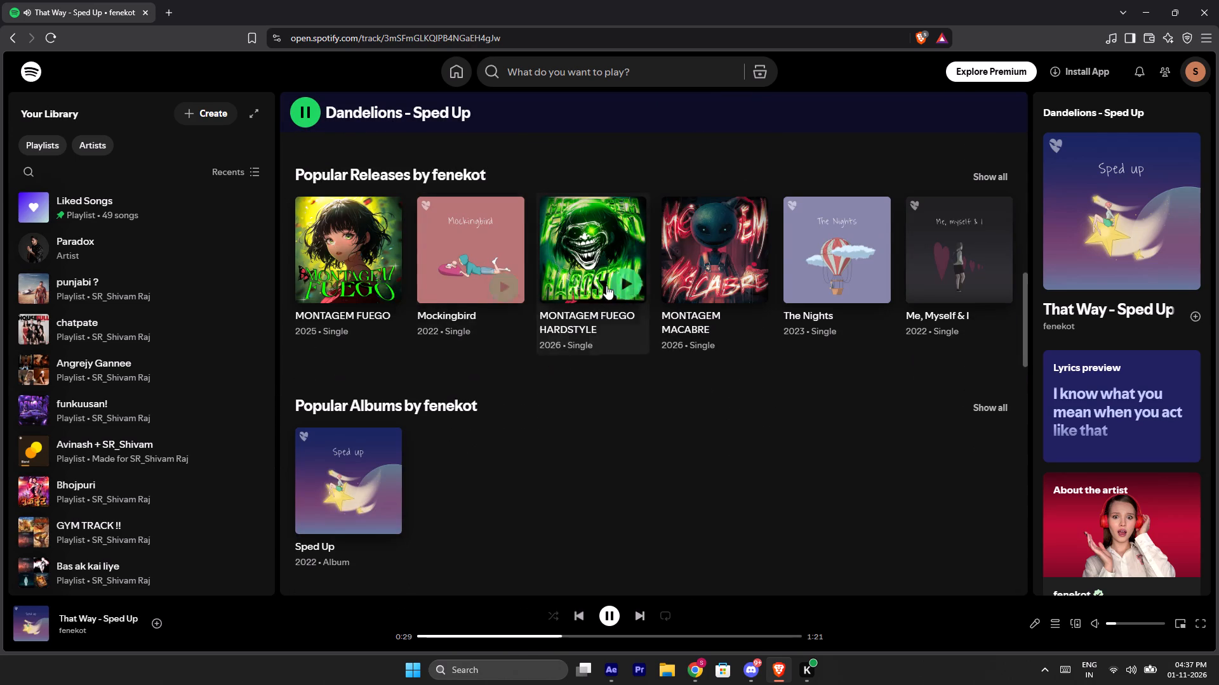
scroll(606, 285, "up", 7)
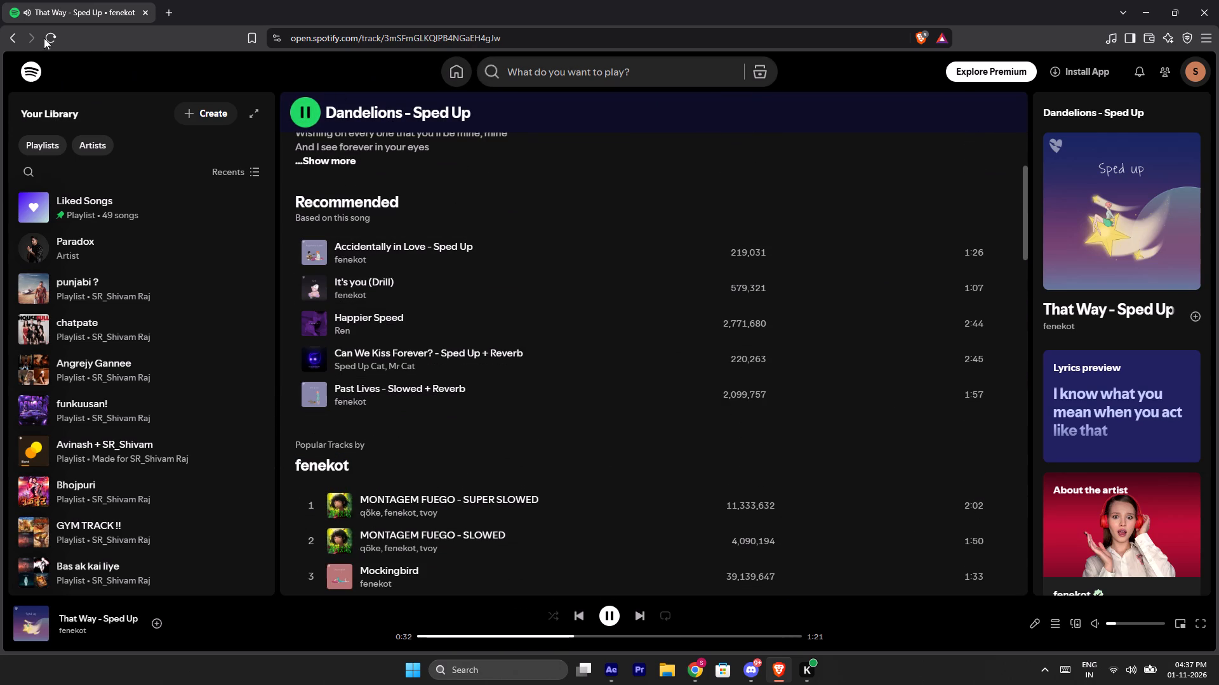
Go back to the search results, retry playing fenekot's "Dandelions - Sped Up", and add it to the queue.
left_click(11, 37)
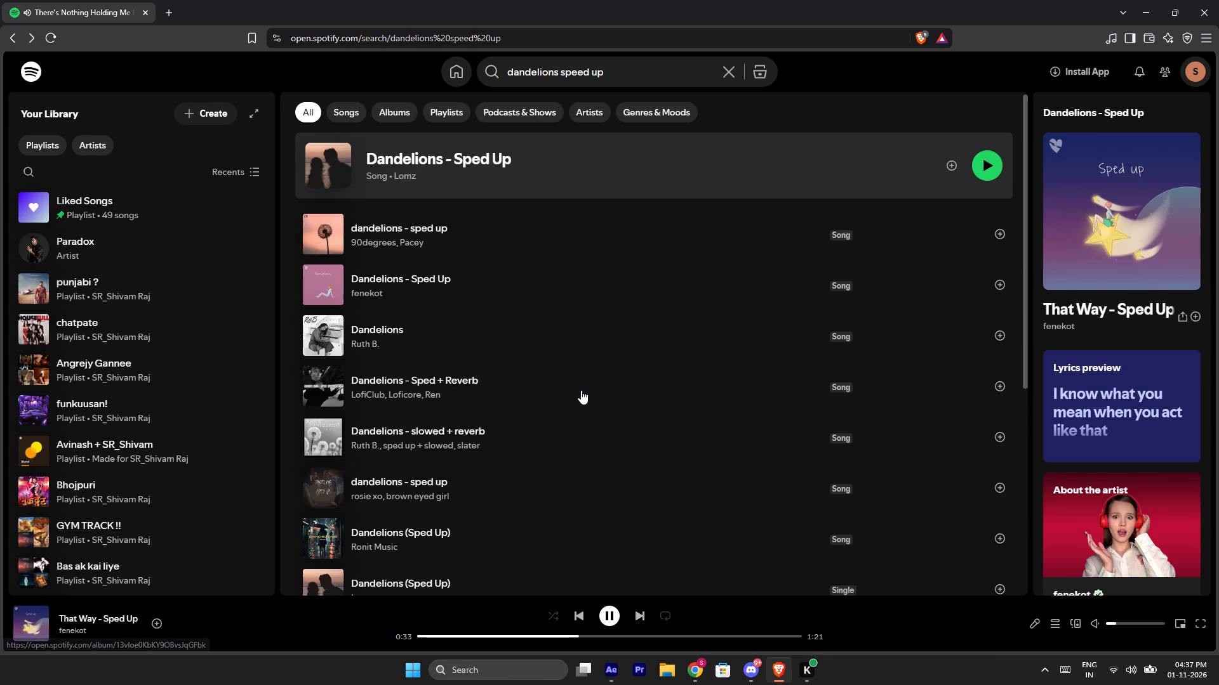
left_click(324, 283)
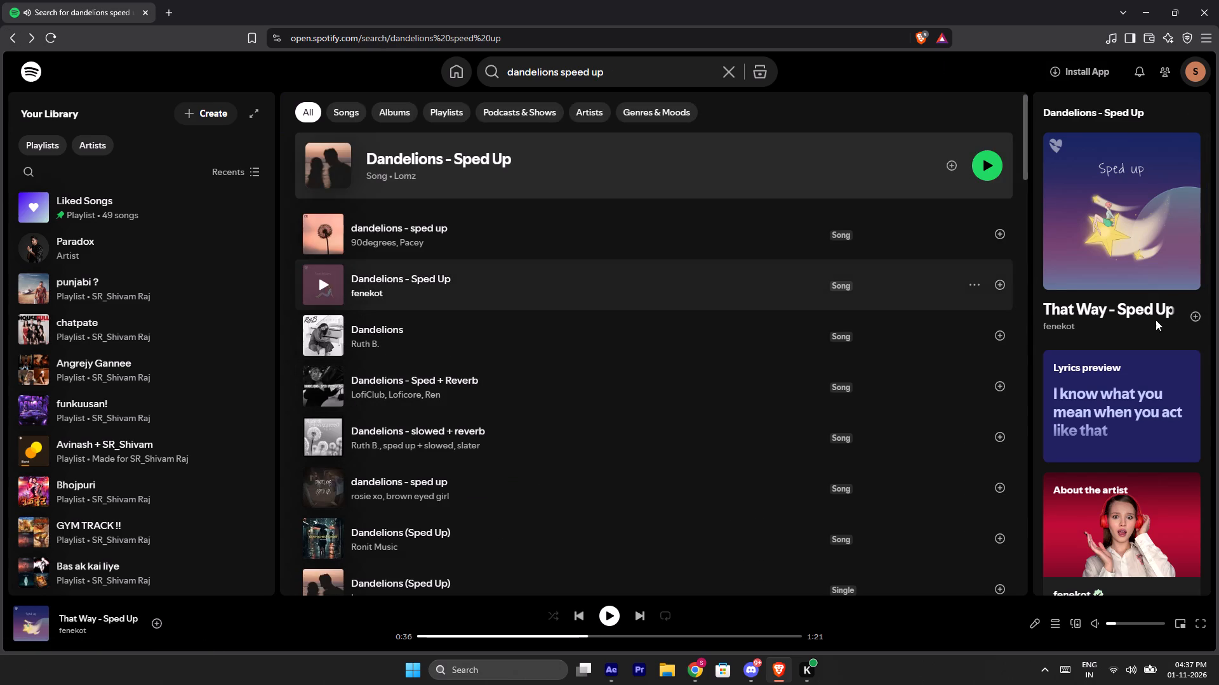
left_click(981, 285)
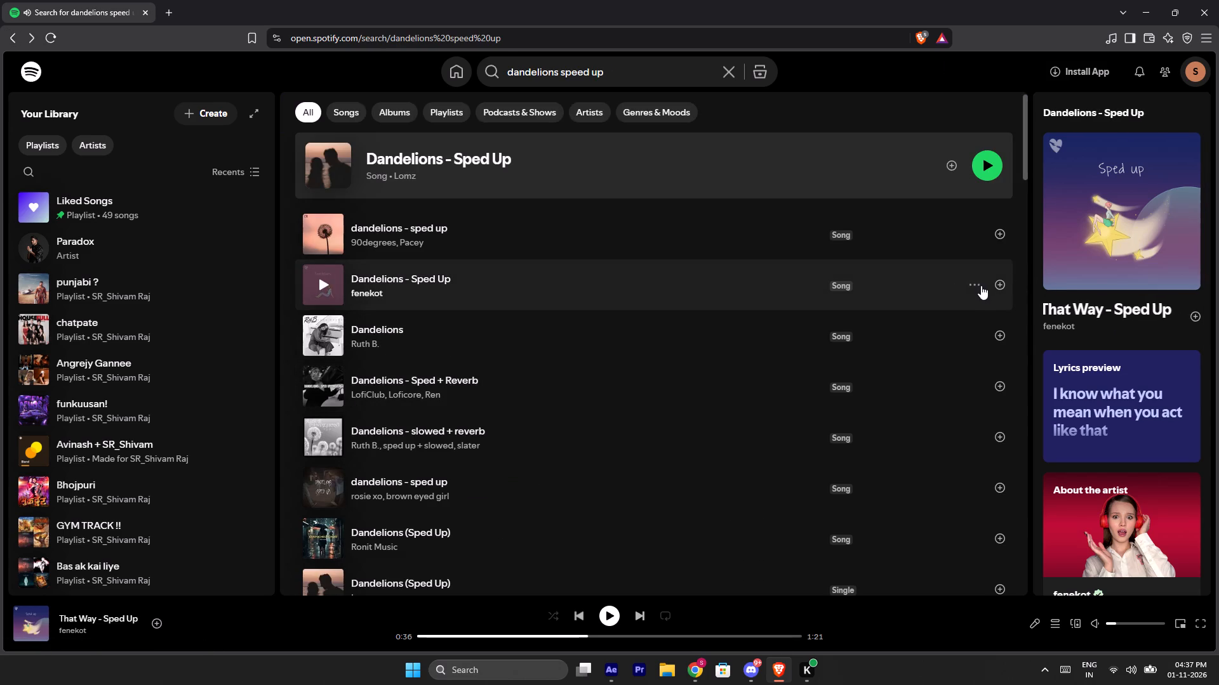
left_click(976, 283)
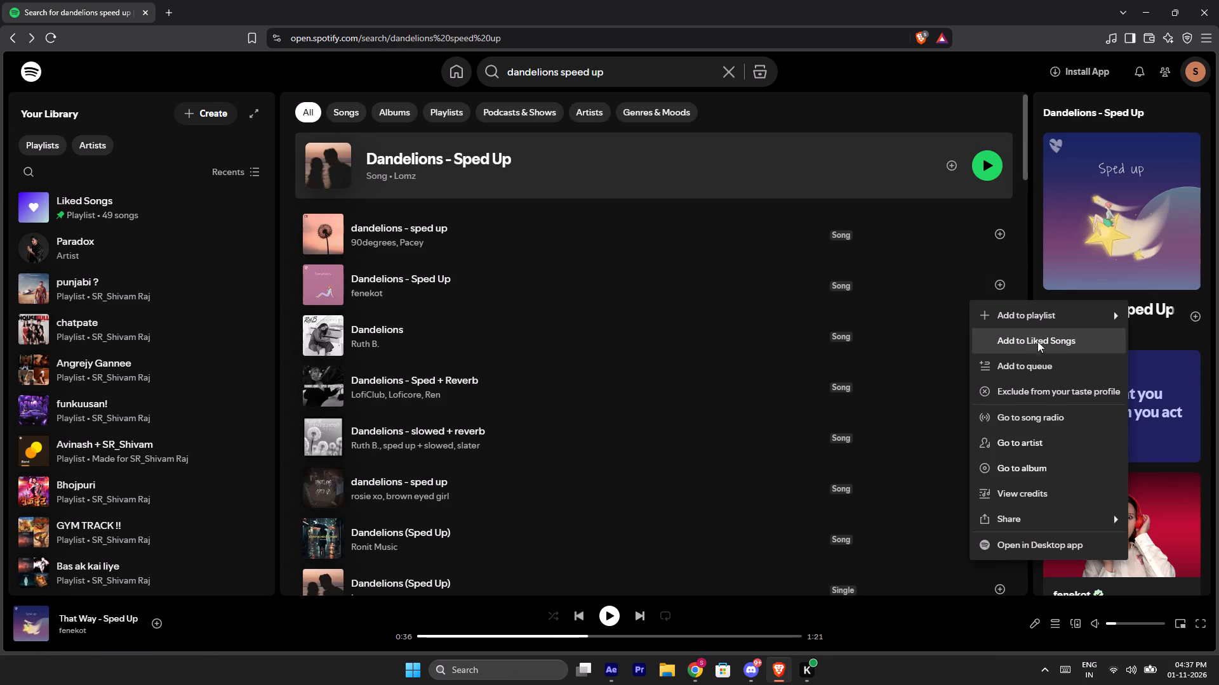
left_click(1051, 368)
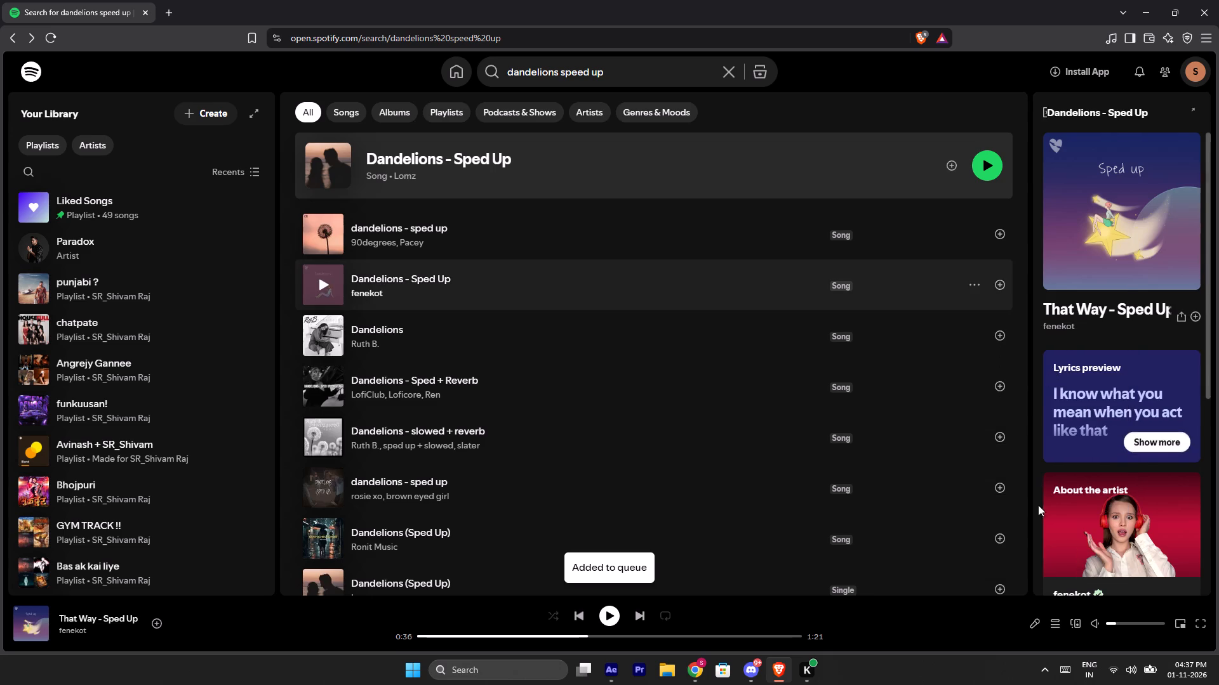
Show the lyrics and queue, skip to the queued "Dandelions - Sped Up", close the queue and leave the song playing.
left_click(1042, 627)
left_click(1055, 626)
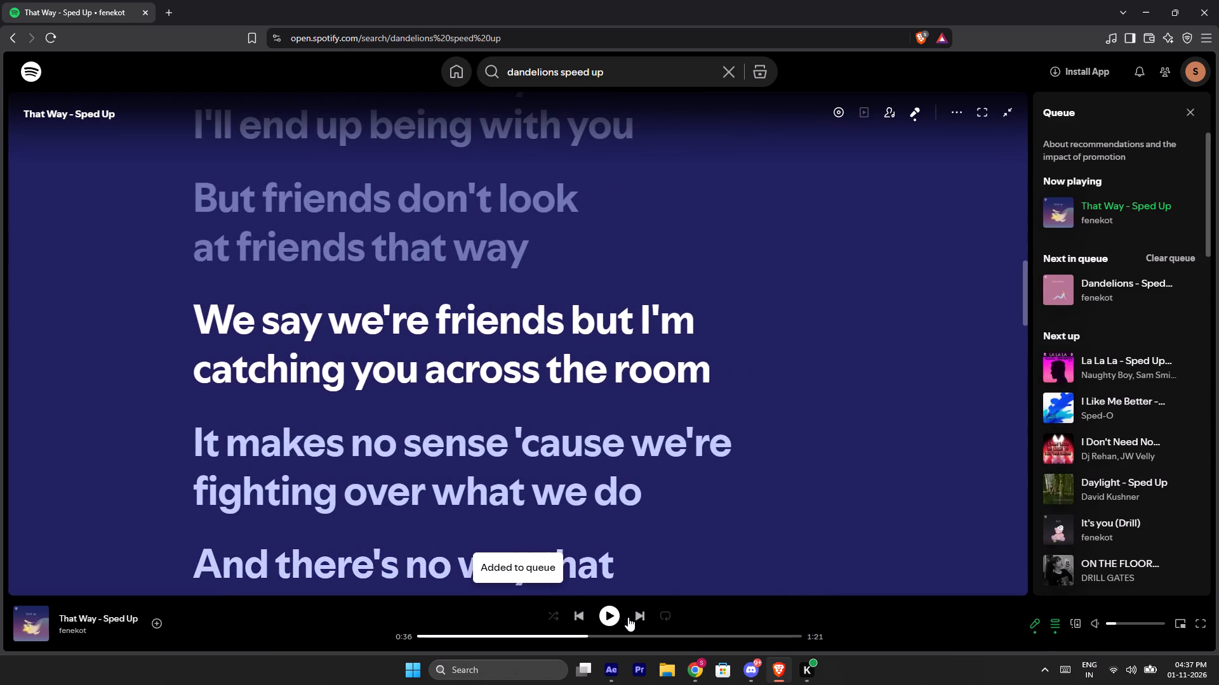
left_click(644, 615)
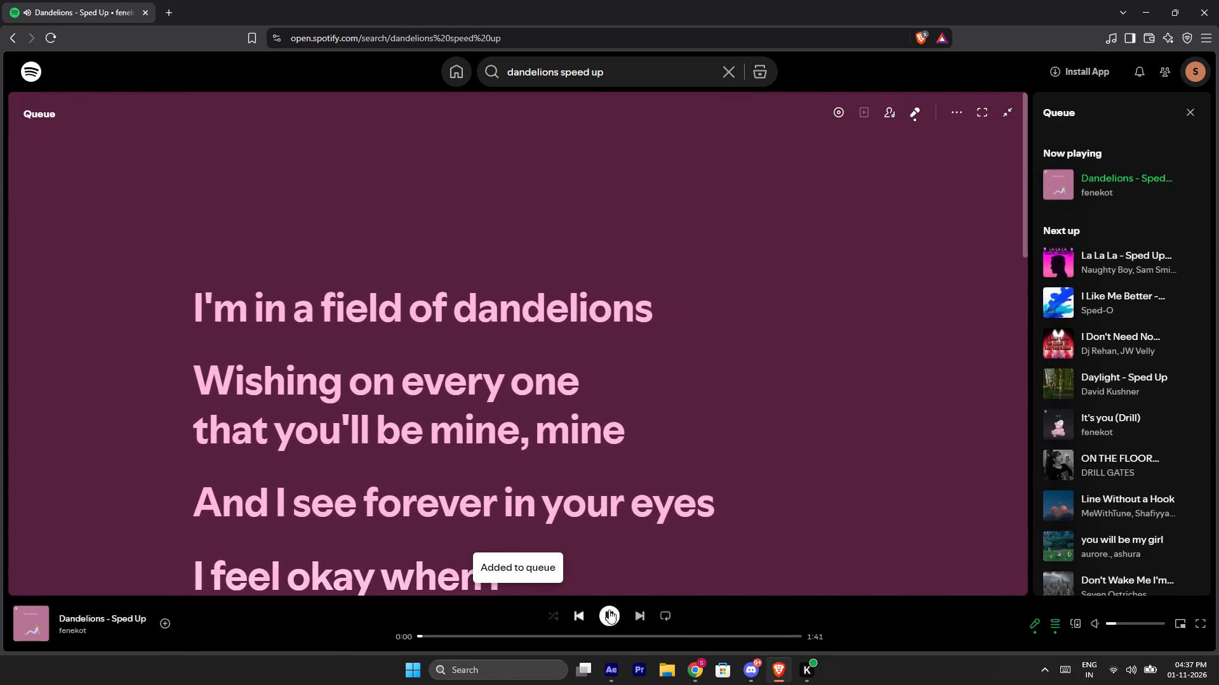
left_click(609, 610)
left_click(1187, 115)
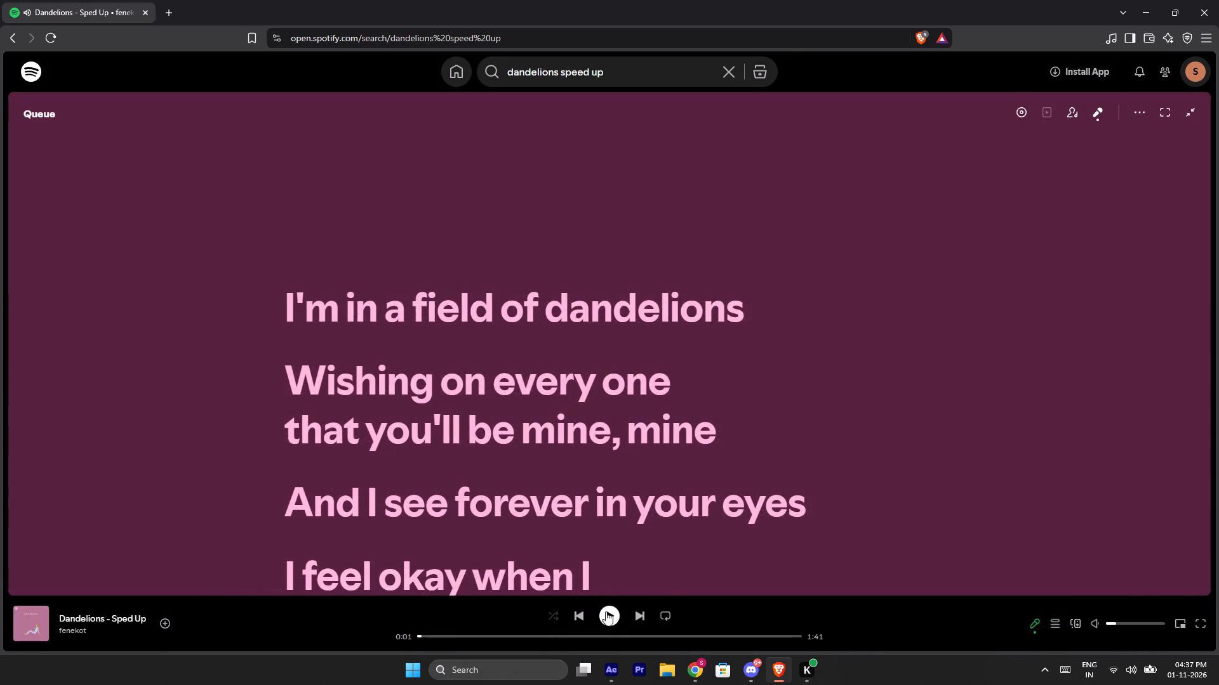
left_click(612, 610)
Play "Dandelions - Sped Up" from the lyric "I'm in a field of dandelions" and follow the lyrics below it.
left_click(504, 306)
scroll(791, 330, "down", 7)
scroll(872, 361, "down", 3)
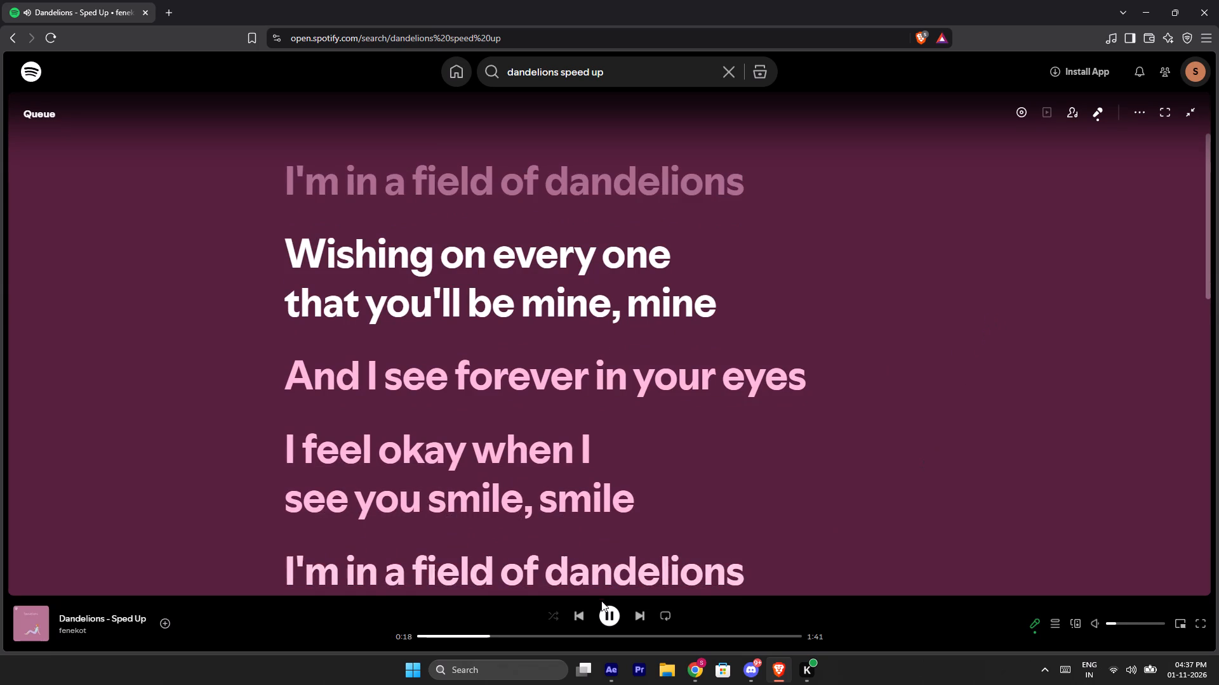
Pause "Dandelions - Sped Up" and switch to the After Effects tutorial video in Chrome.
left_click(609, 621)
left_click(712, 679)
left_click(702, 679)
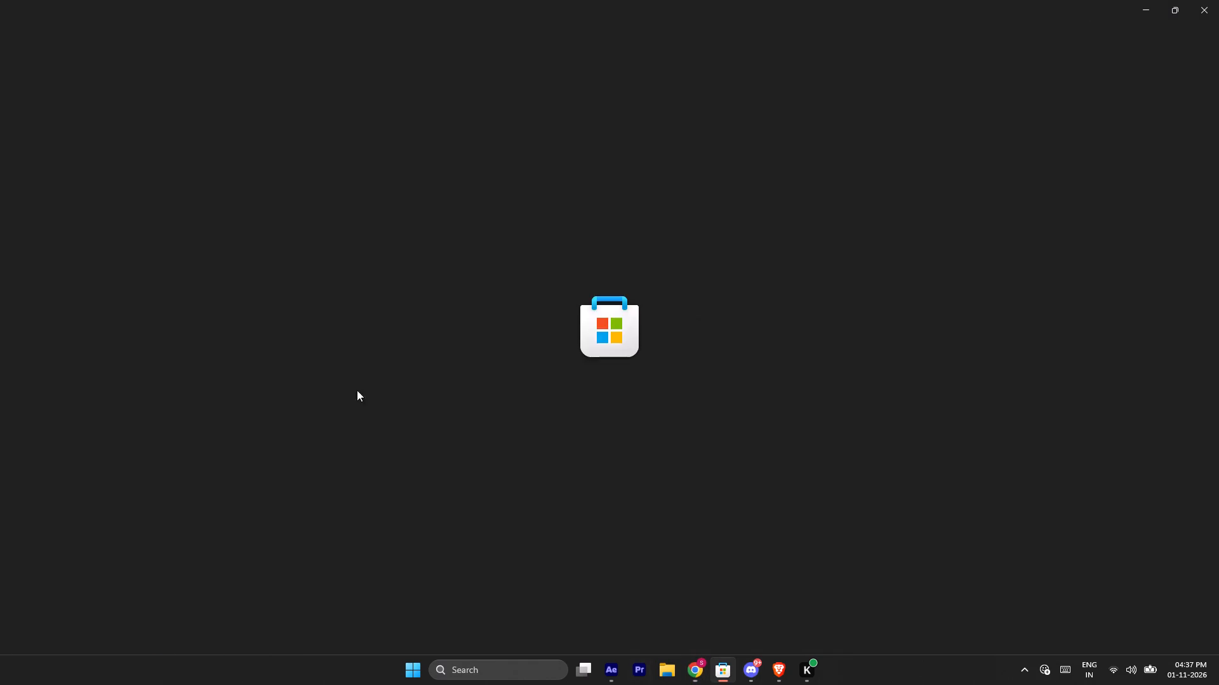
left_click(1218, 0)
Rewatch the 3D camera typography tutorial from about 2:10 to 3:49, covering adding, animating and enhancing text, pausing as needed.
left_click(326, 448)
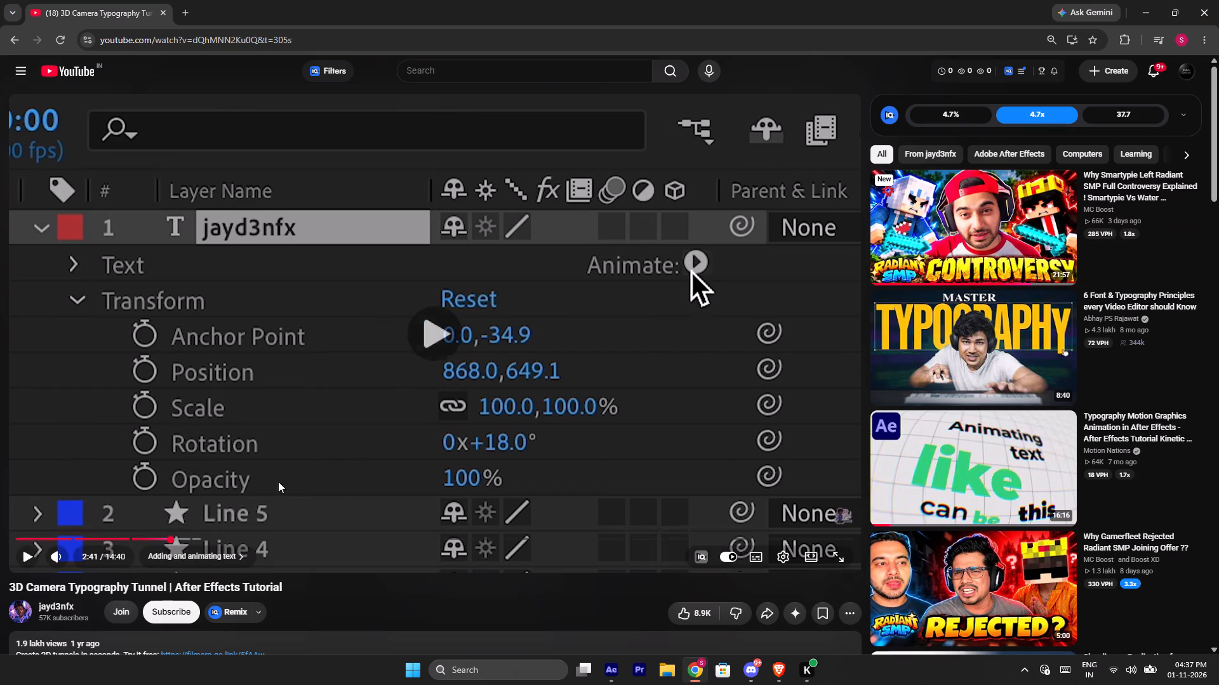
left_click(141, 537)
left_click(488, 379)
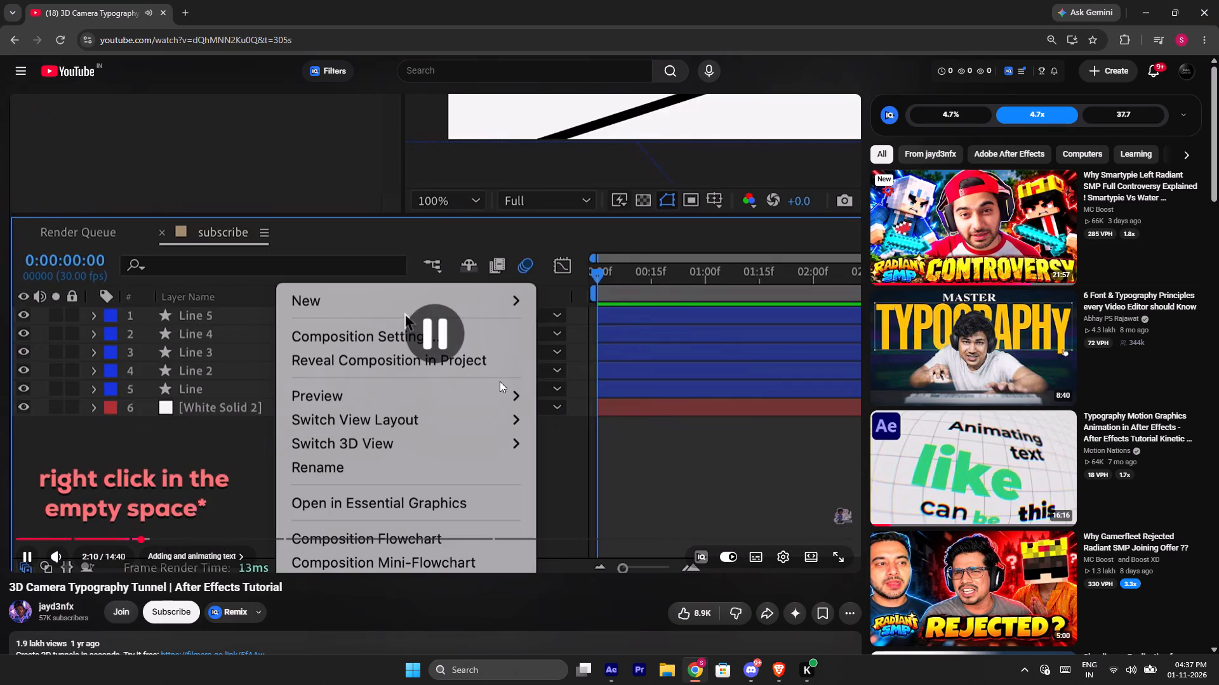
left_click(491, 367)
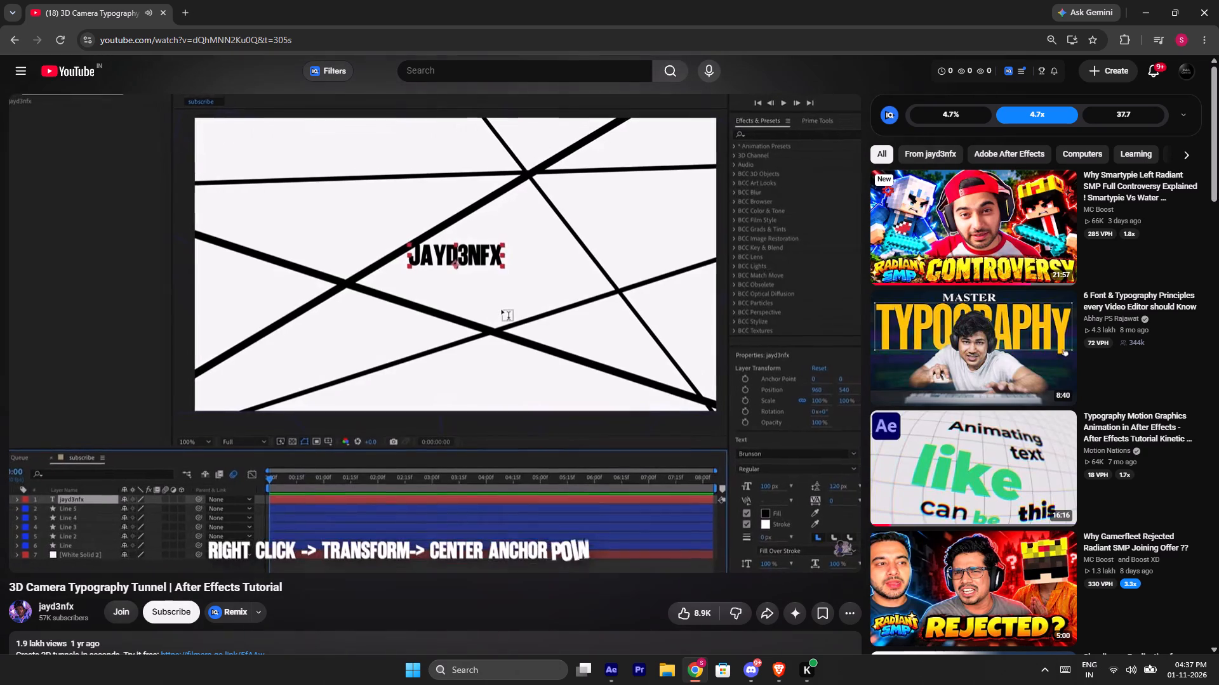
left_click(657, 382)
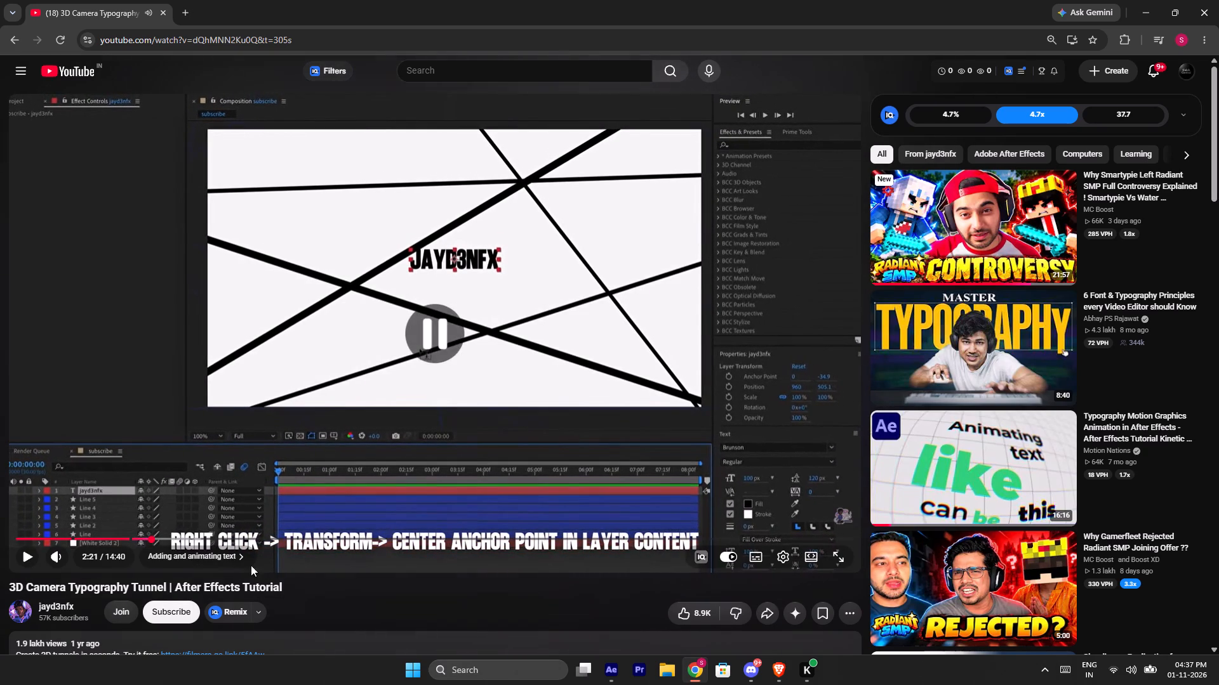
left_click(719, 449)
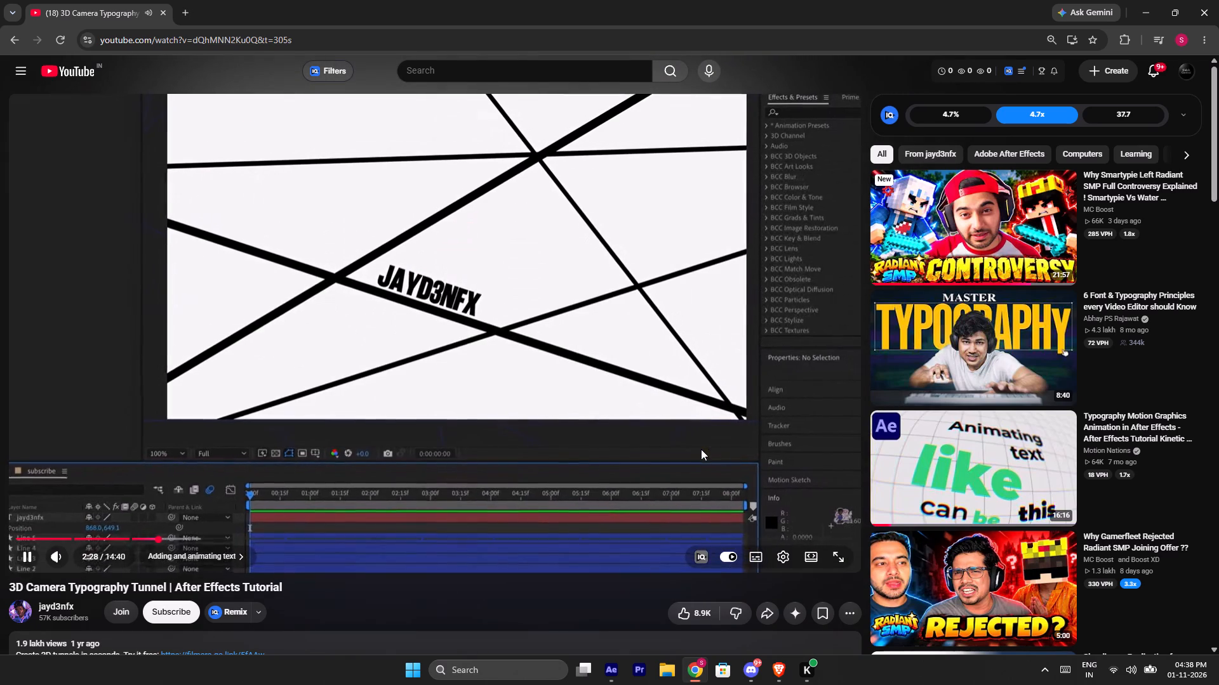
left_click(636, 417)
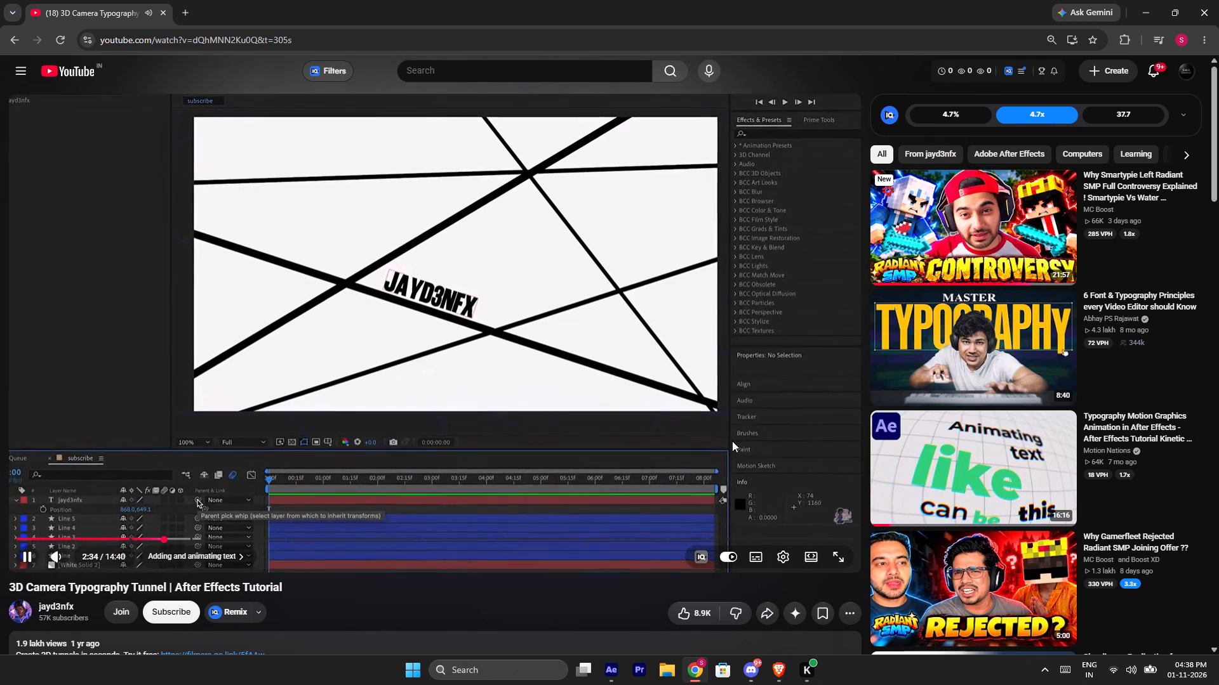
left_click(716, 427)
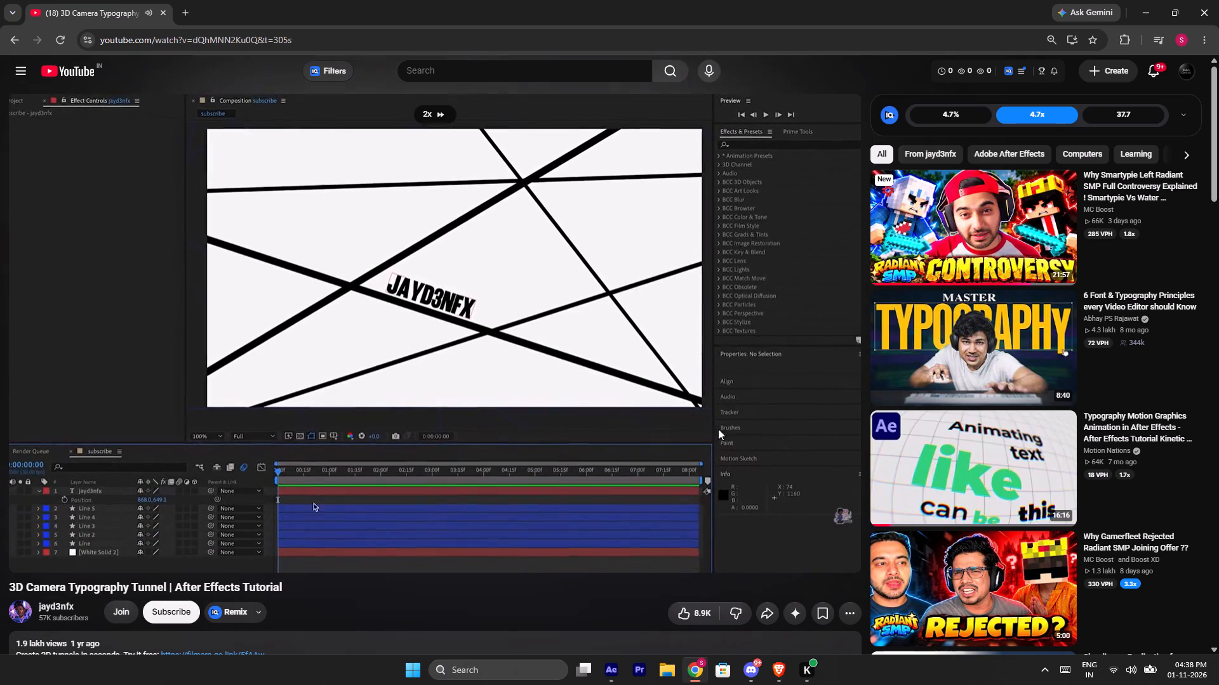
left_click(608, 435)
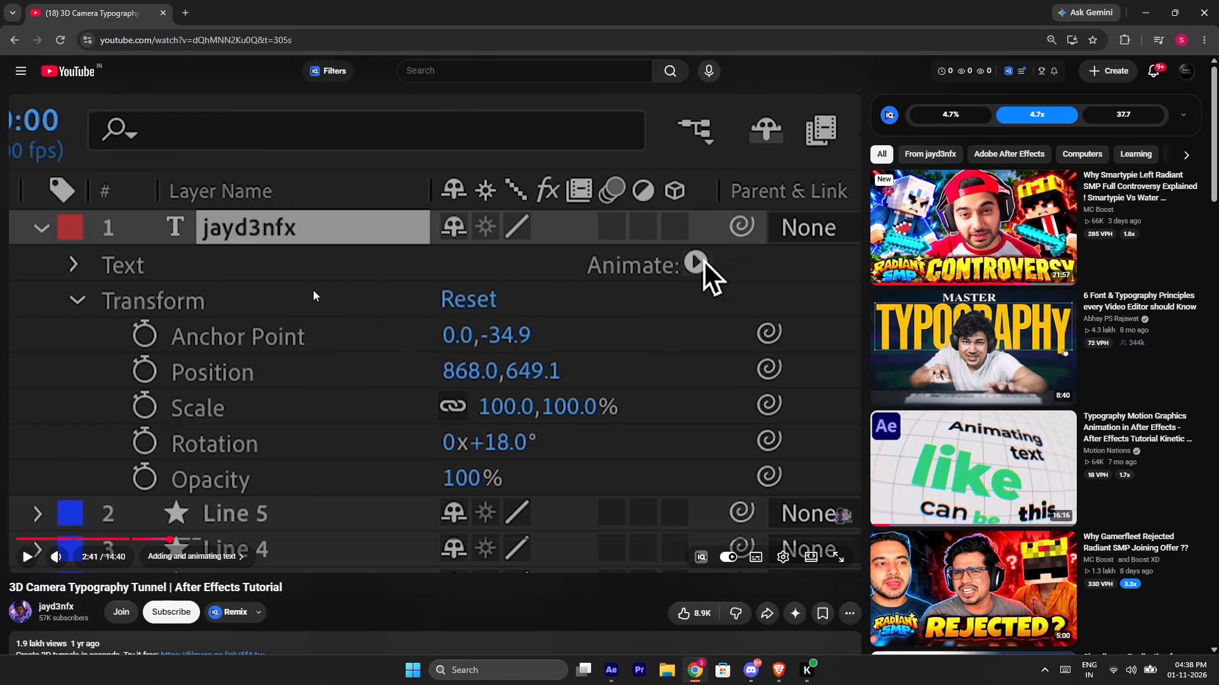
left_click(349, 343)
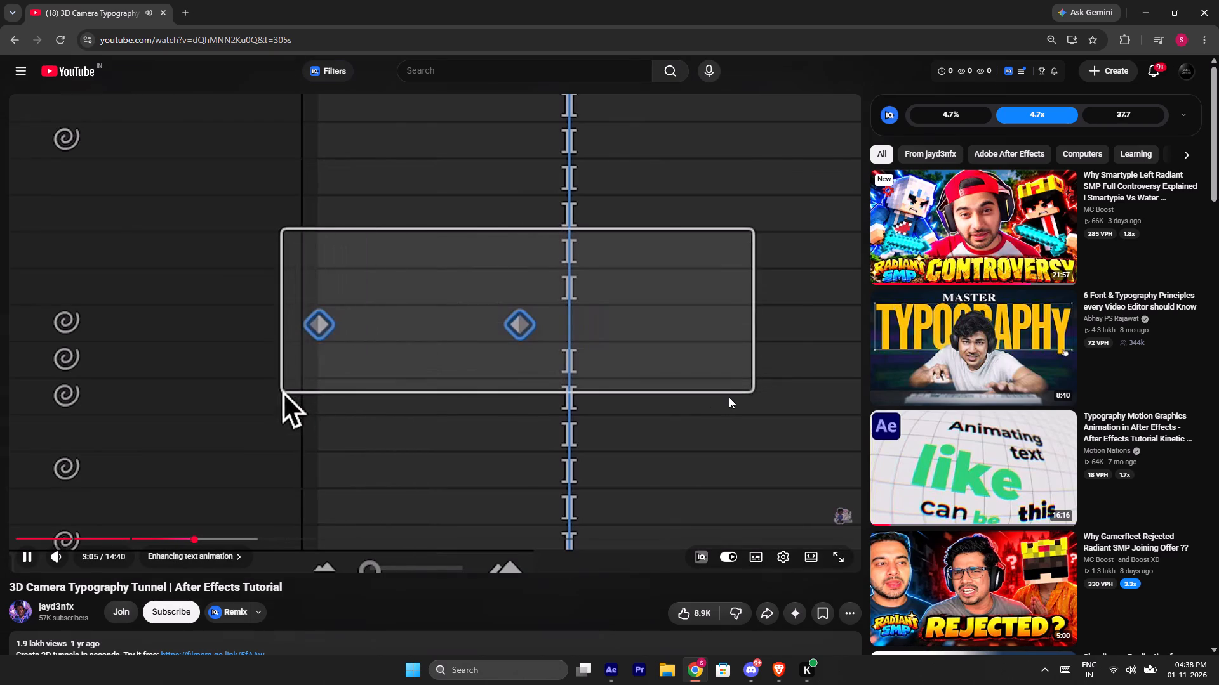
left_click(747, 421)
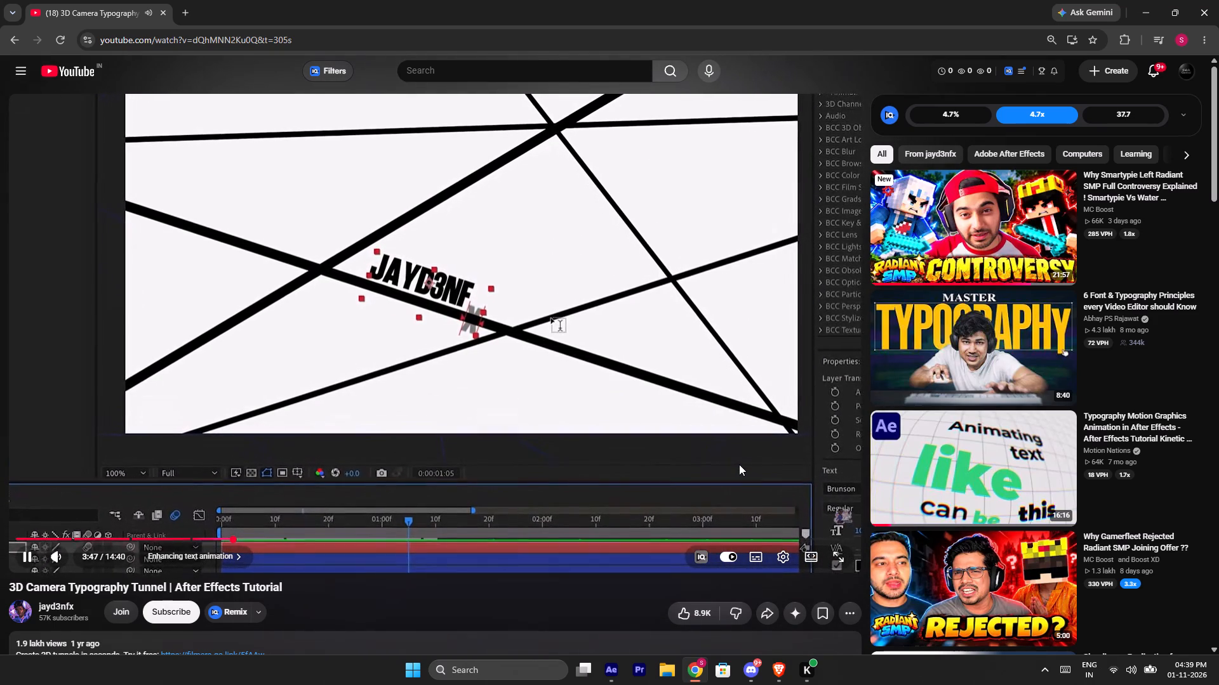
left_click(739, 464)
left_click(739, 464)
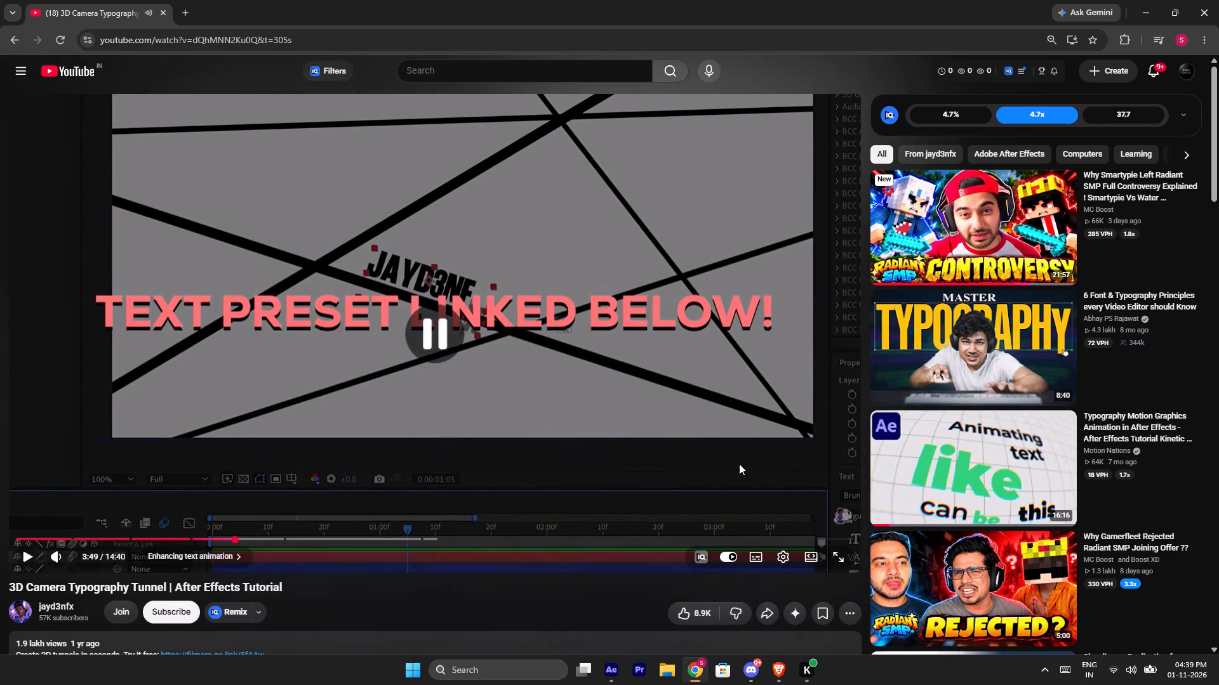
left_click(739, 464)
Expand the tutorial's description and open its "PJF + TEXT PRESET" MEGA folder link.
scroll(739, 464, "down", 2)
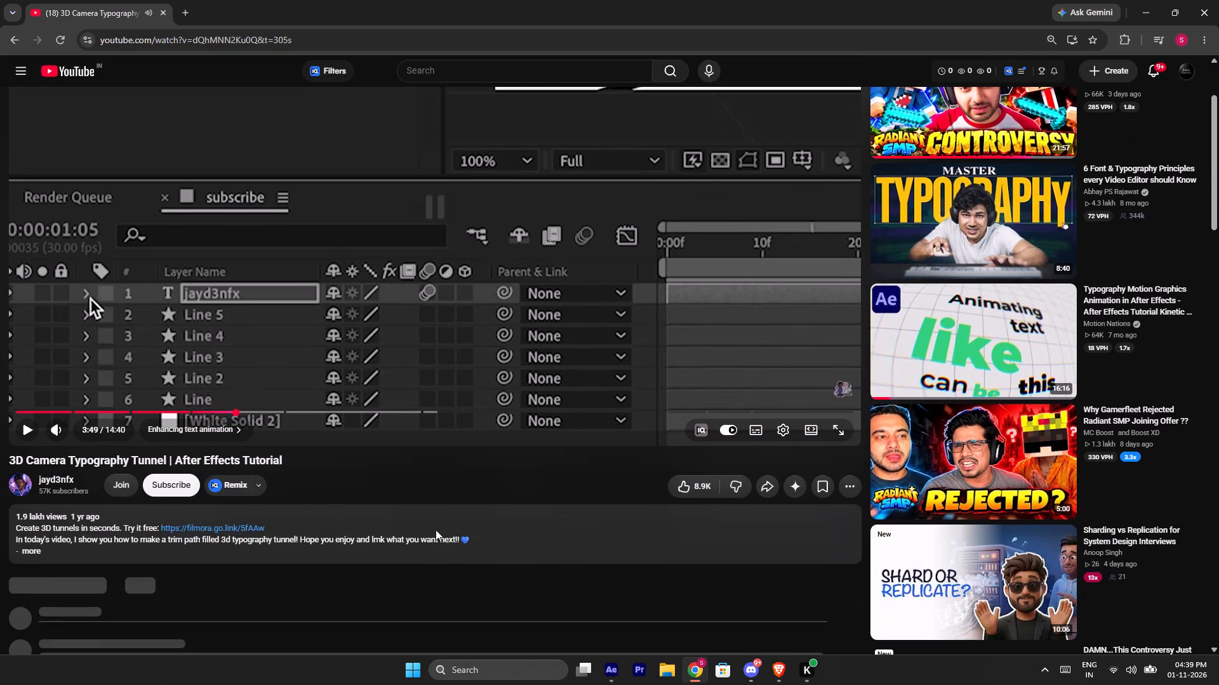
left_click(33, 551)
scroll(465, 523, "down", 2)
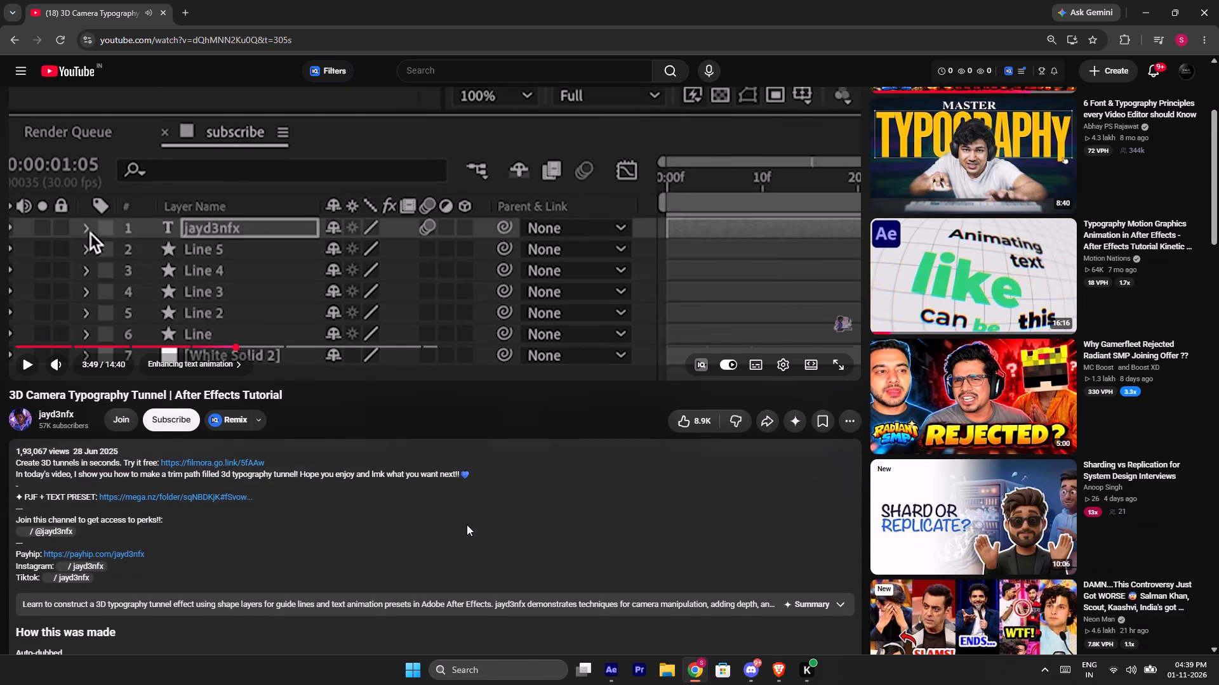
left_click(155, 433)
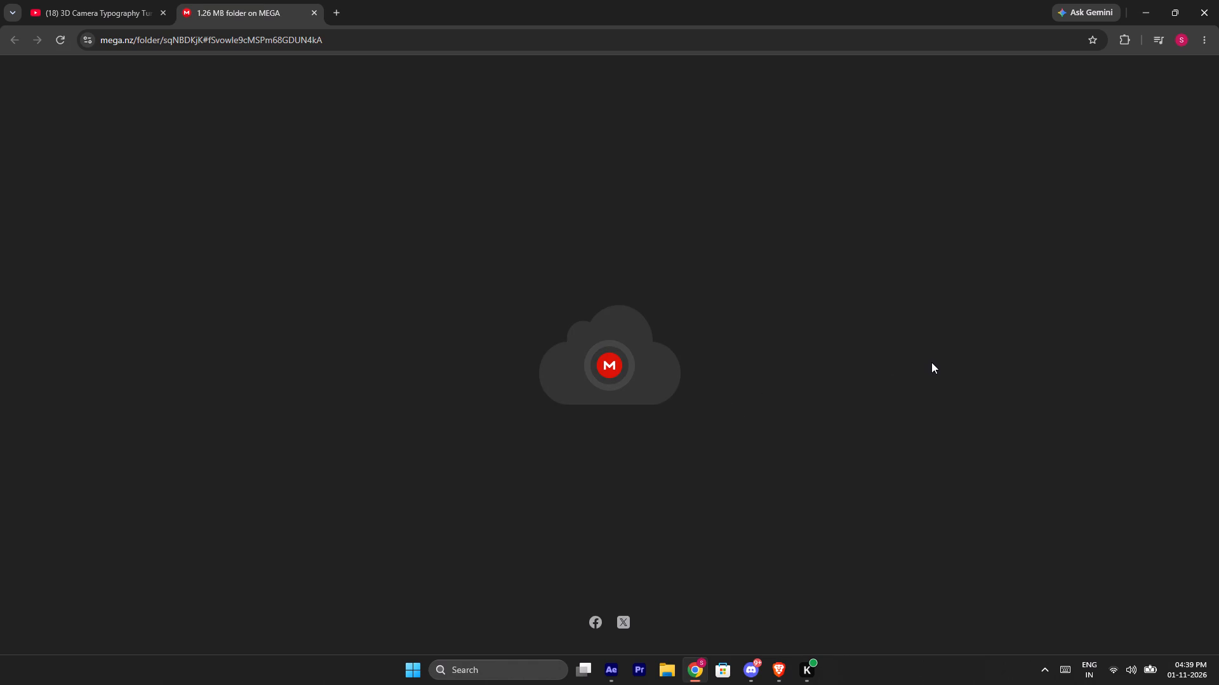
Check the preset link's label in the tutorial description and return to the MEGA folder page.
left_click(108, 8)
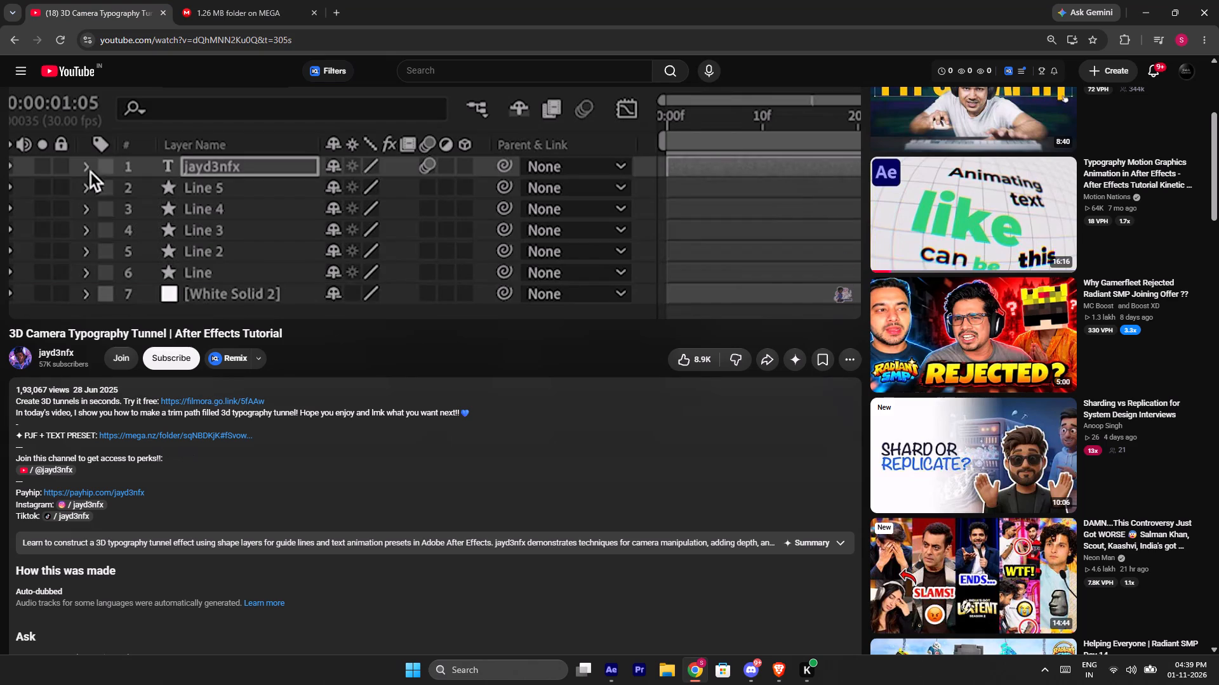
left_click_drag(23, 436, 41, 433)
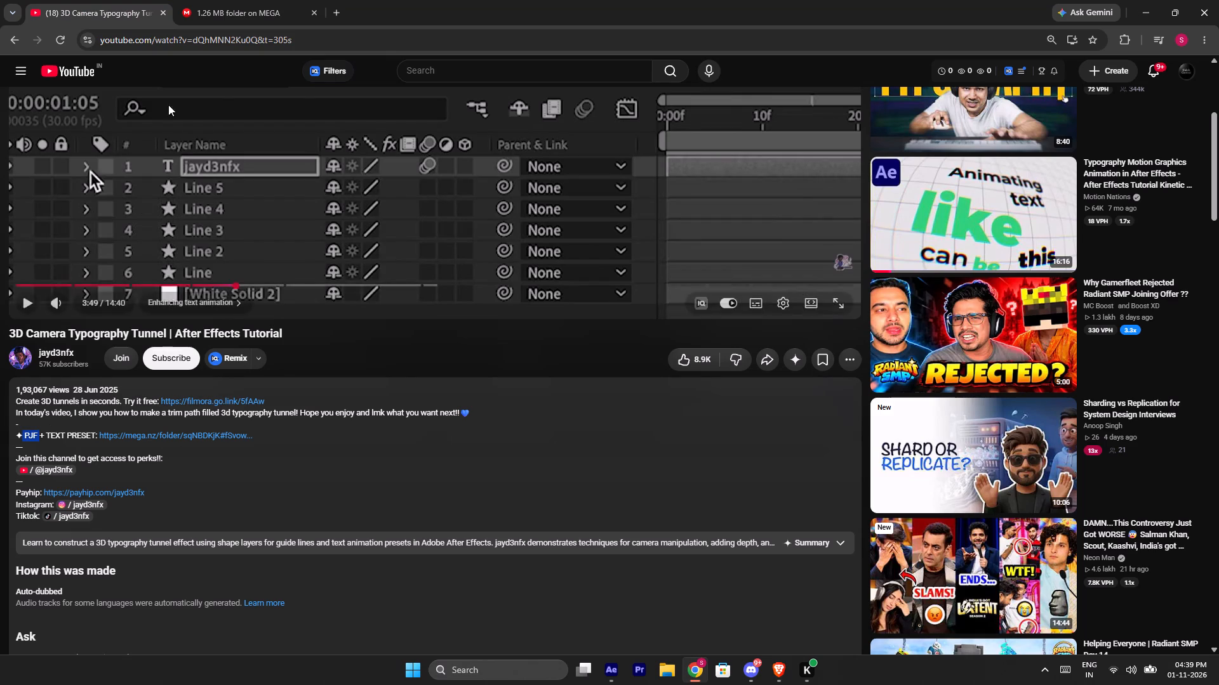
left_click(248, 5)
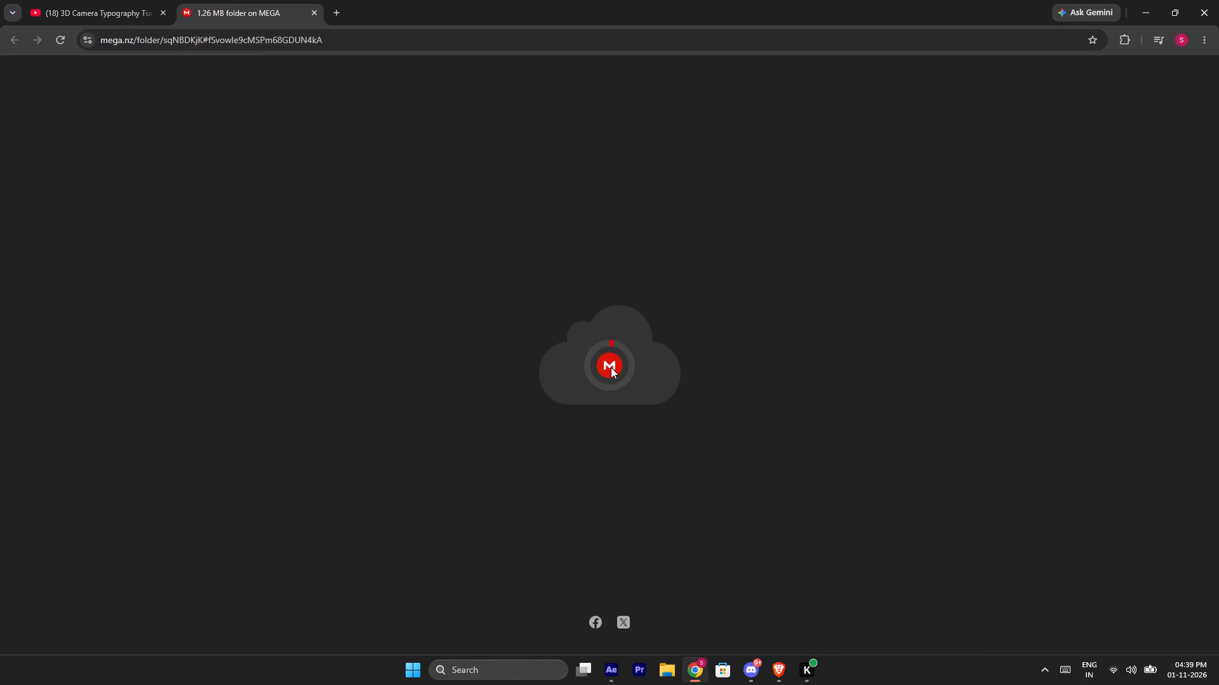
left_click(611, 367)
scroll(607, 437, "down", 4)
scroll(606, 433, "up", 7)
scroll(606, 433, "down", 8)
Check the "Dandelions - Sped Up" lyrics page in Brave and return to Comp 2 in After Effects.
left_click(613, 679)
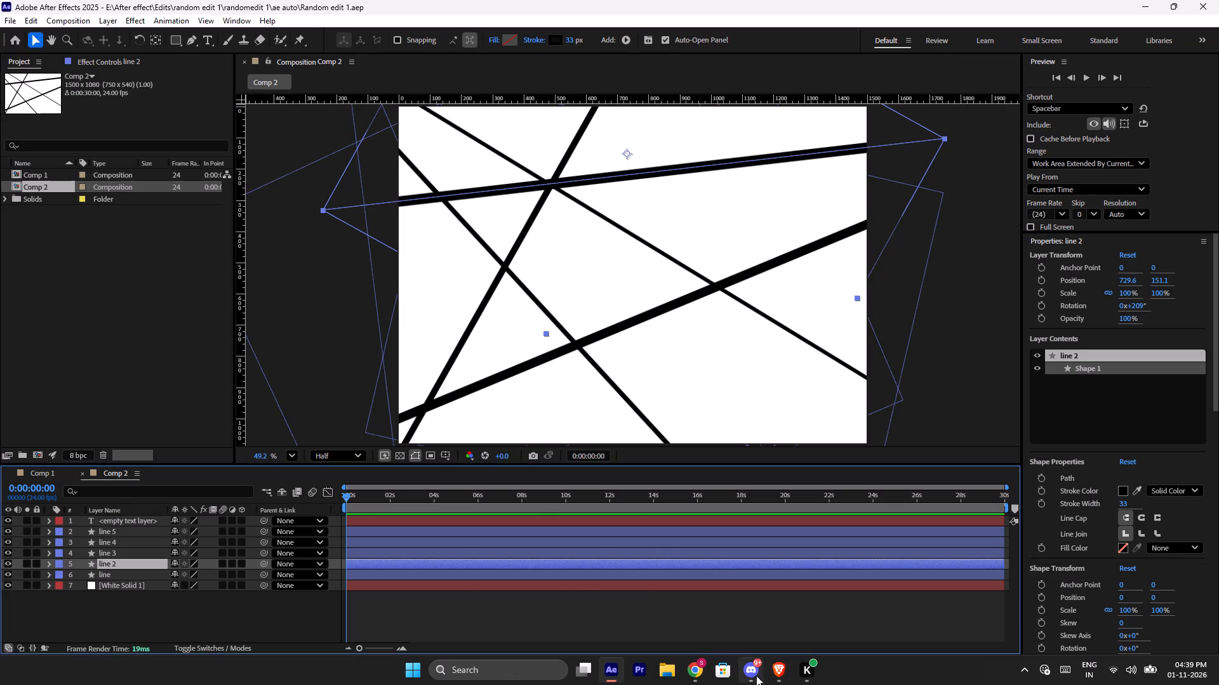
left_click(783, 677)
left_click(1022, 195)
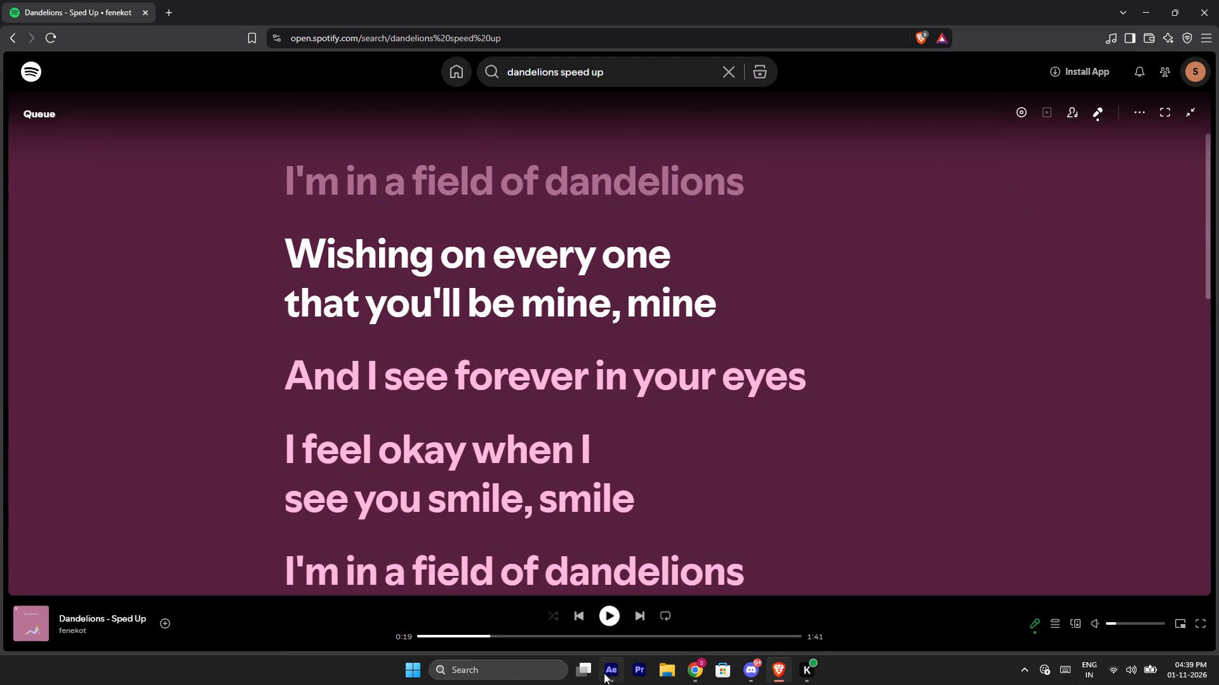
left_click(604, 673)
Import the "Dandelions - Sped Up" MP3 from E: > After effect > Edits > random edit 1 > song into the project.
double_click(427, 611)
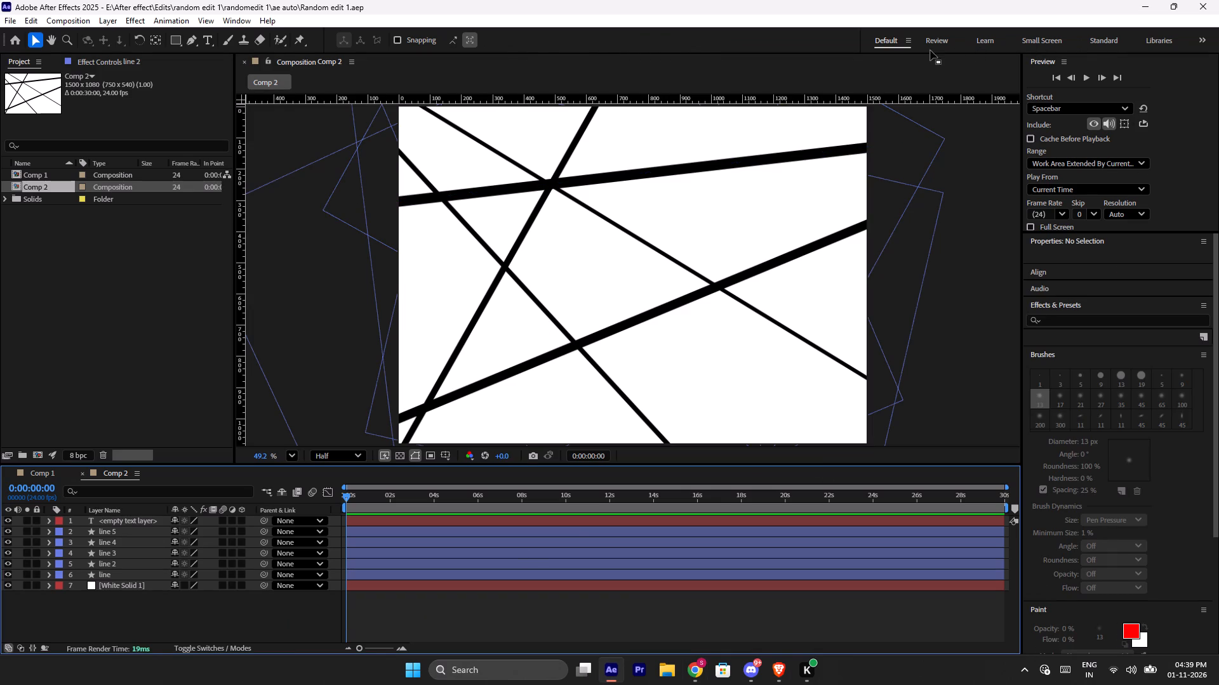
double_click(95, 277)
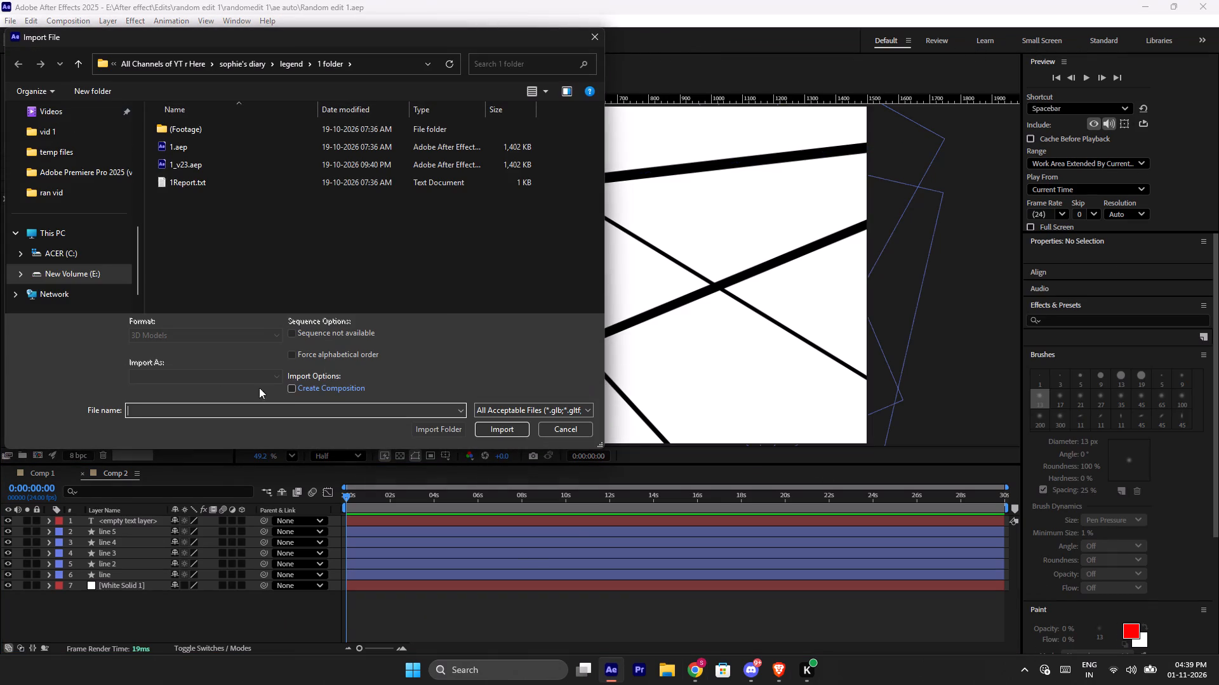
left_click(334, 67)
left_click(279, 67)
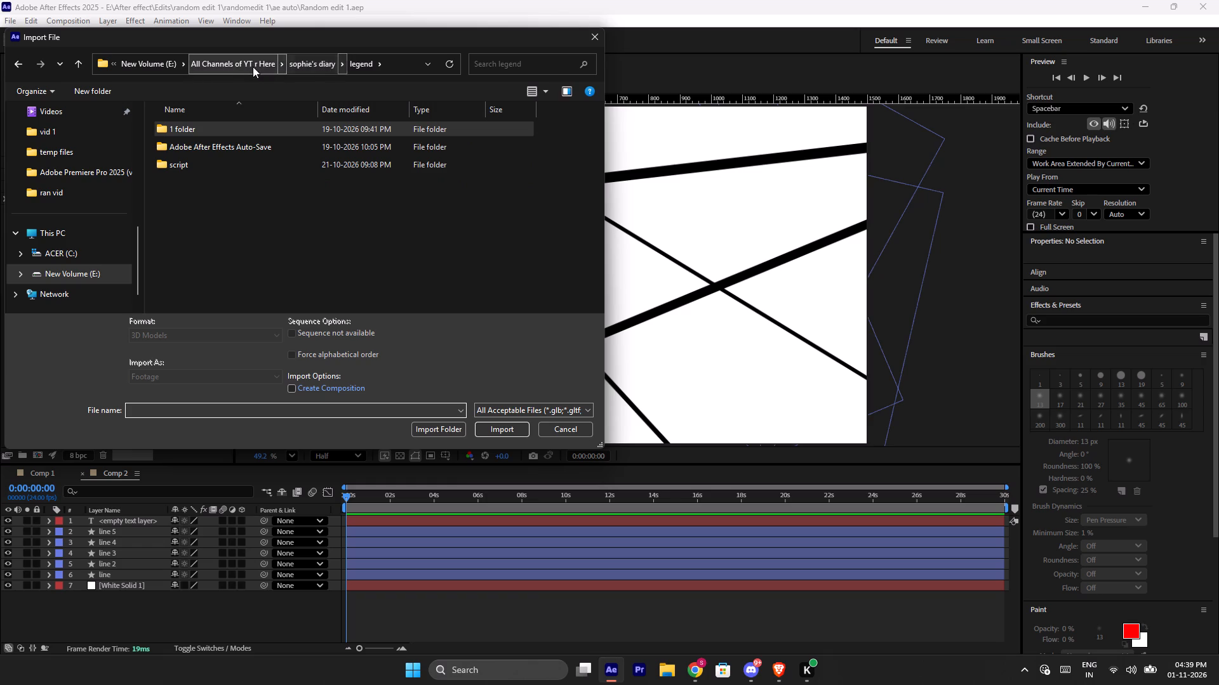
left_click(238, 66)
left_click(192, 62)
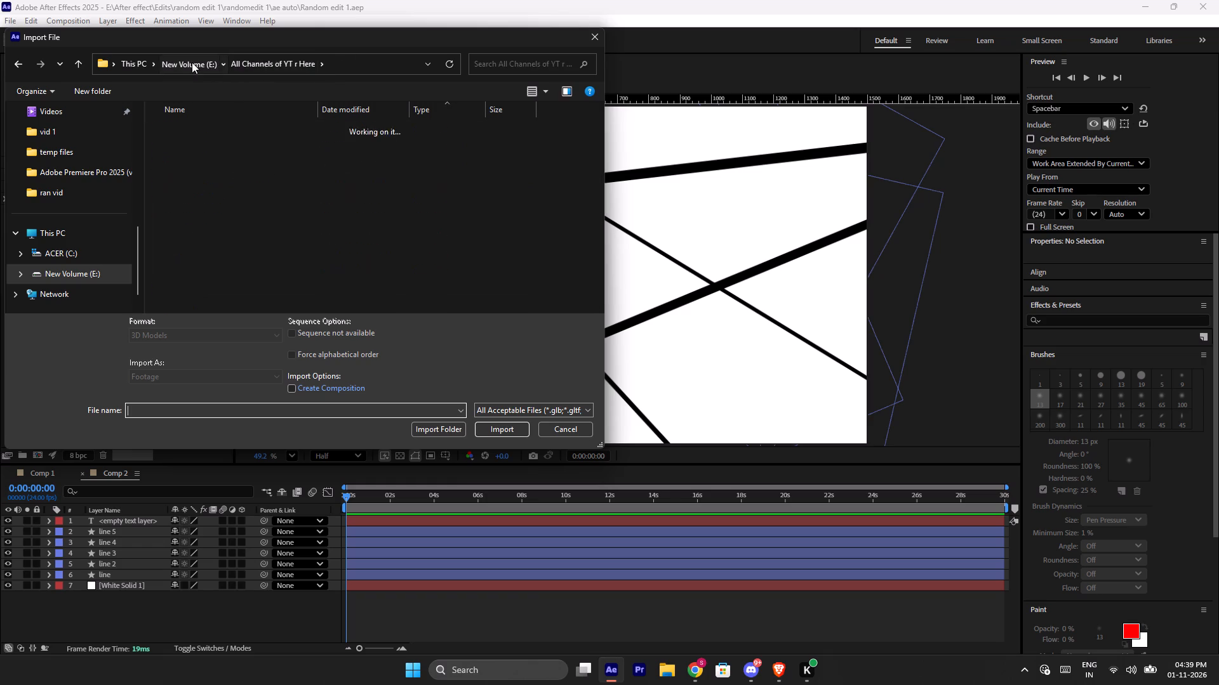
scroll(269, 164, "down", 5)
scroll(272, 224, "up", 5)
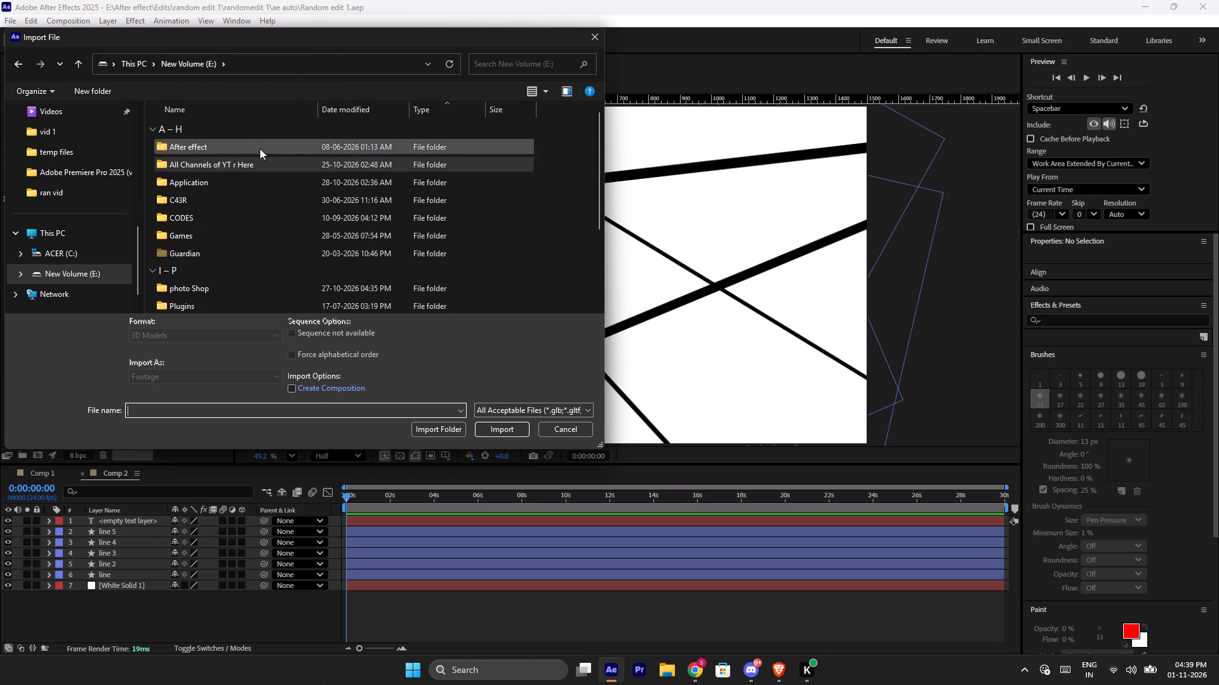
left_click(258, 136)
double_click(260, 148)
double_click(234, 149)
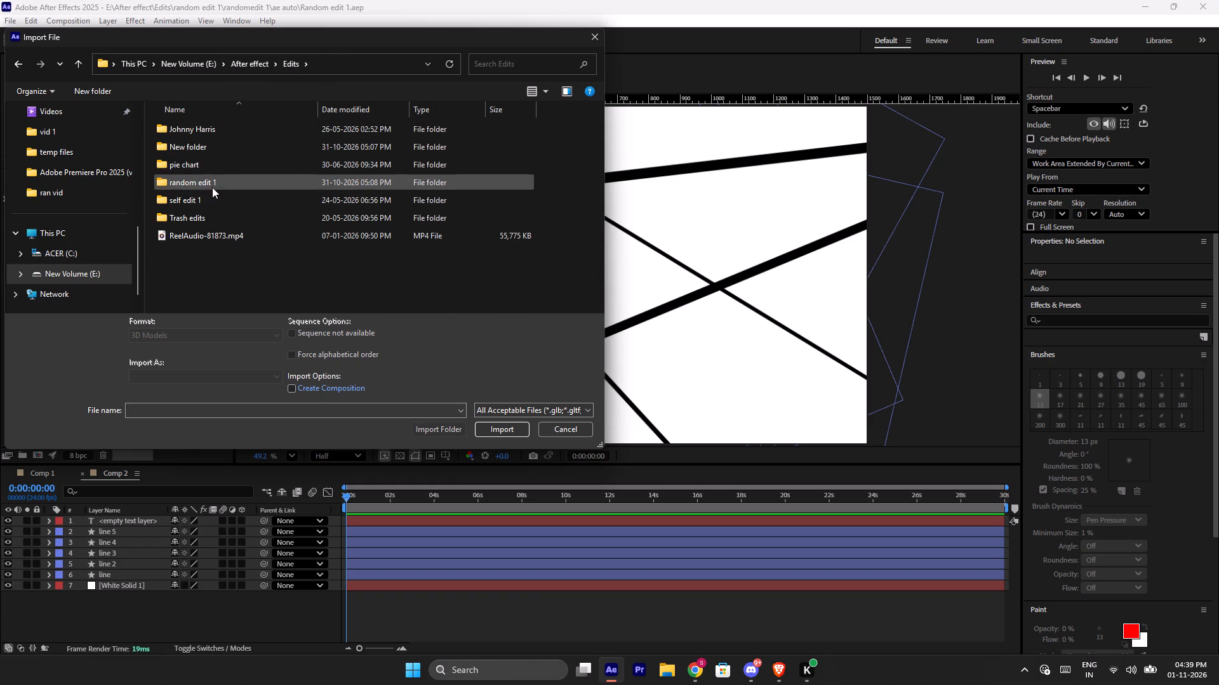
double_click(222, 182)
double_click(195, 142)
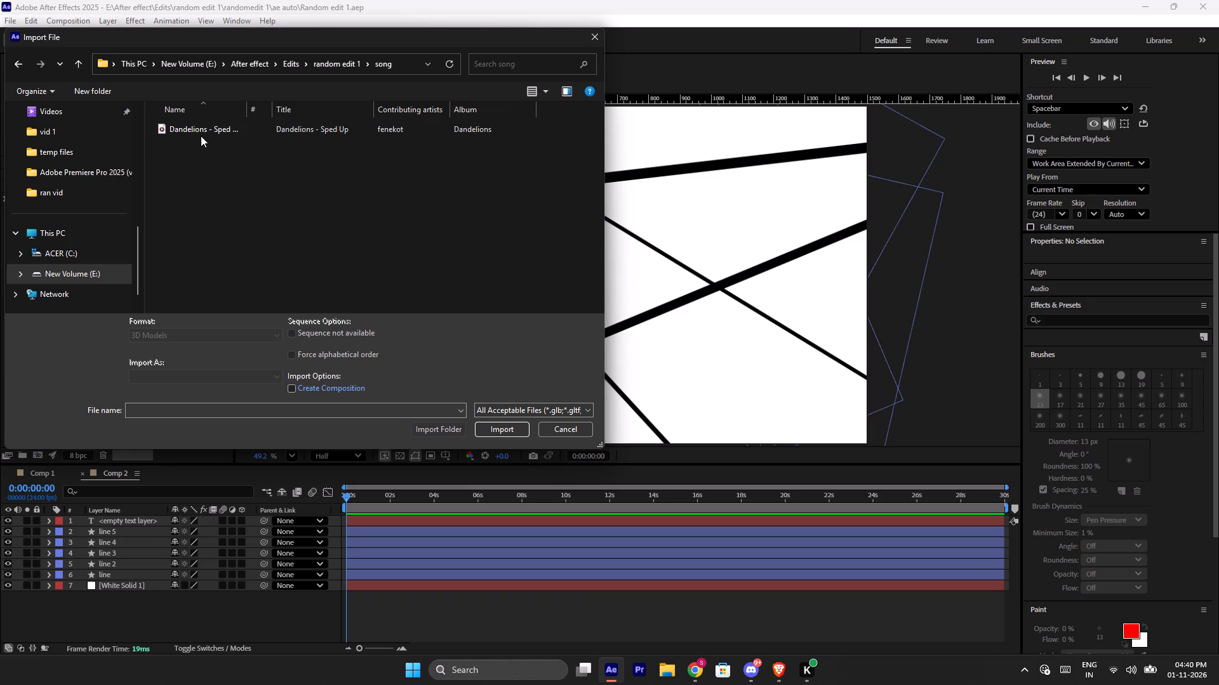
left_click_drag(192, 128, 197, 138)
left_click(495, 424)
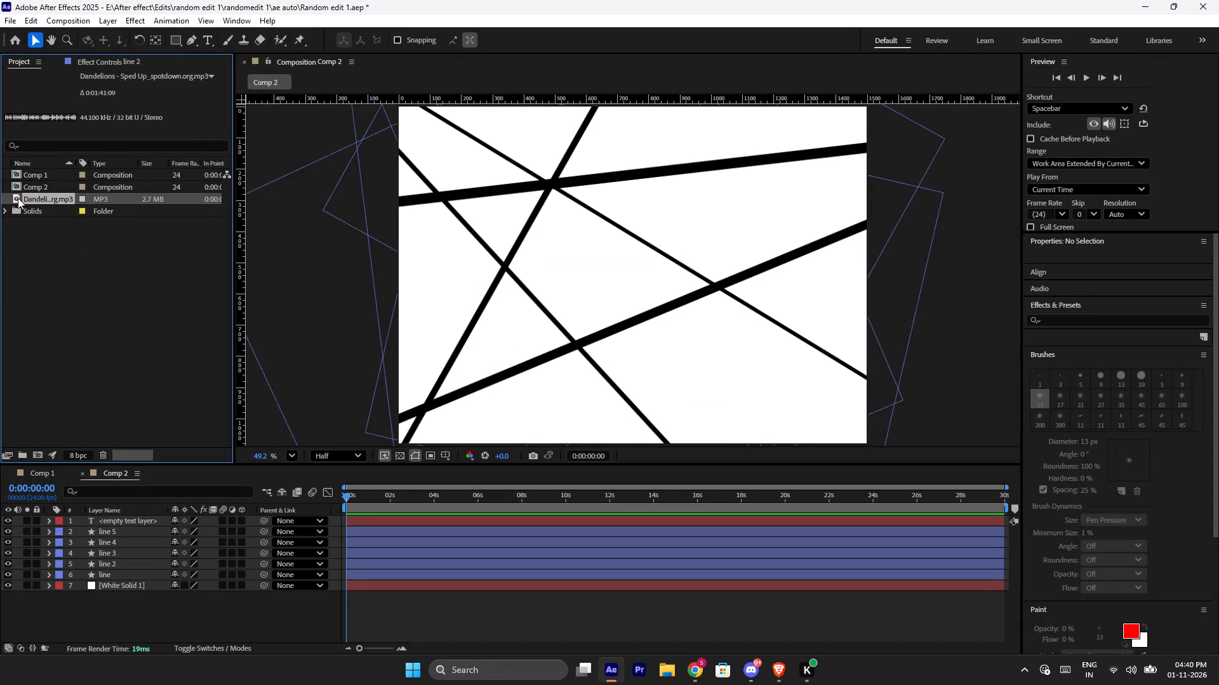
Open the "Dandelions - Sped Up" MP3 in the Footage viewer and listen through it for the section to use.
double_click(18, 198)
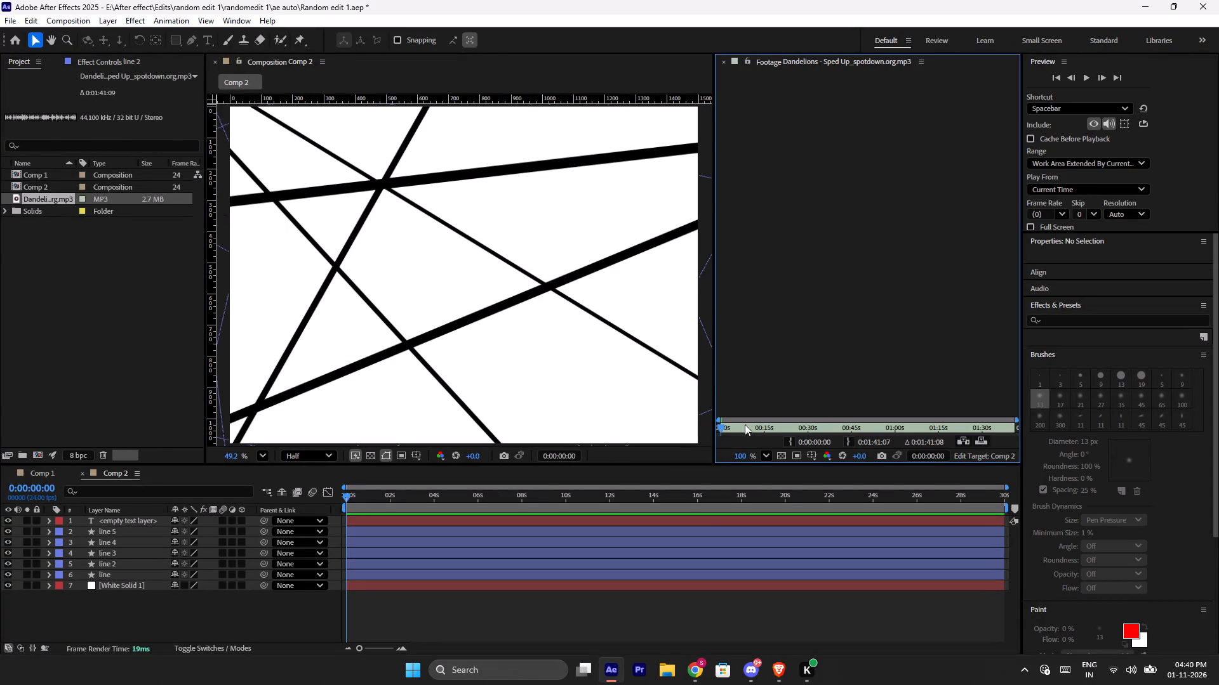
left_click_drag(719, 429, 754, 440)
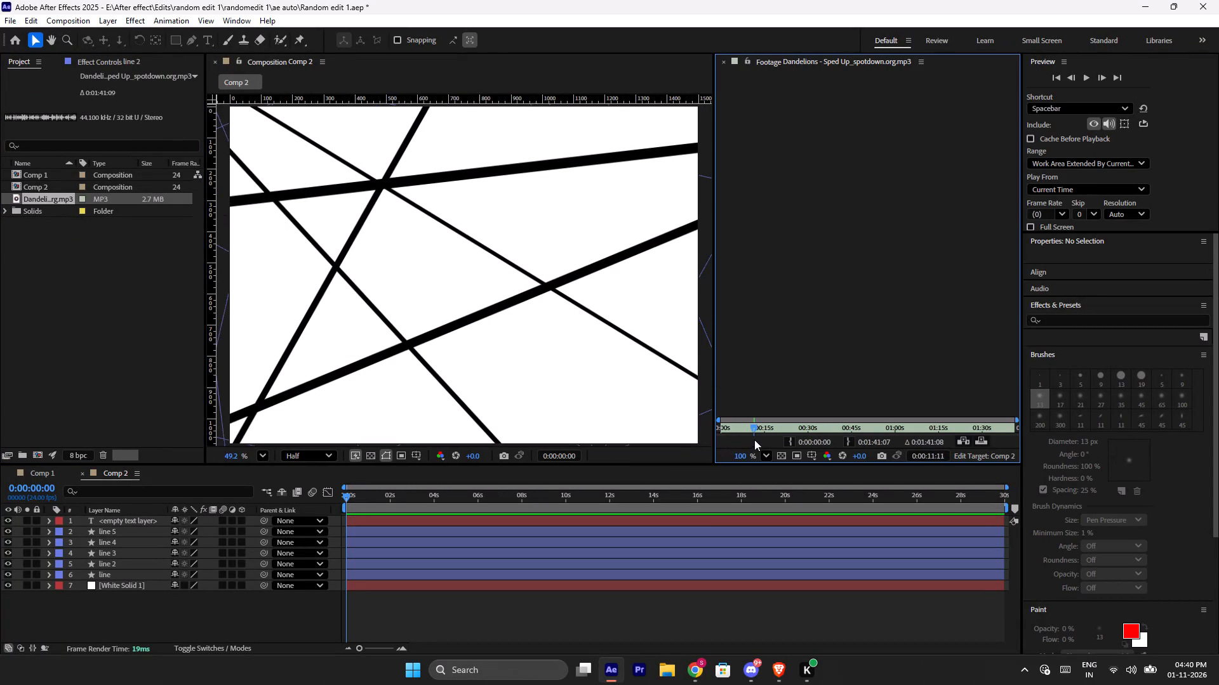
left_click_drag(754, 440, 745, 448)
key("space")
key("space")
left_click_drag(717, 421, 741, 427)
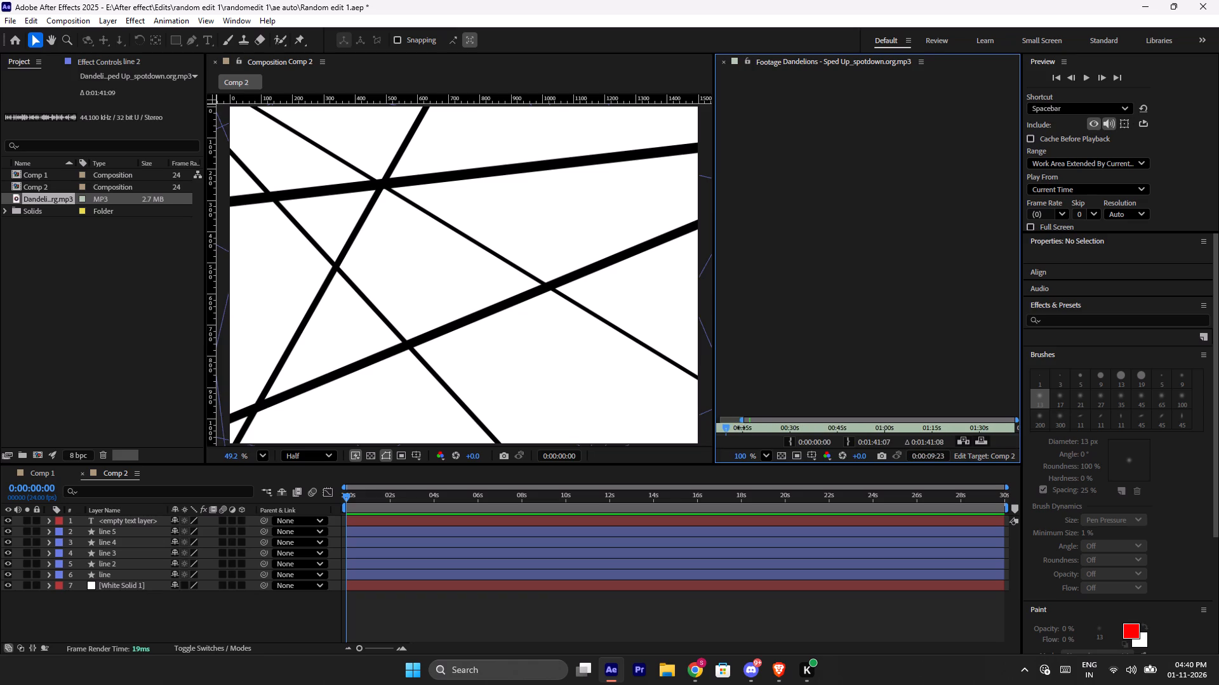
left_click_drag(741, 427, 749, 429)
key("space")
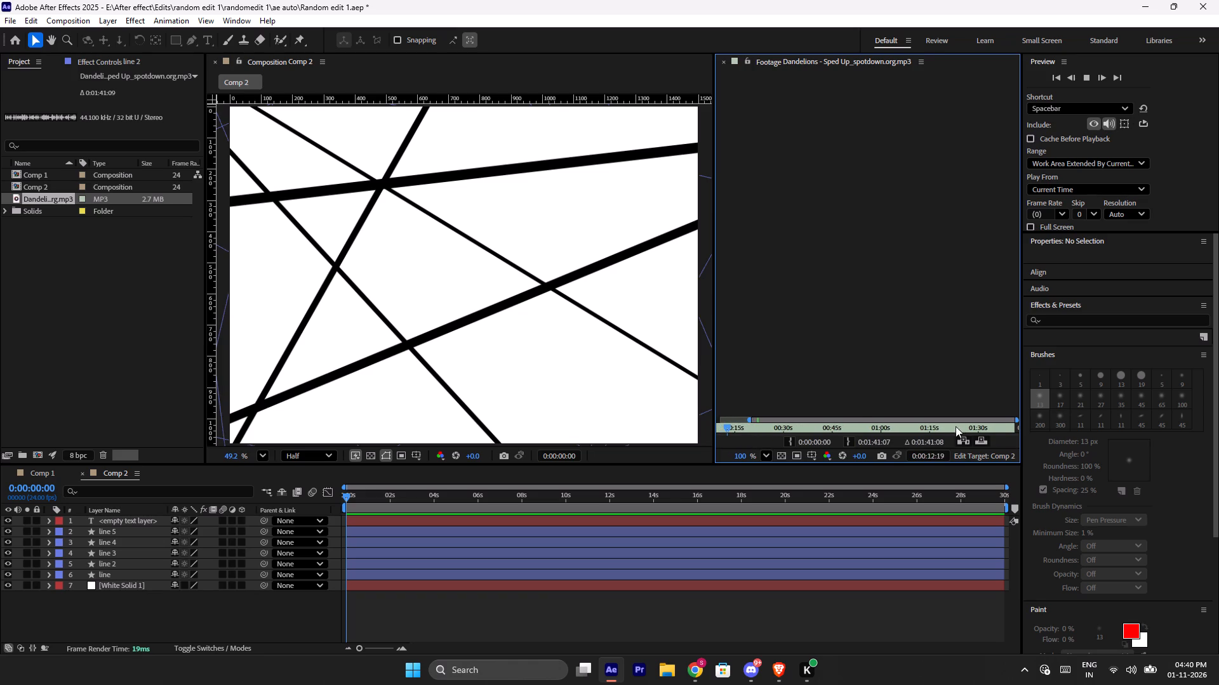
left_click_drag(1016, 420, 918, 433)
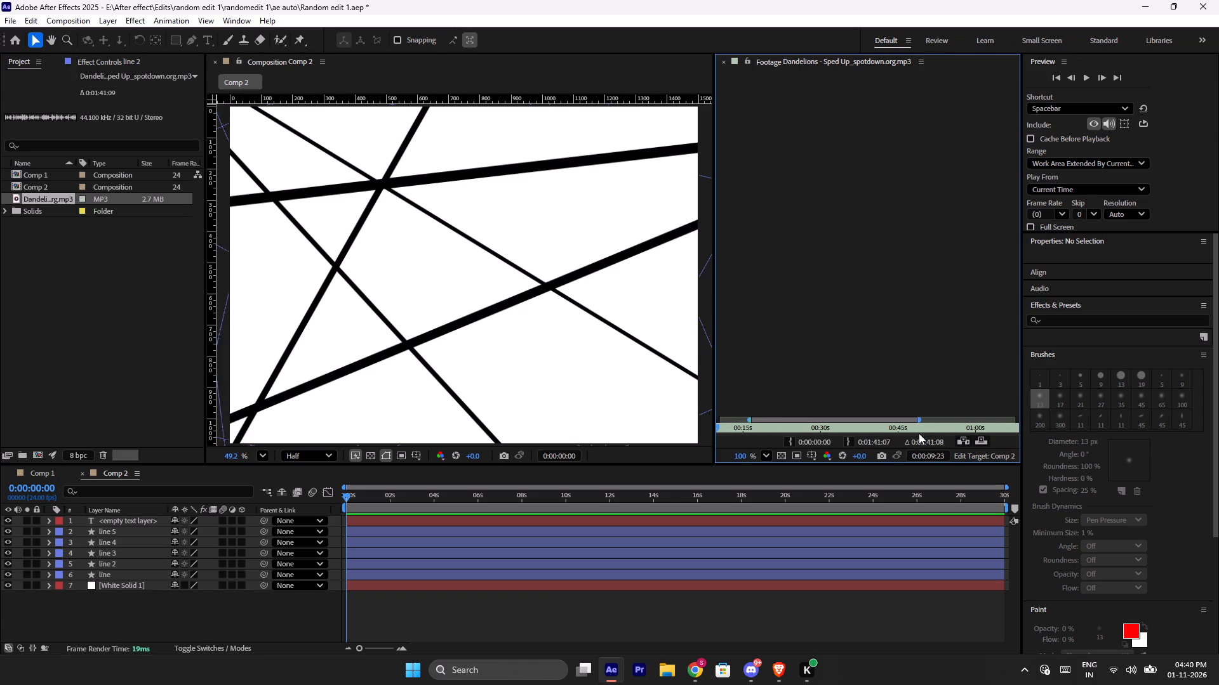
key("space")
key("space")
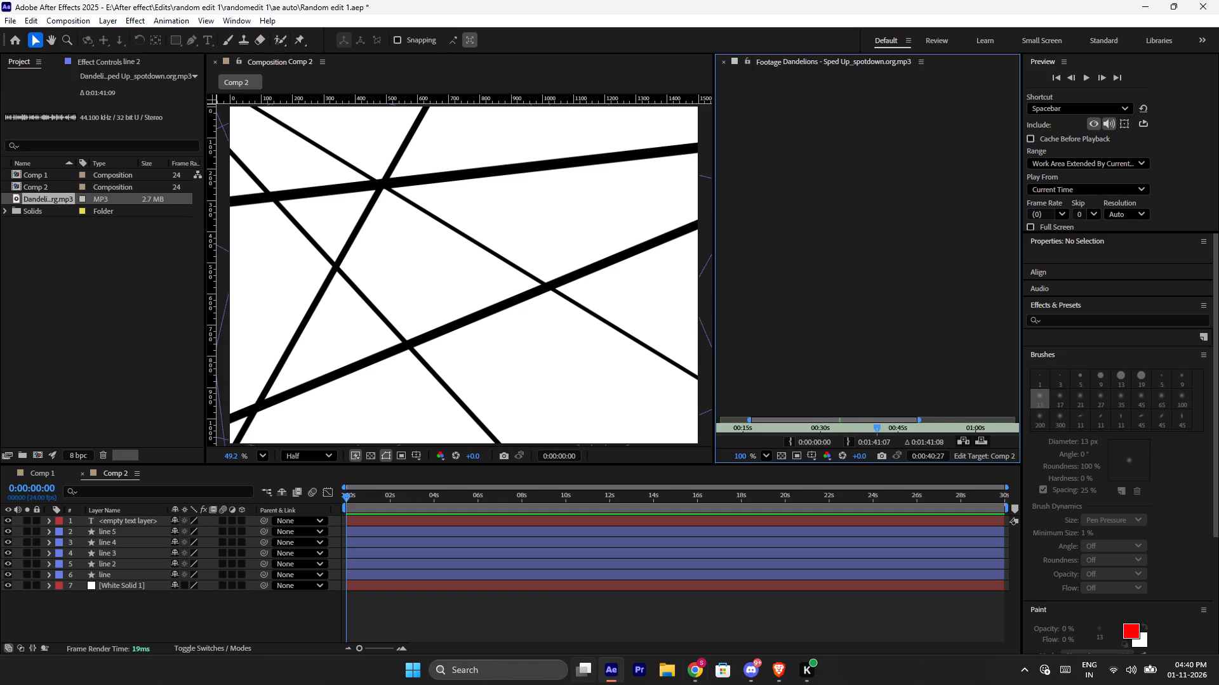
Switch to Brave and go back from the song's lyrics page to the "dandelions speed up" search results.
left_click(775, 669)
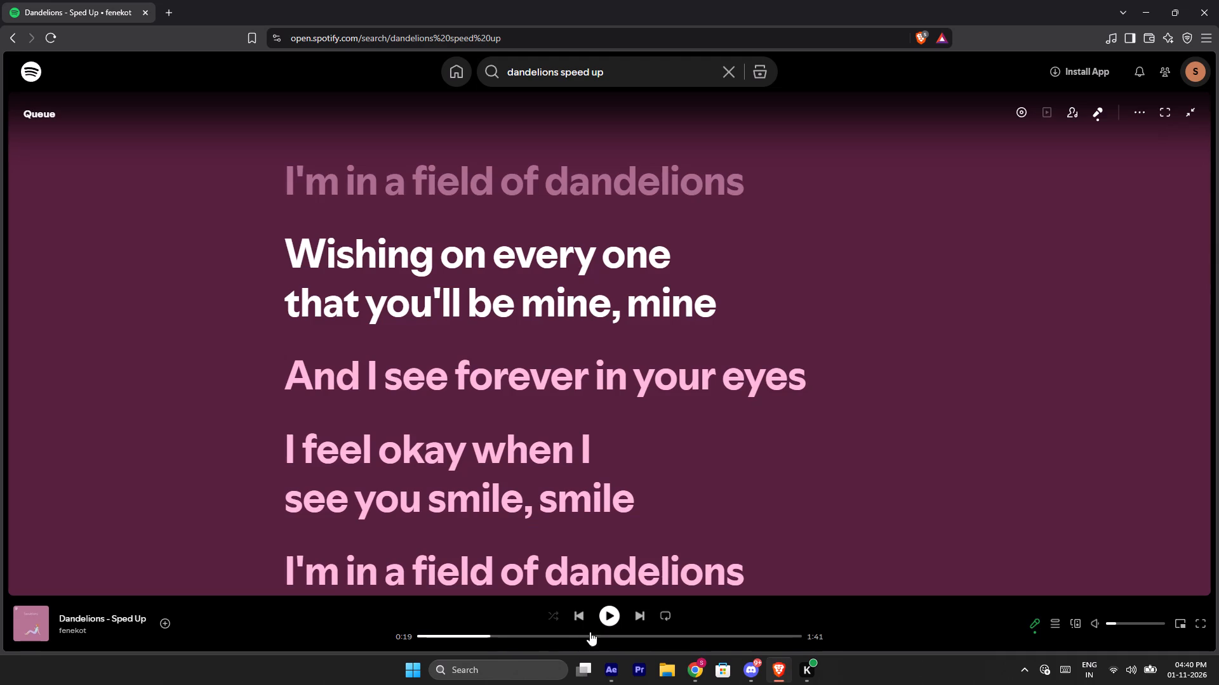
left_click(11, 37)
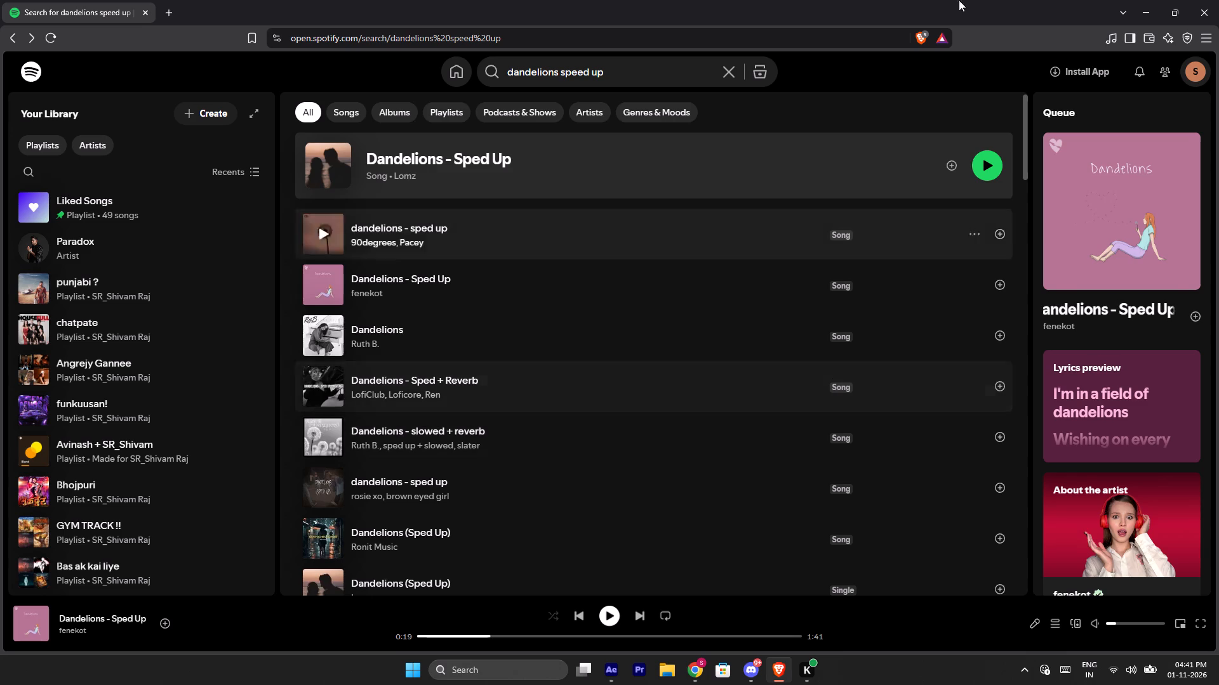
In Chrome, start a standard download of the "PJF + TEXT PRESET" MEGA folder, allowing mega.nz to access apps on this device.
left_click(701, 662)
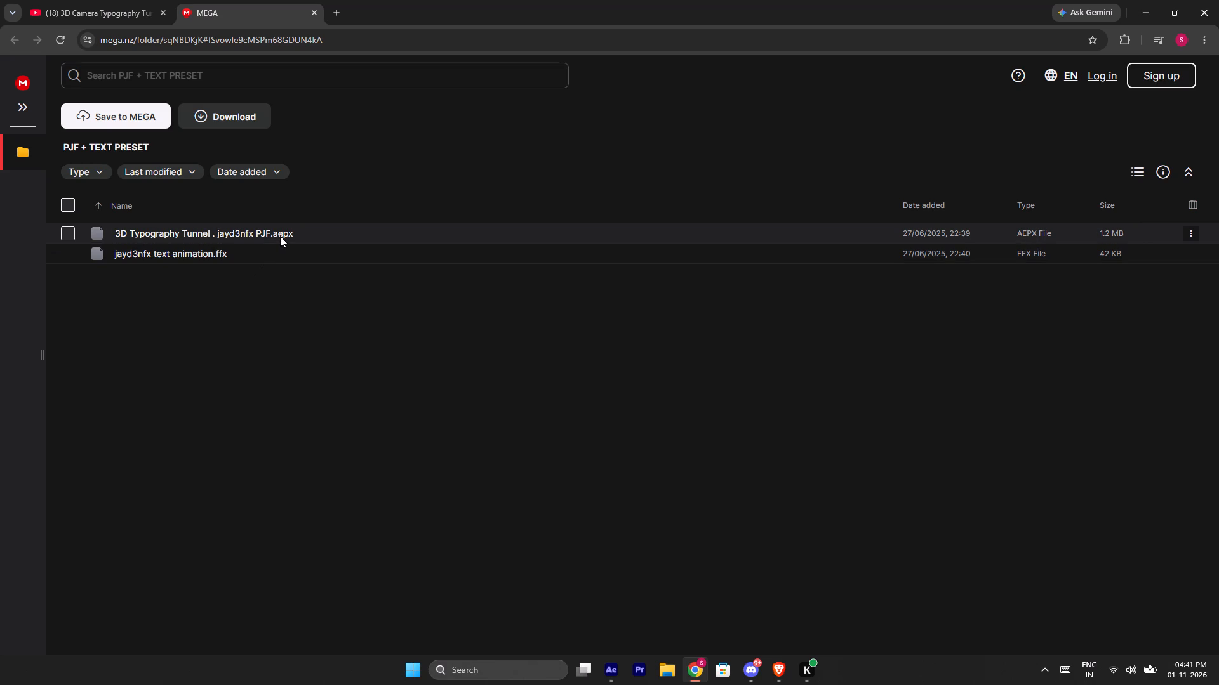
left_click(281, 257)
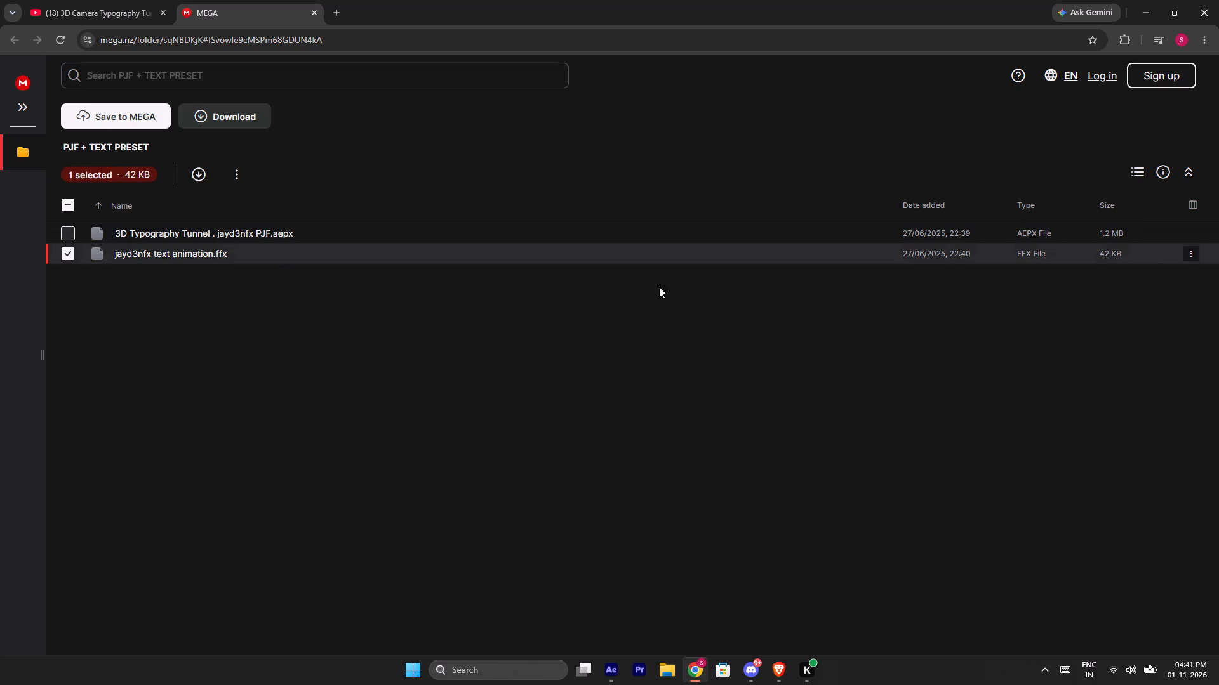
left_click(233, 114)
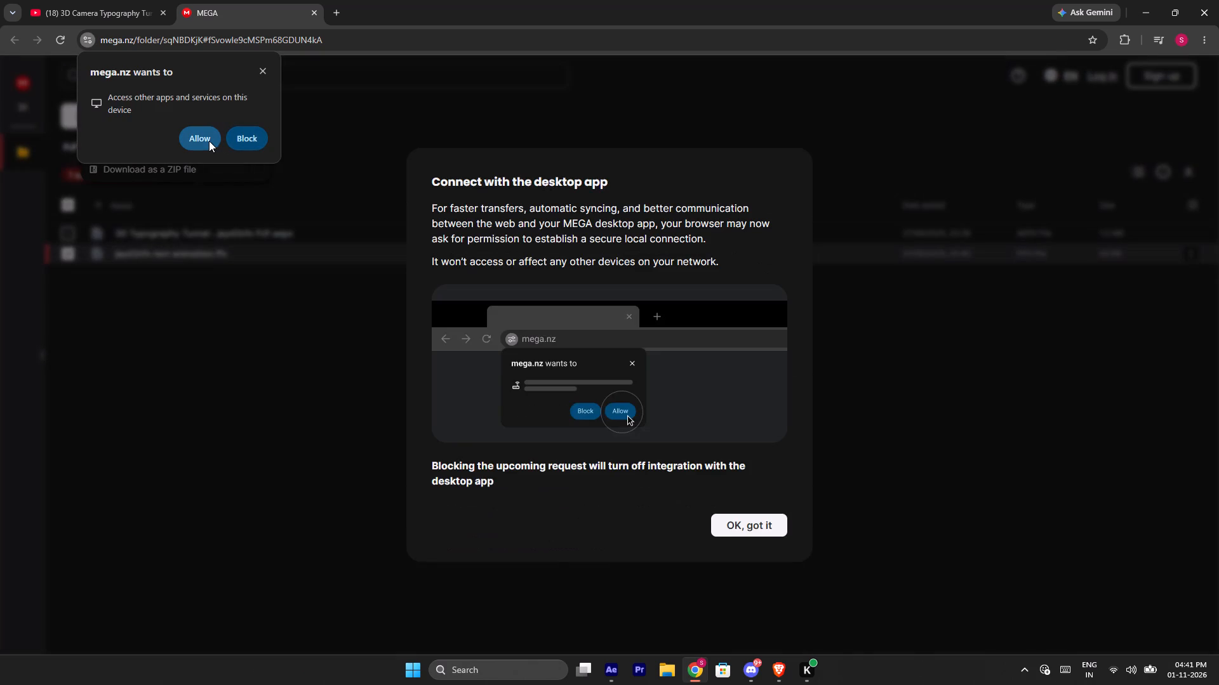
left_click(209, 141)
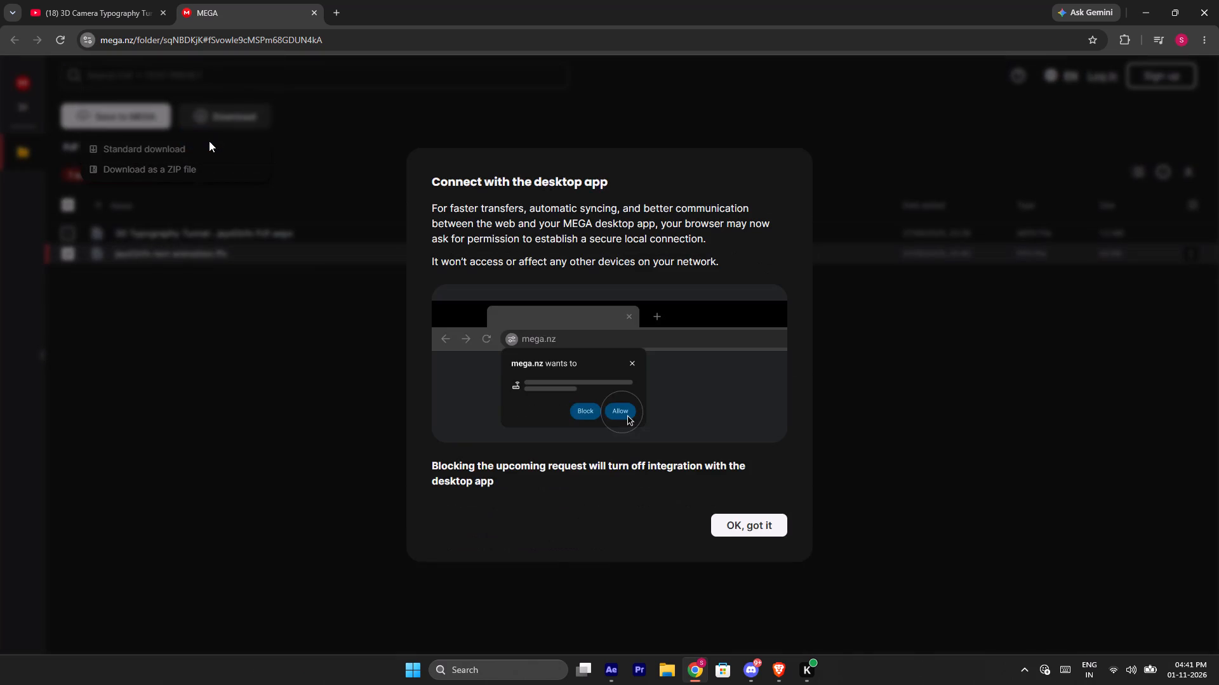
left_click(761, 532)
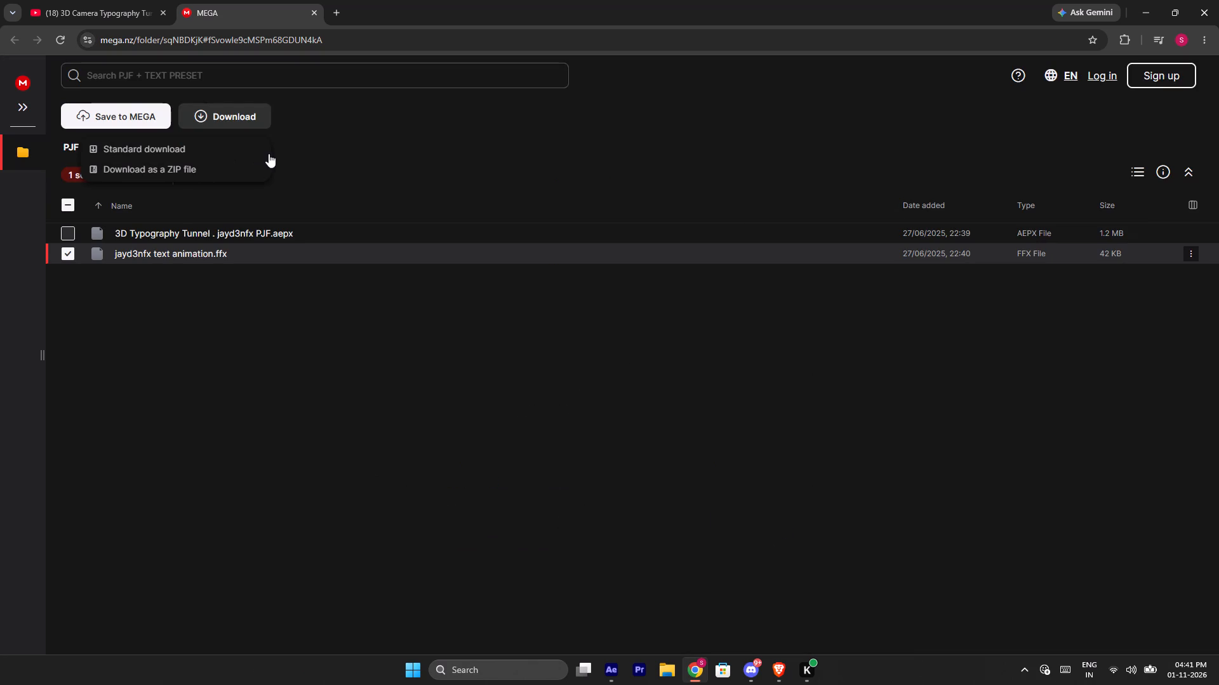
left_click(171, 153)
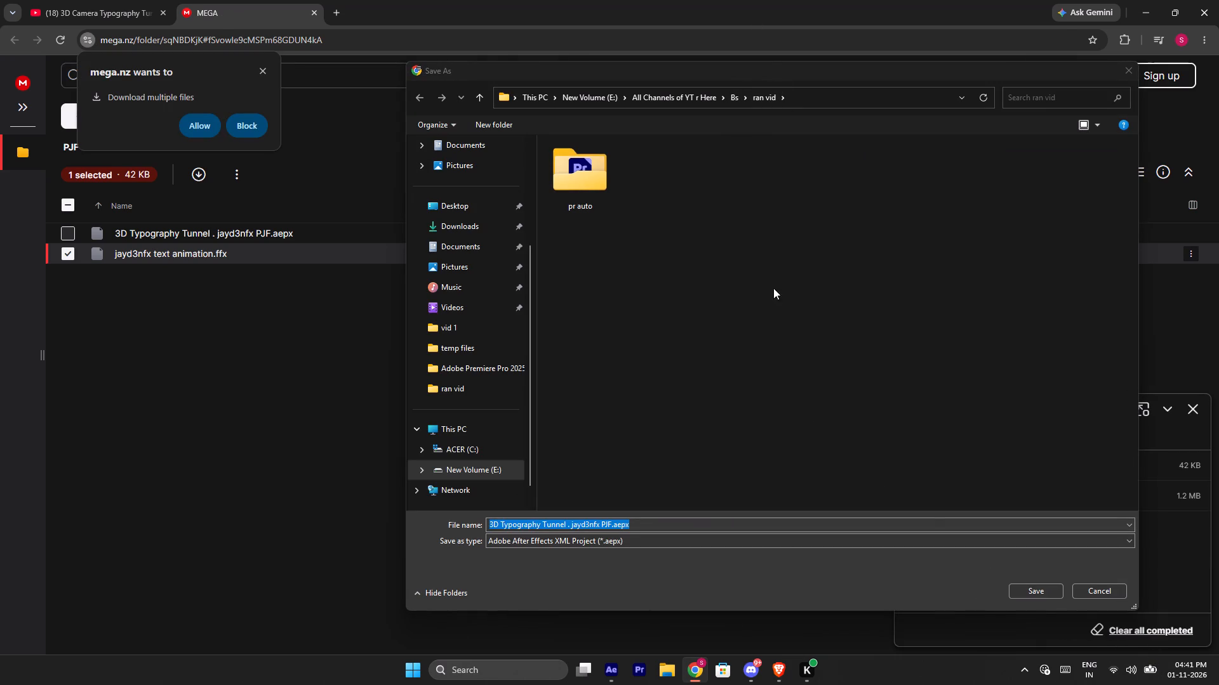
Save "3D Typography Tunnel . jayd3nfx PJF.aepx" in E: > After effect > Edits > random edit 1 and block mega.nz's multiple downloads.
left_click(679, 94)
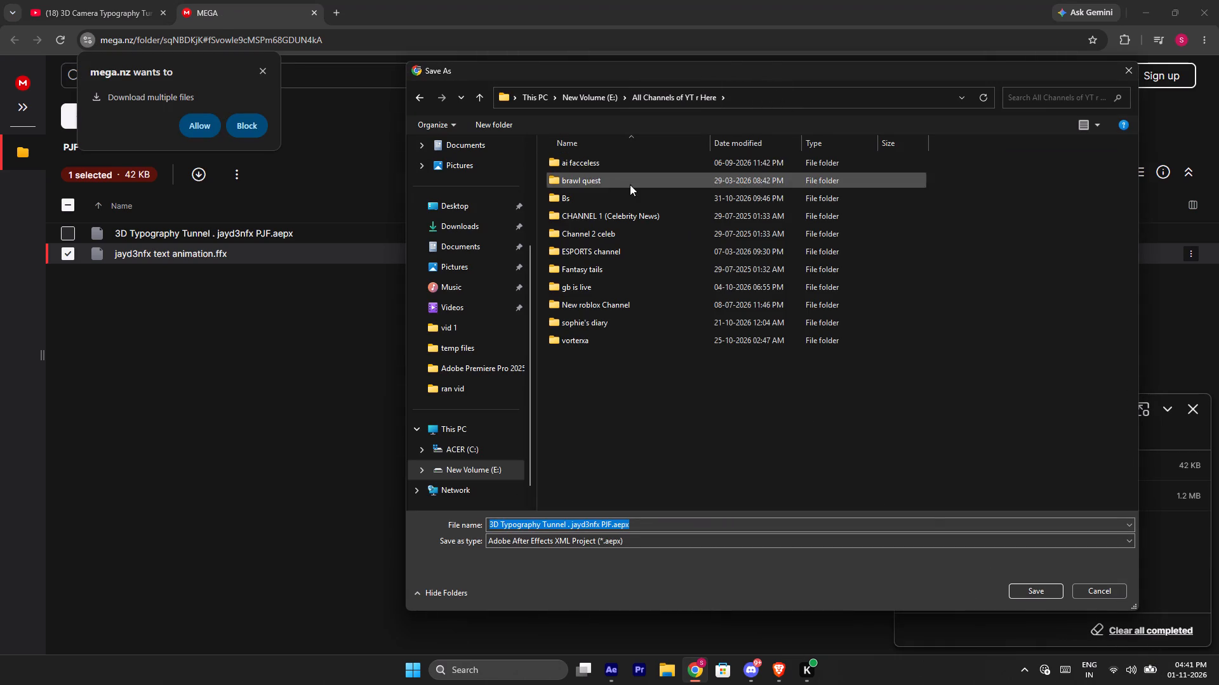
left_click(596, 94)
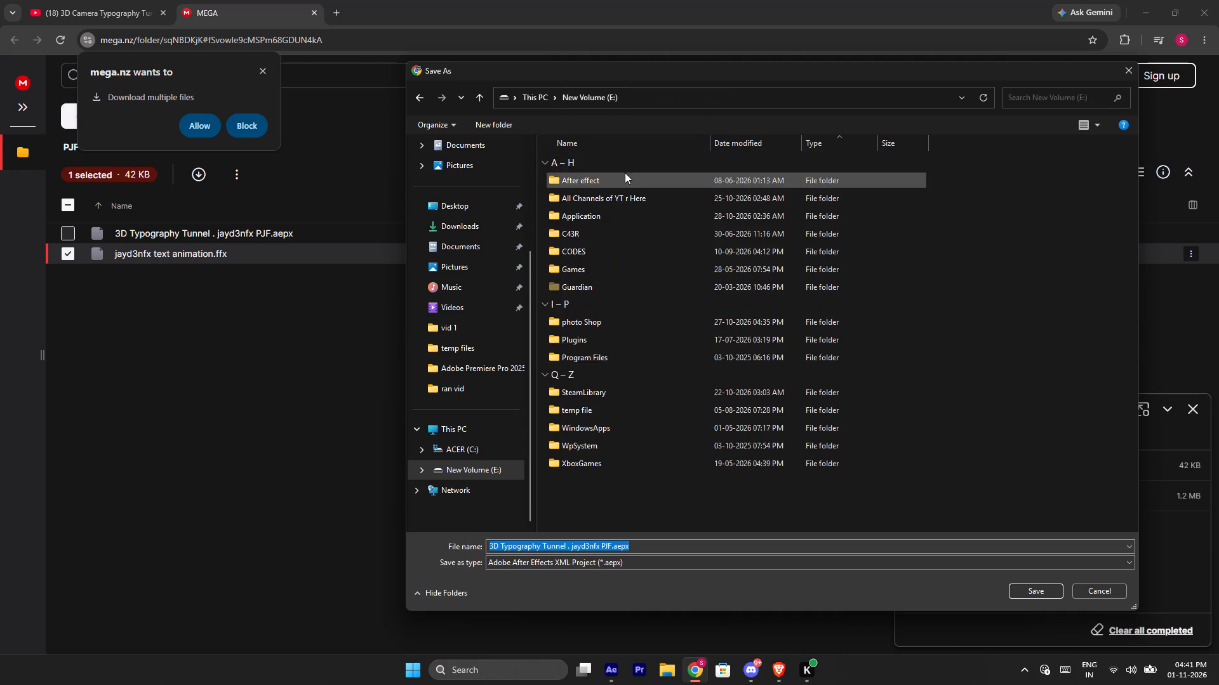
double_click(623, 185)
double_click(601, 185)
double_click(622, 222)
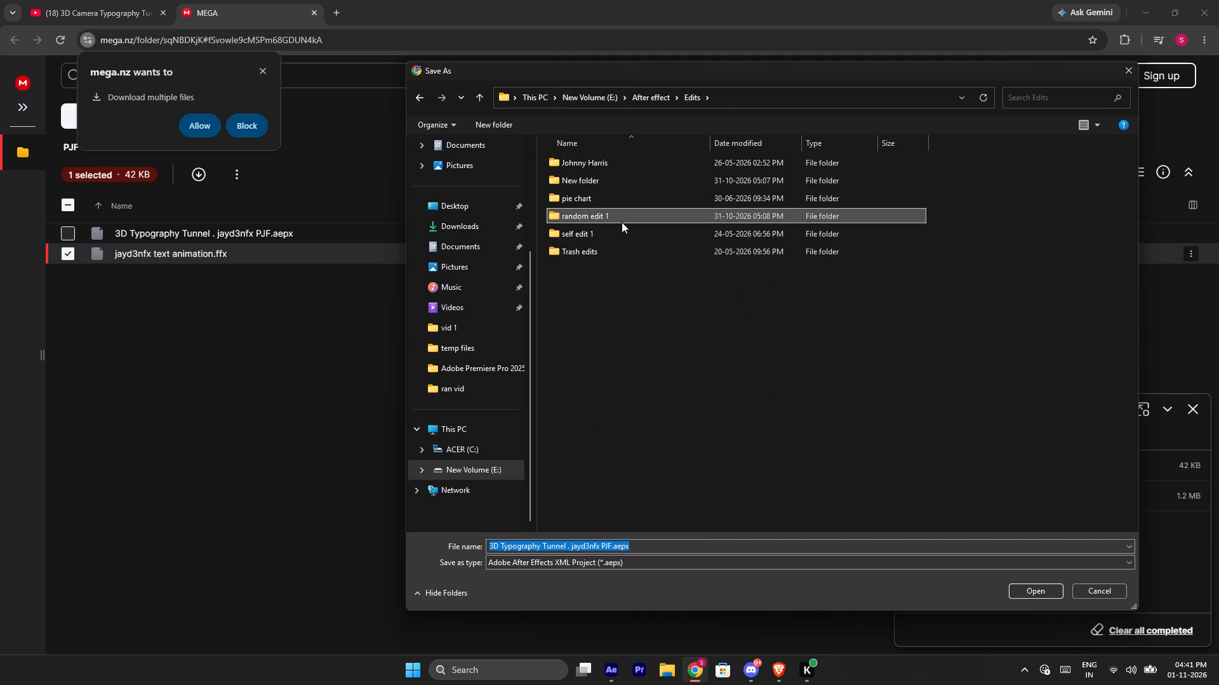
left_click(1049, 595)
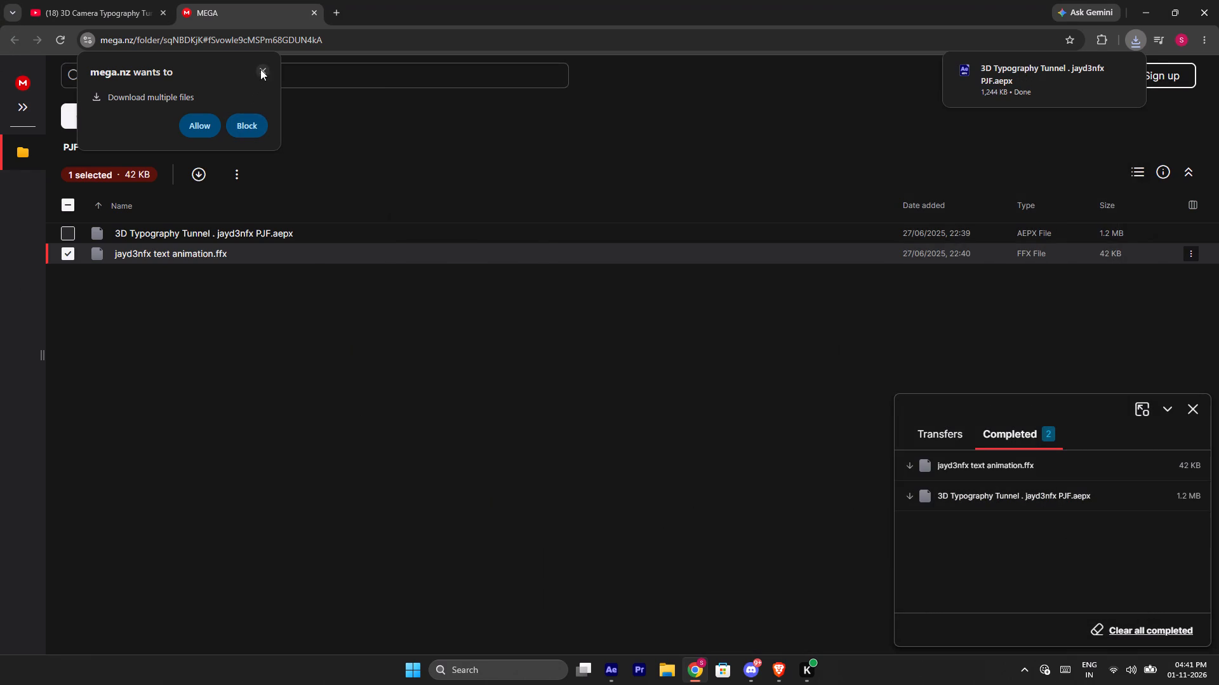
left_click(256, 122)
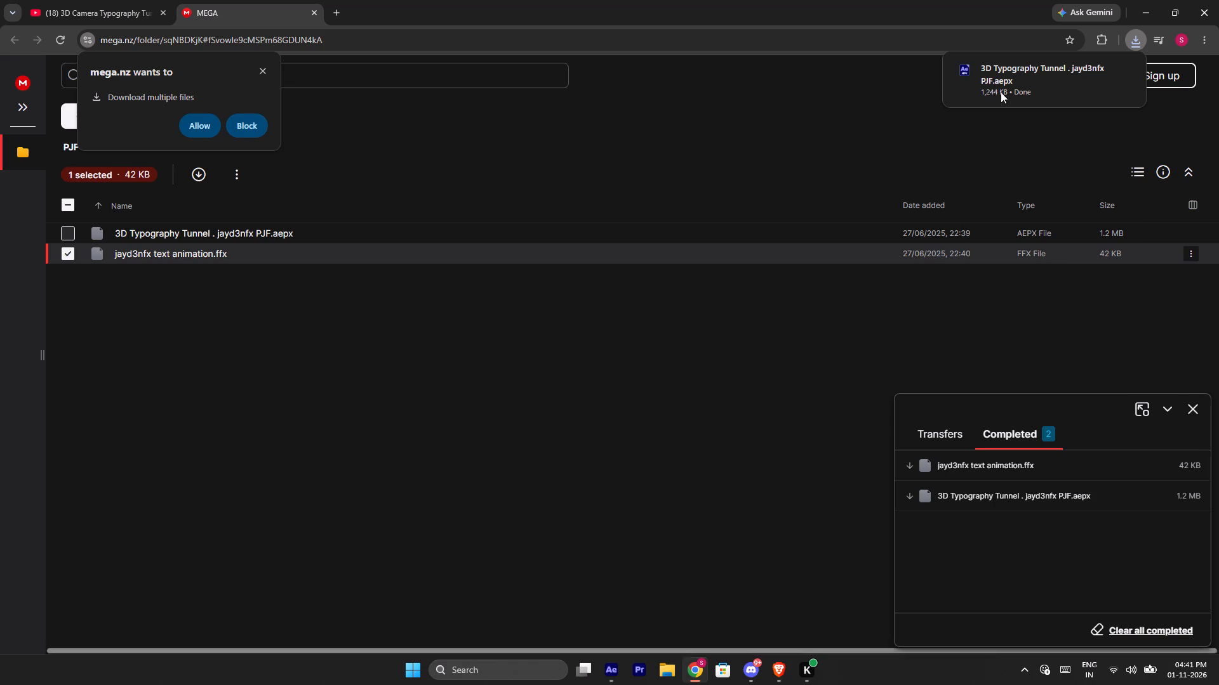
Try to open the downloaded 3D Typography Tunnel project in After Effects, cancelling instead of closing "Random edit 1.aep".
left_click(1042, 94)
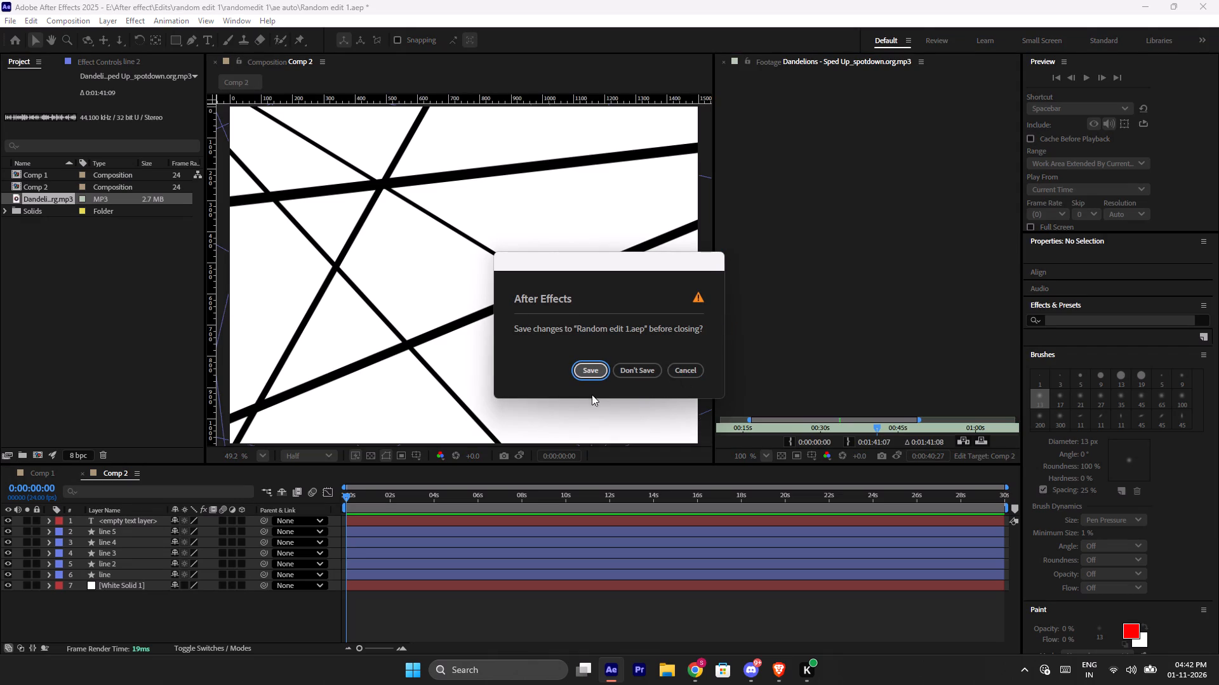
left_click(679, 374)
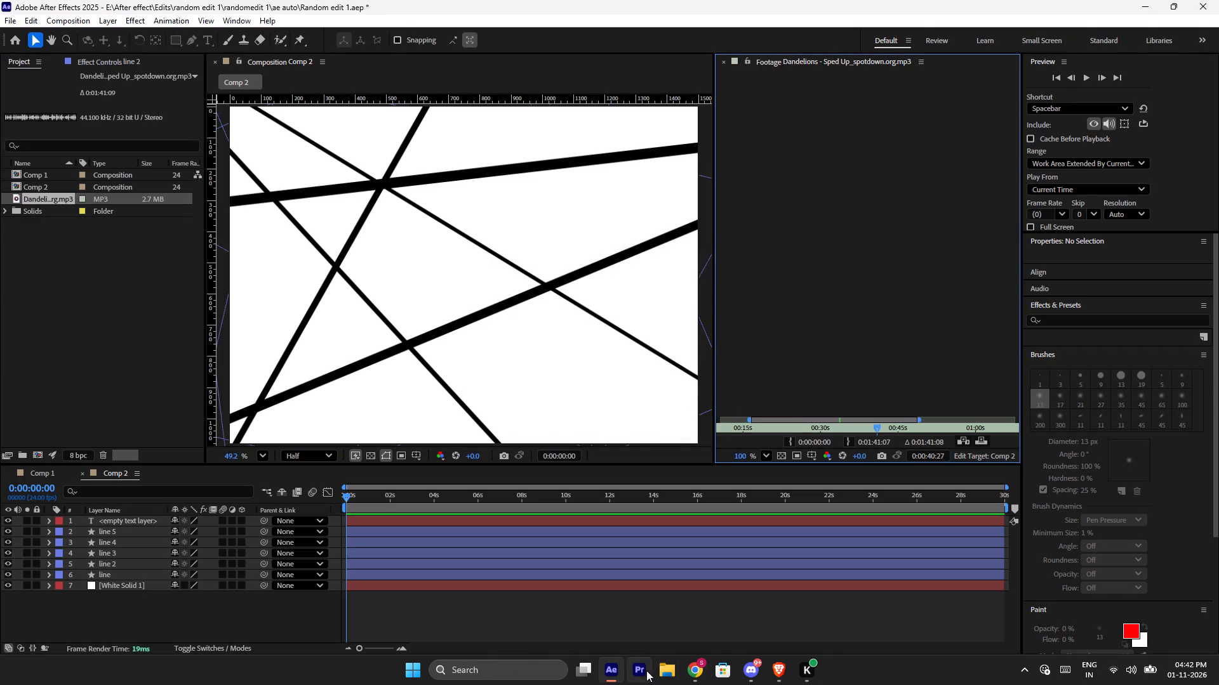
Open File Explorer.
left_click(671, 674)
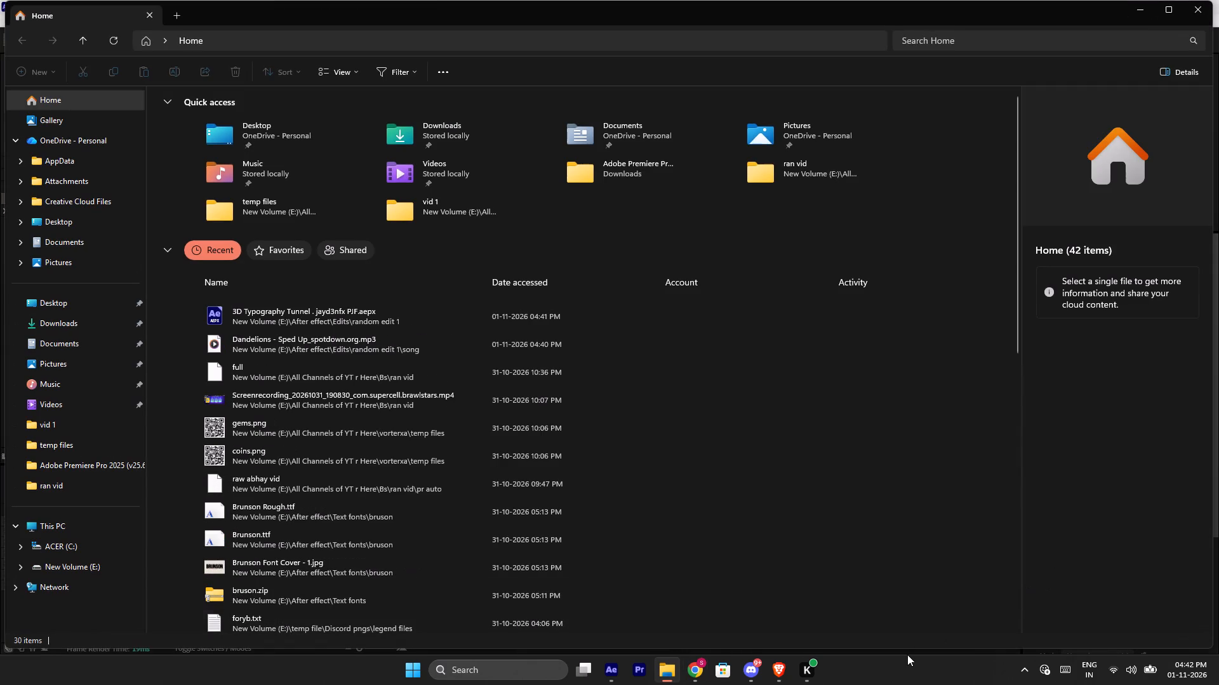
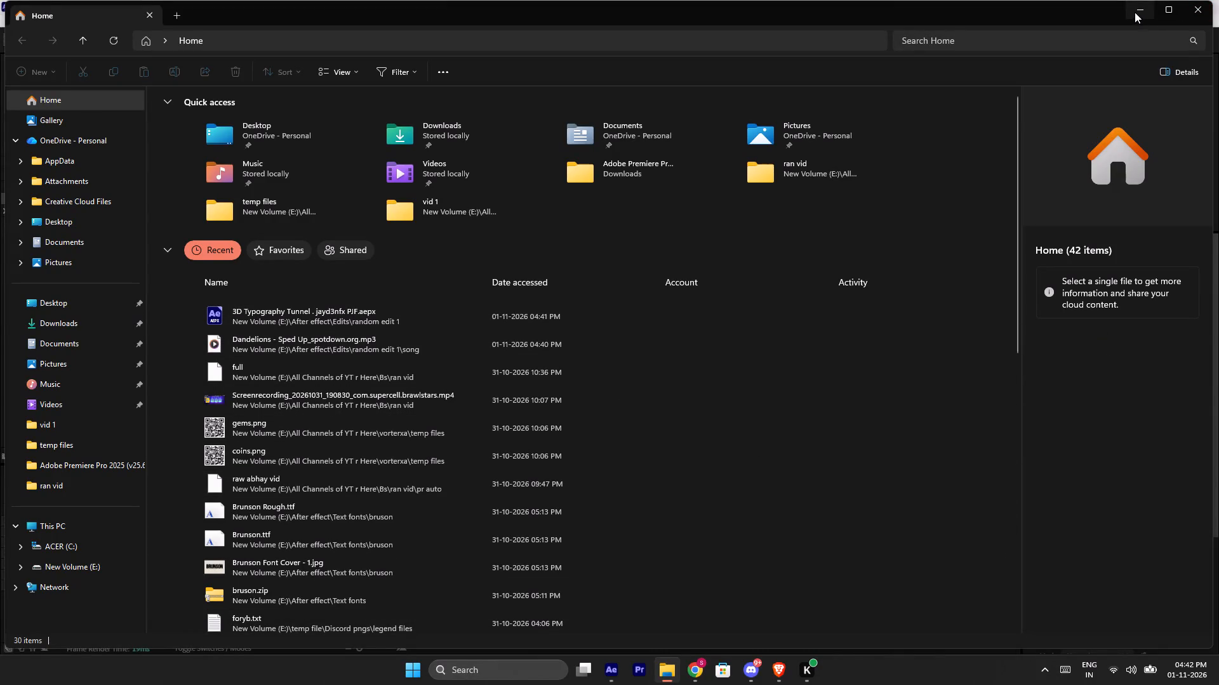
Open the random edit 1 folder in E: > After effect > Edits, and minimize File Explorer.
left_click(100, 568)
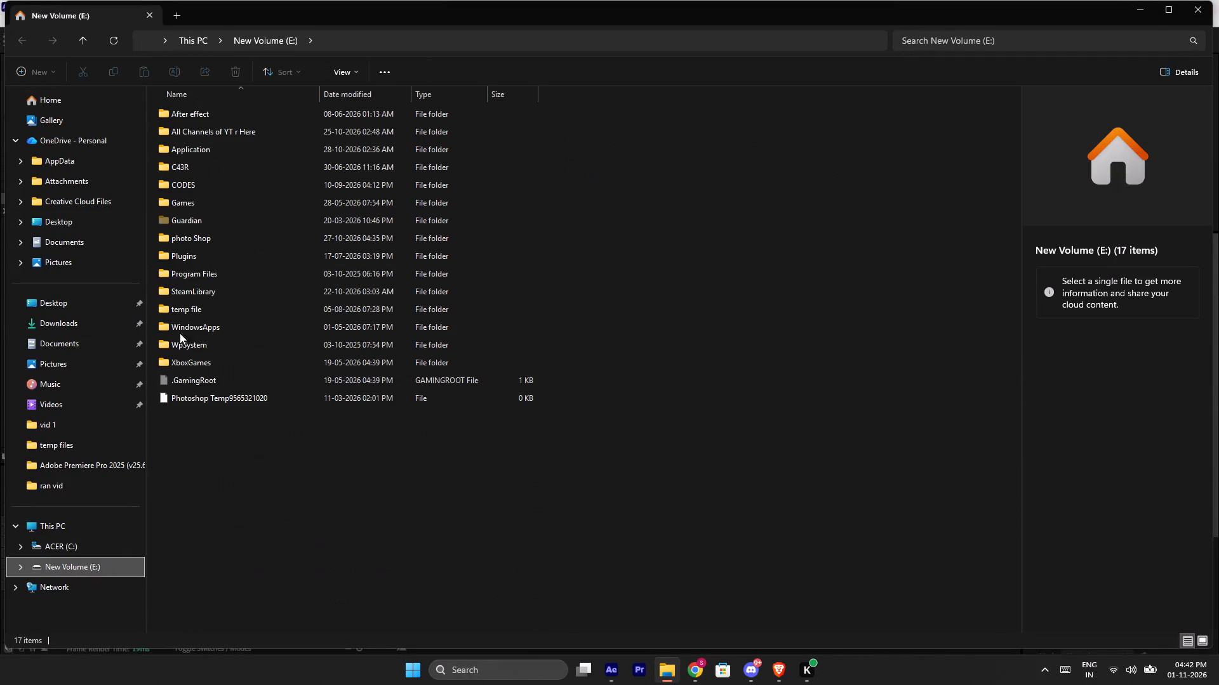
double_click(305, 114)
double_click(272, 133)
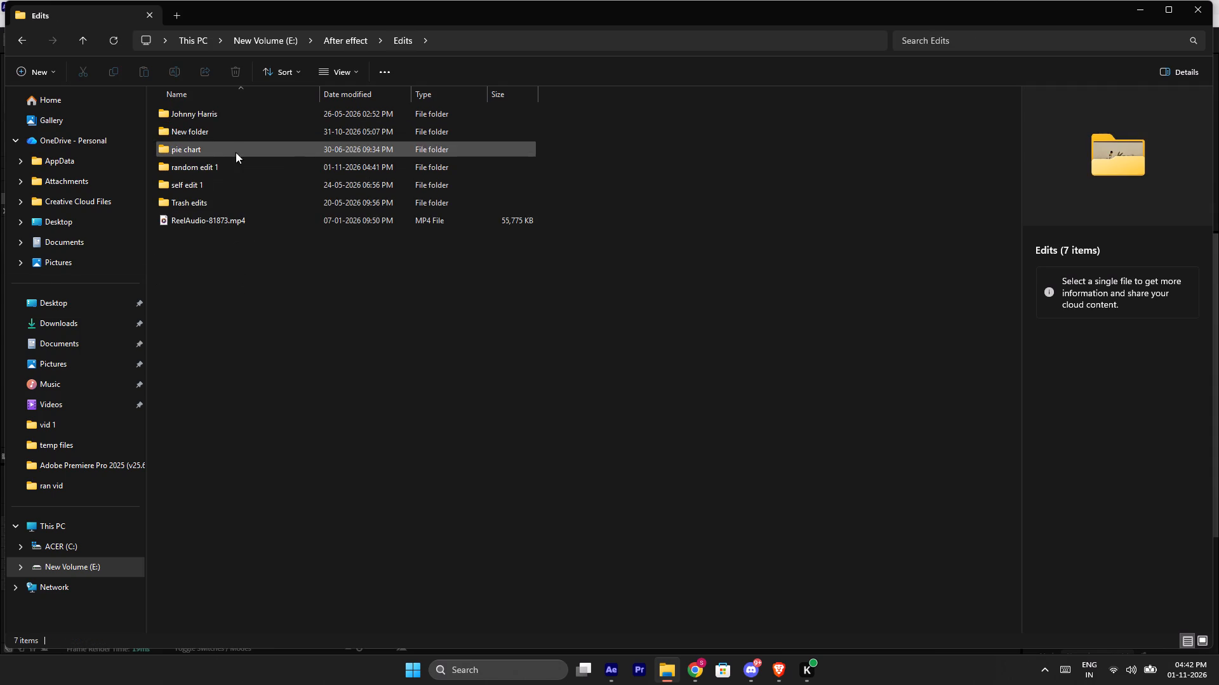
double_click(258, 166)
left_click(274, 195)
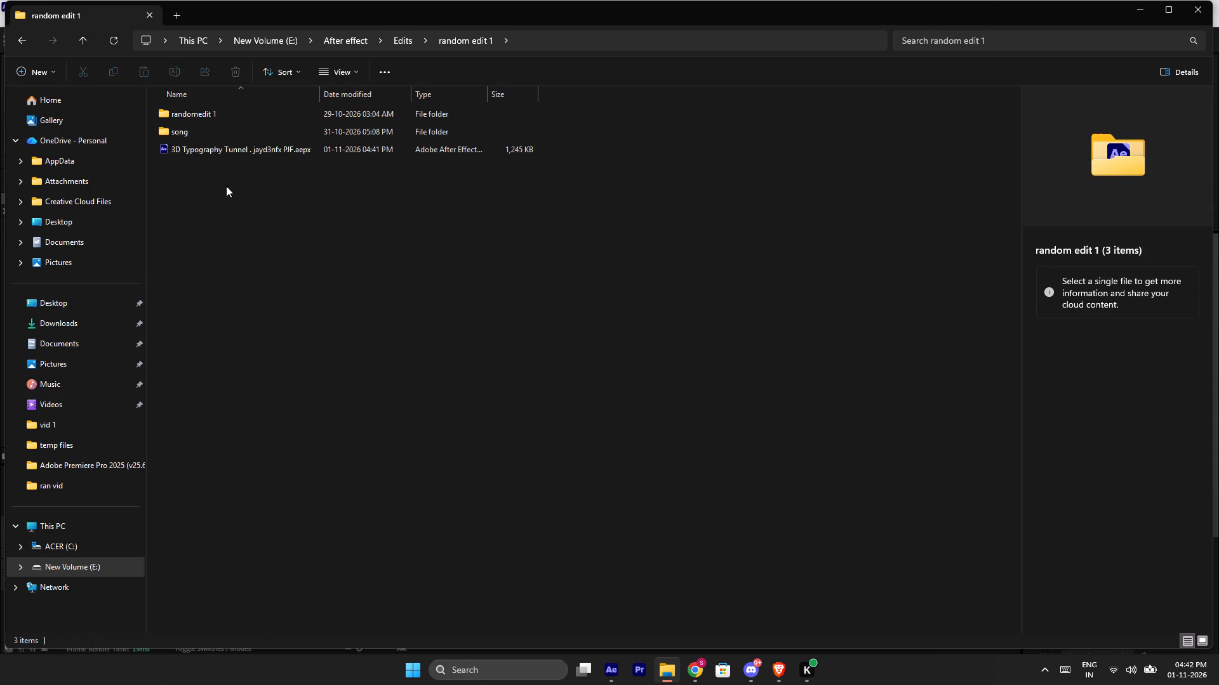
left_click(1128, 15)
In Chrome, allow mega.nz's multiple downloads and save "jayd3nfx text animation.ffx" in the random edit 1 folder.
left_click(697, 673)
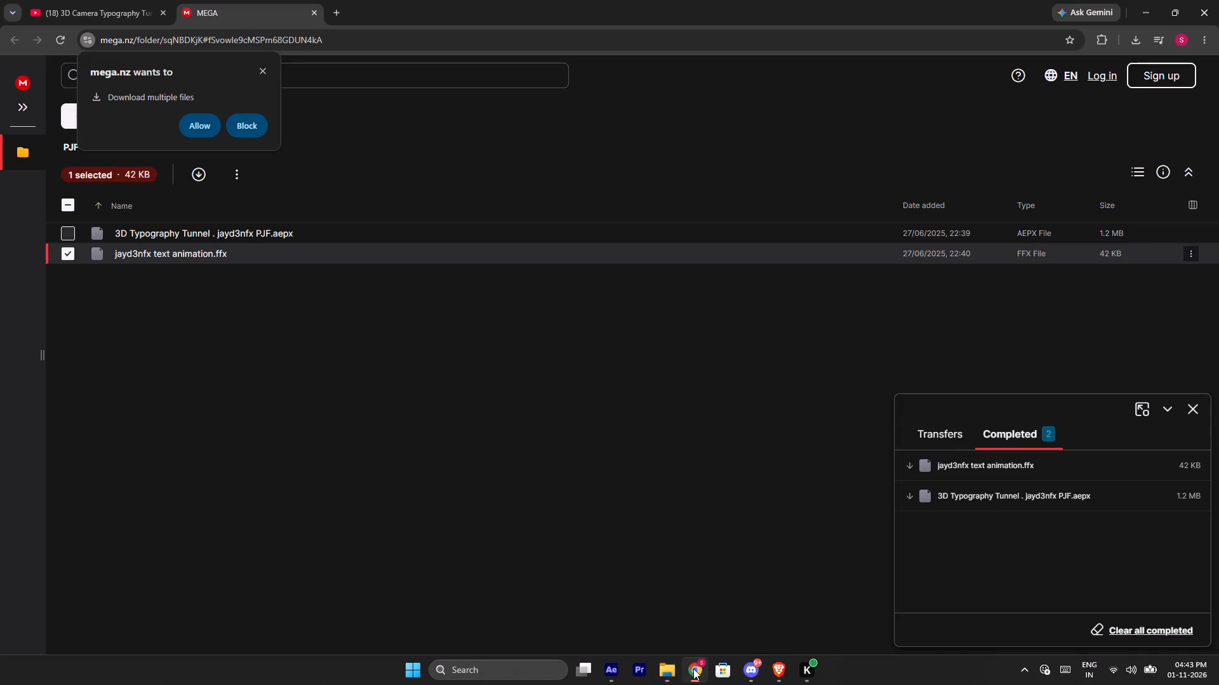
left_click(472, 446)
left_click(211, 127)
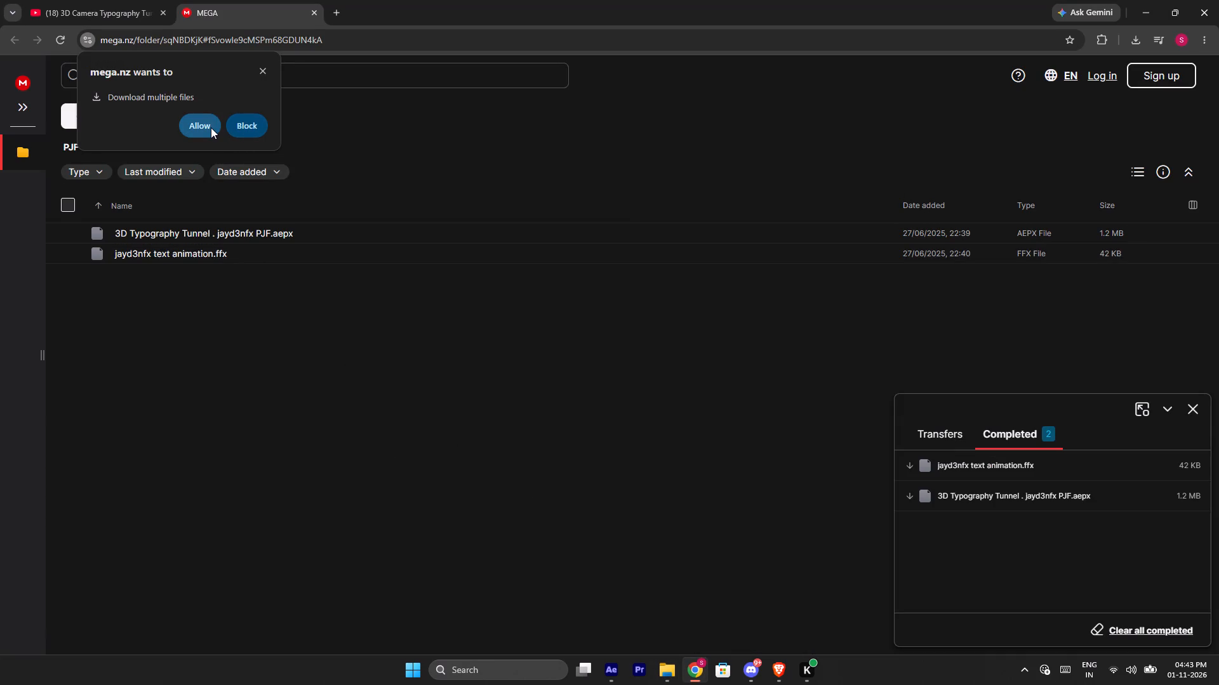
left_click(198, 129)
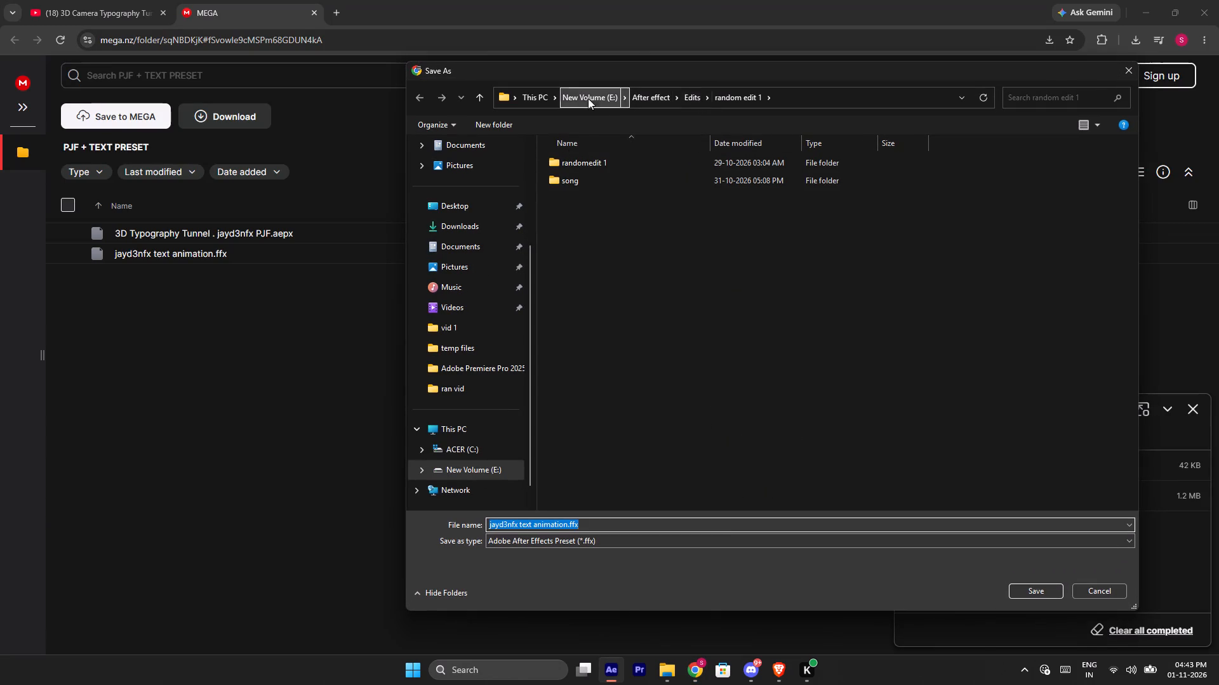
left_click(1036, 600)
left_click(1035, 586)
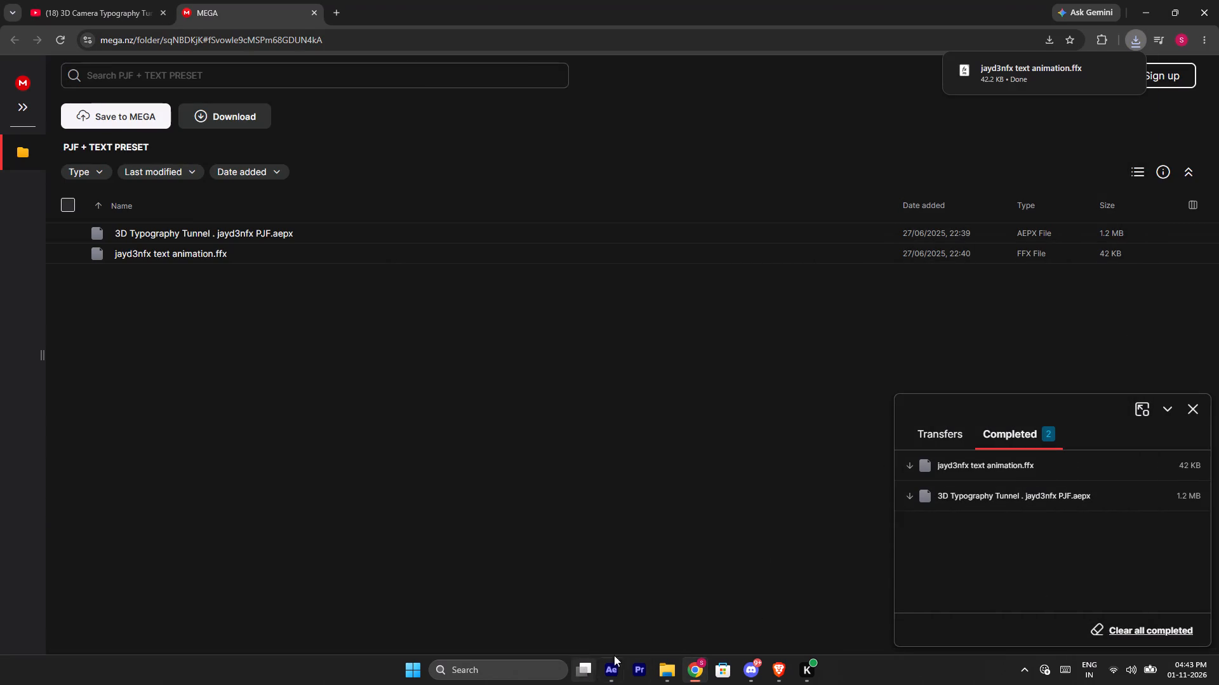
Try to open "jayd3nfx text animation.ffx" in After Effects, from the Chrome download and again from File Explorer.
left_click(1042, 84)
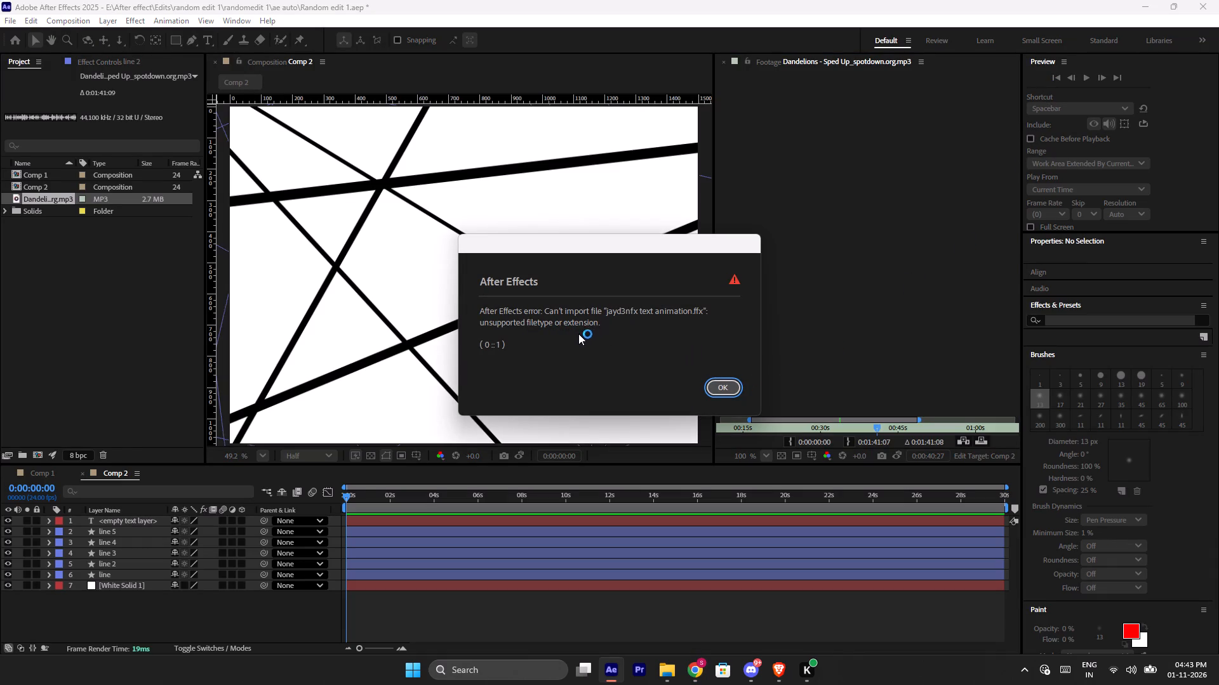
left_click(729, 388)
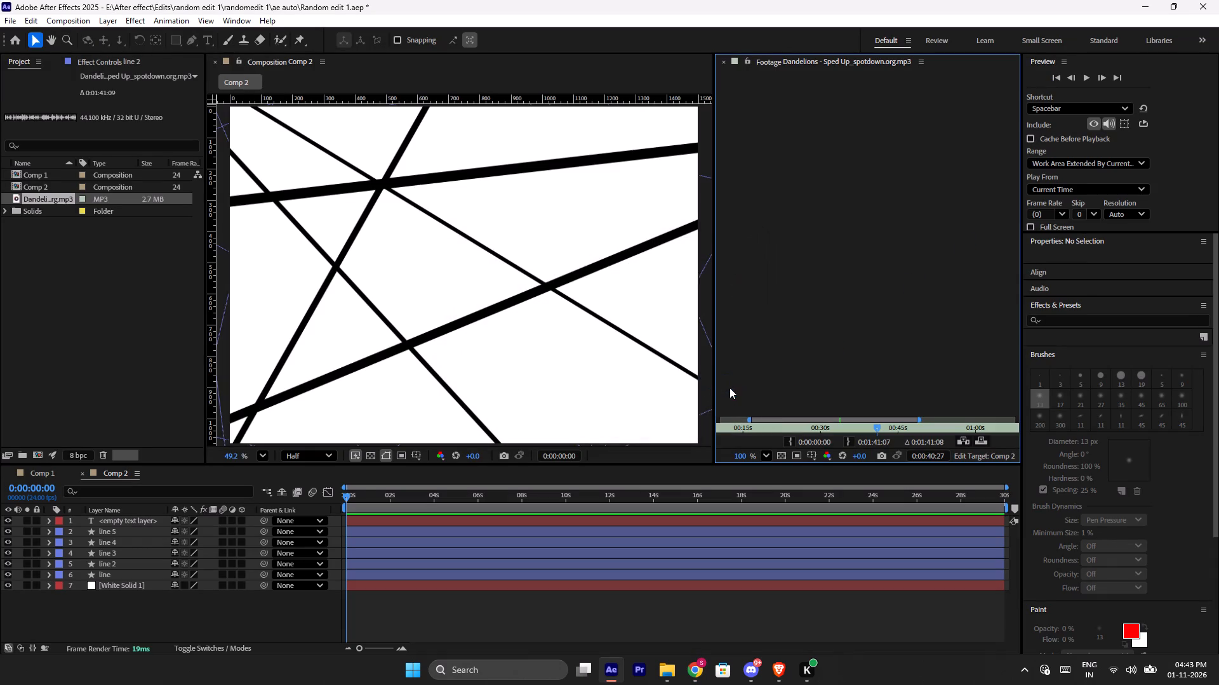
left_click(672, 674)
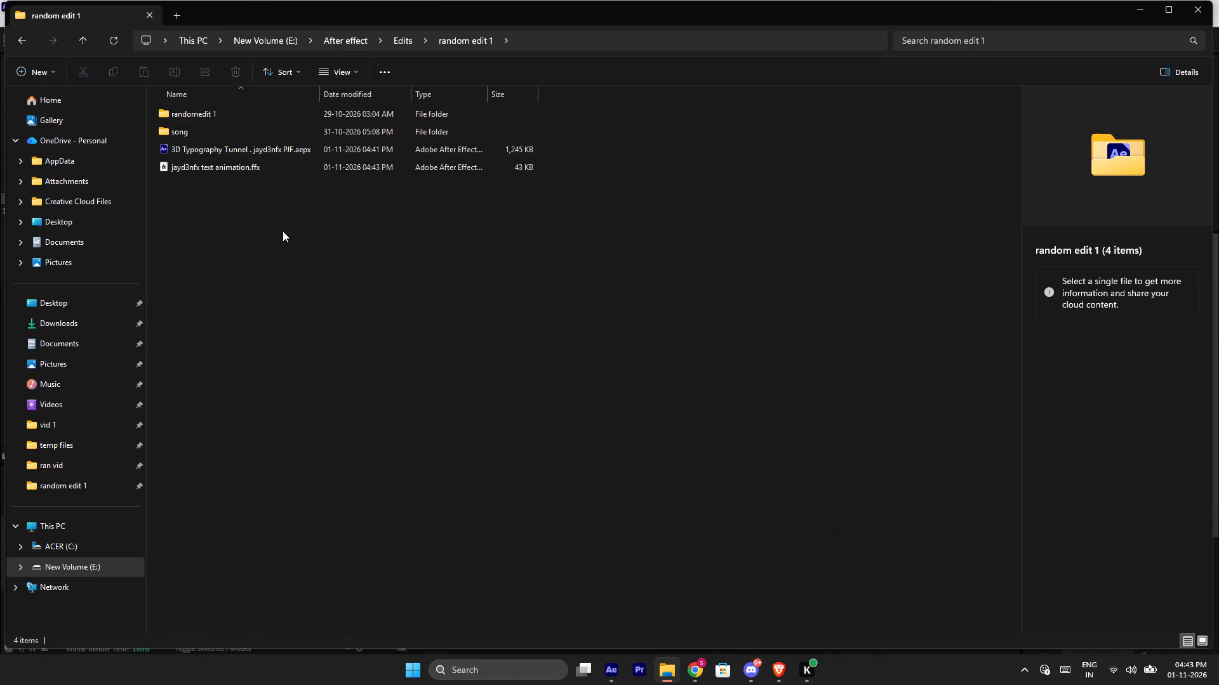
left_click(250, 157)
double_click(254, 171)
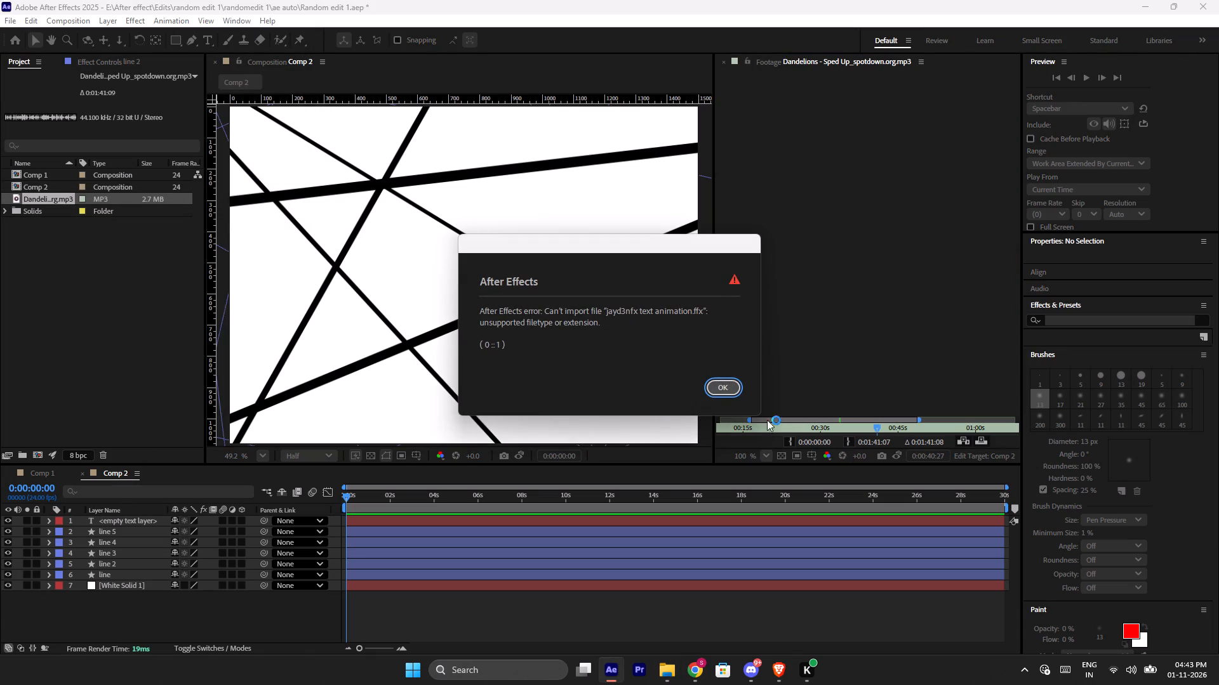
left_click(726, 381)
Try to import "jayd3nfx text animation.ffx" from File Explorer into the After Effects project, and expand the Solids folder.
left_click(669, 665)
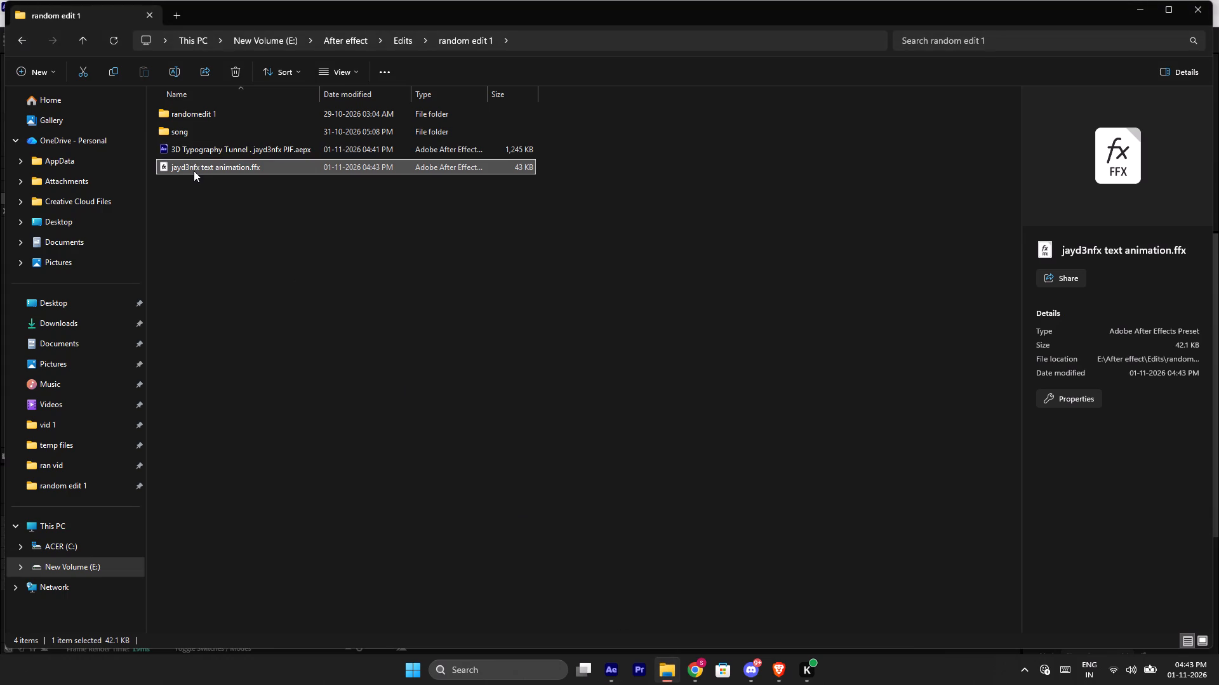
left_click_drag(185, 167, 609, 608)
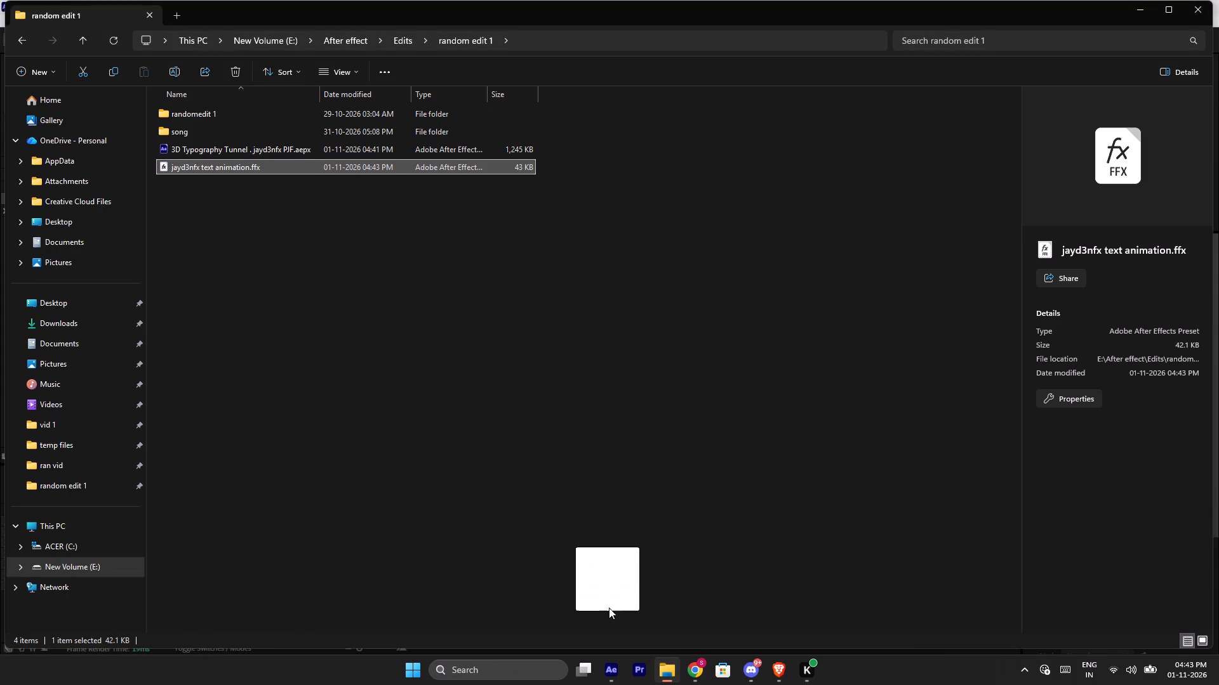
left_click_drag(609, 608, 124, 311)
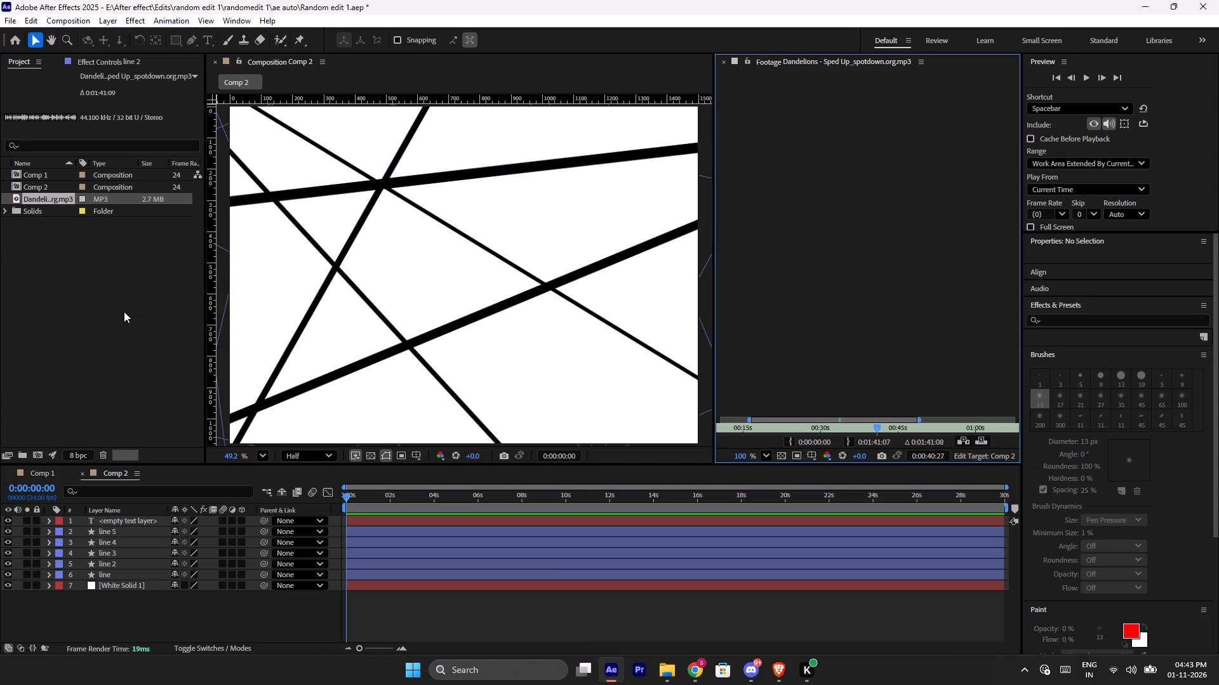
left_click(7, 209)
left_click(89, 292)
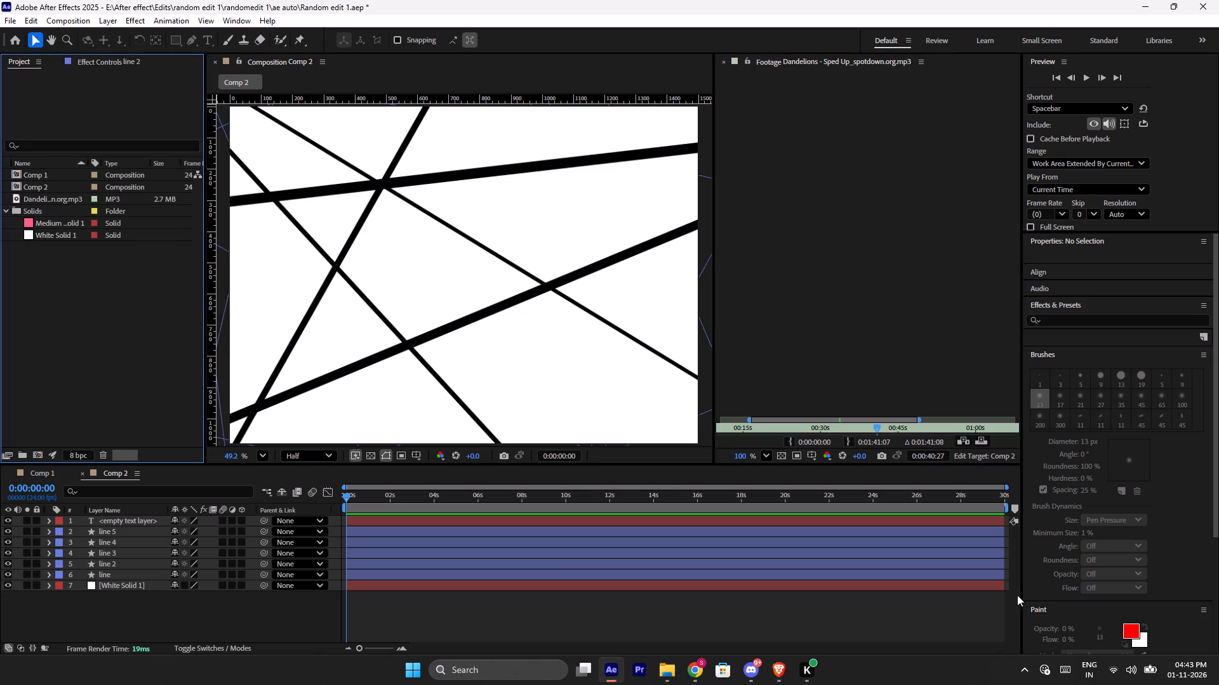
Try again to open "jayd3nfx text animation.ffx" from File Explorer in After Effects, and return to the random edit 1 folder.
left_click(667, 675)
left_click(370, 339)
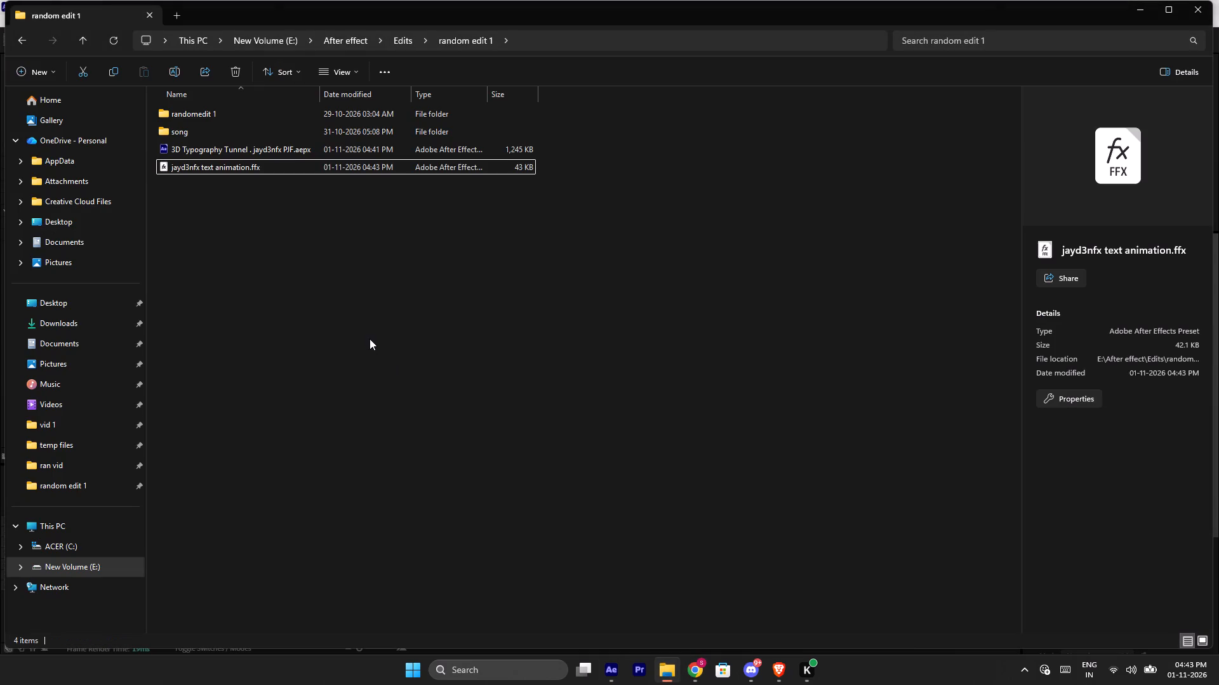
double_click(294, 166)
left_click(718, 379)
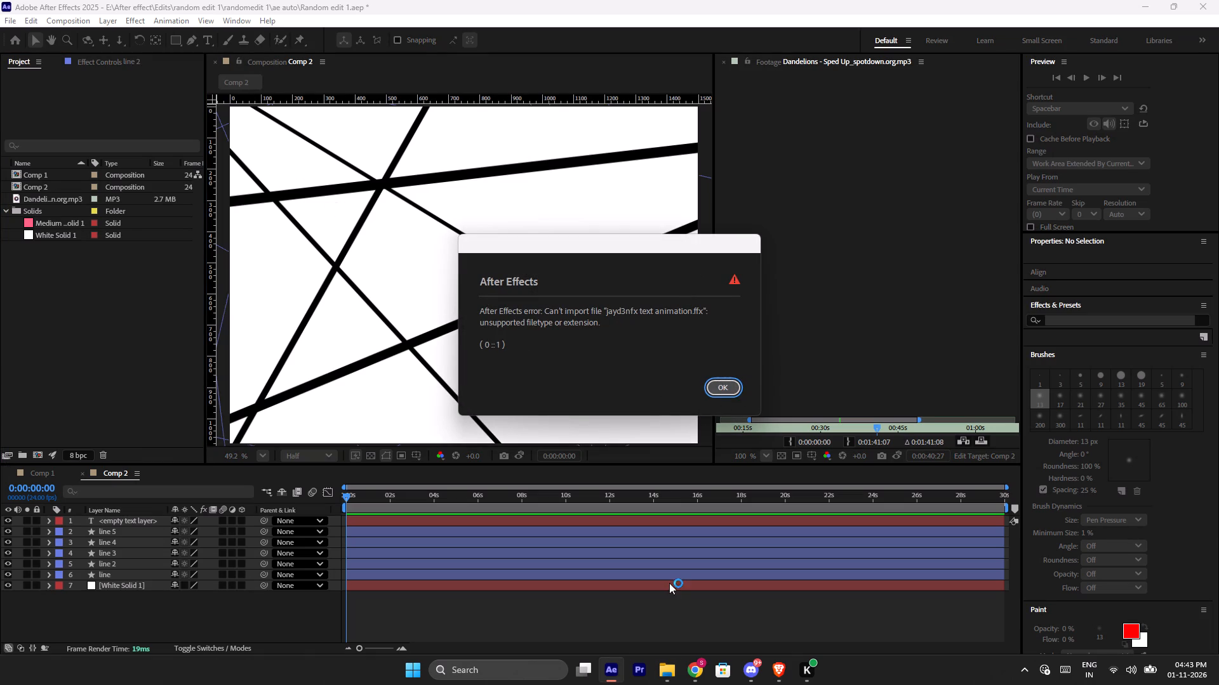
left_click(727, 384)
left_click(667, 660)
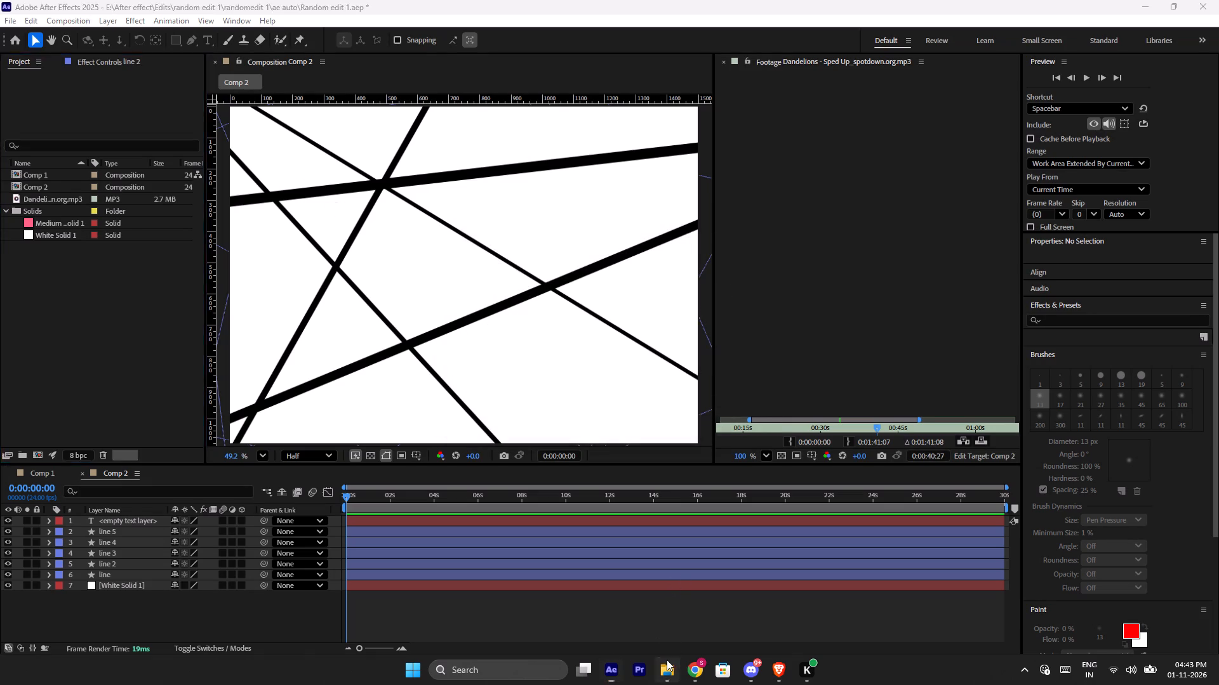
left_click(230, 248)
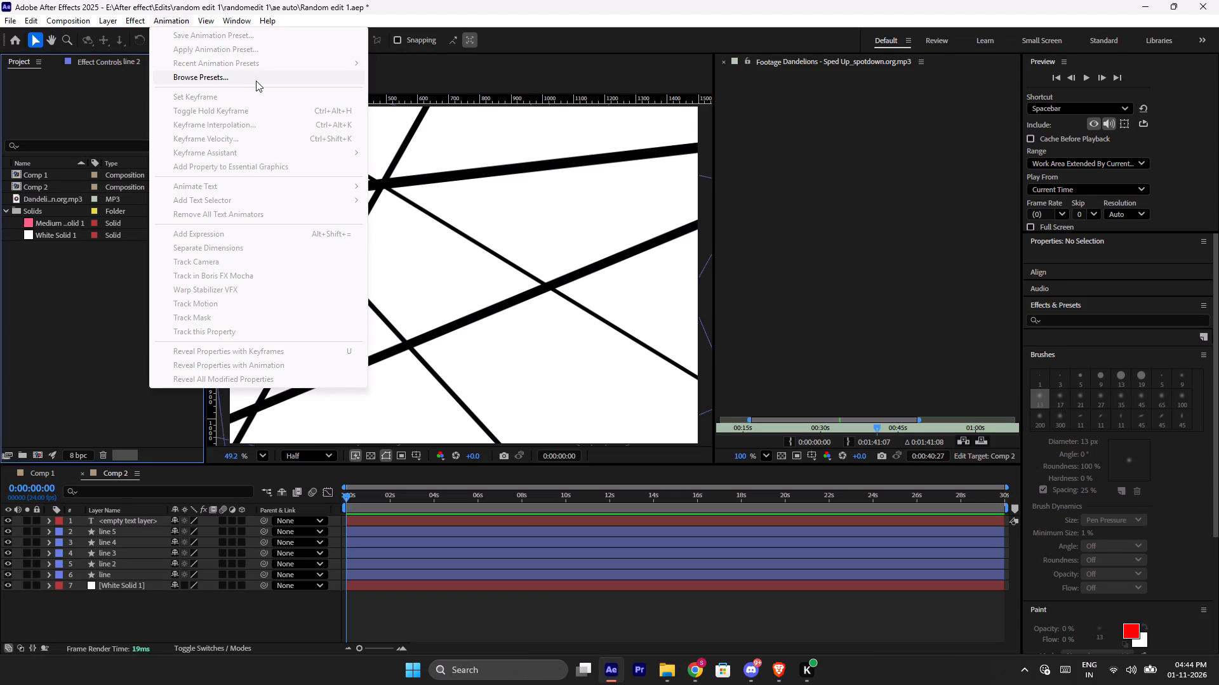
left_click(955, 273)
left_click(131, 535)
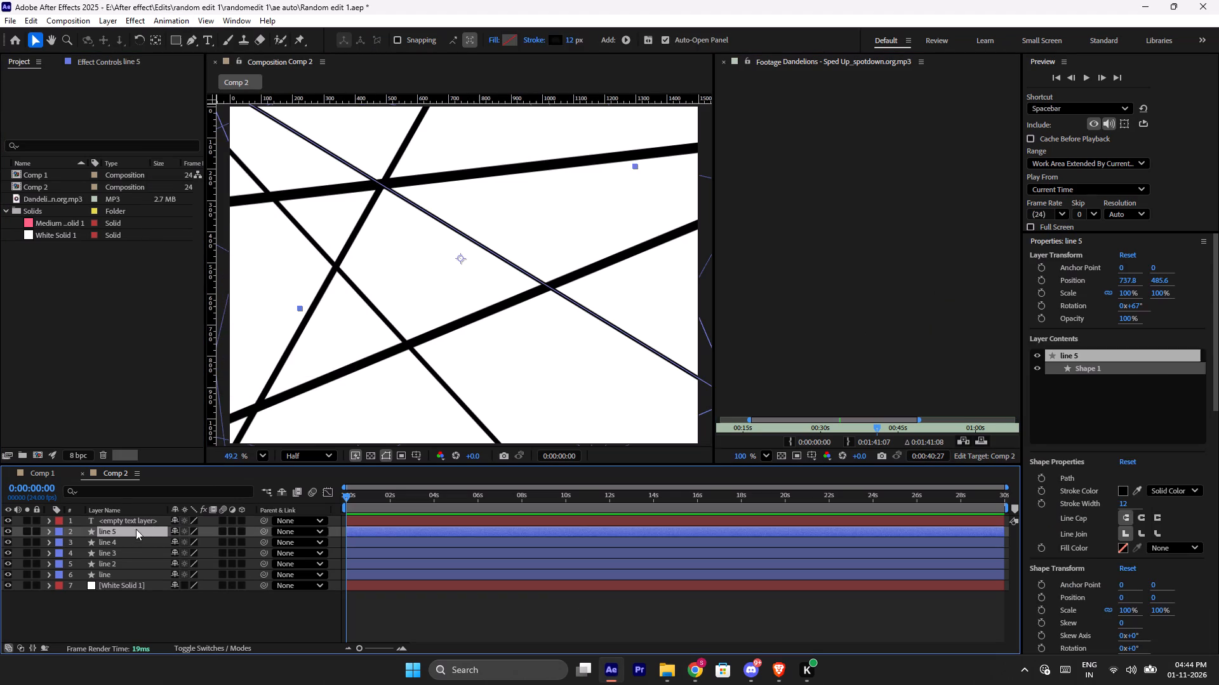
left_click(142, 523)
left_click(139, 532)
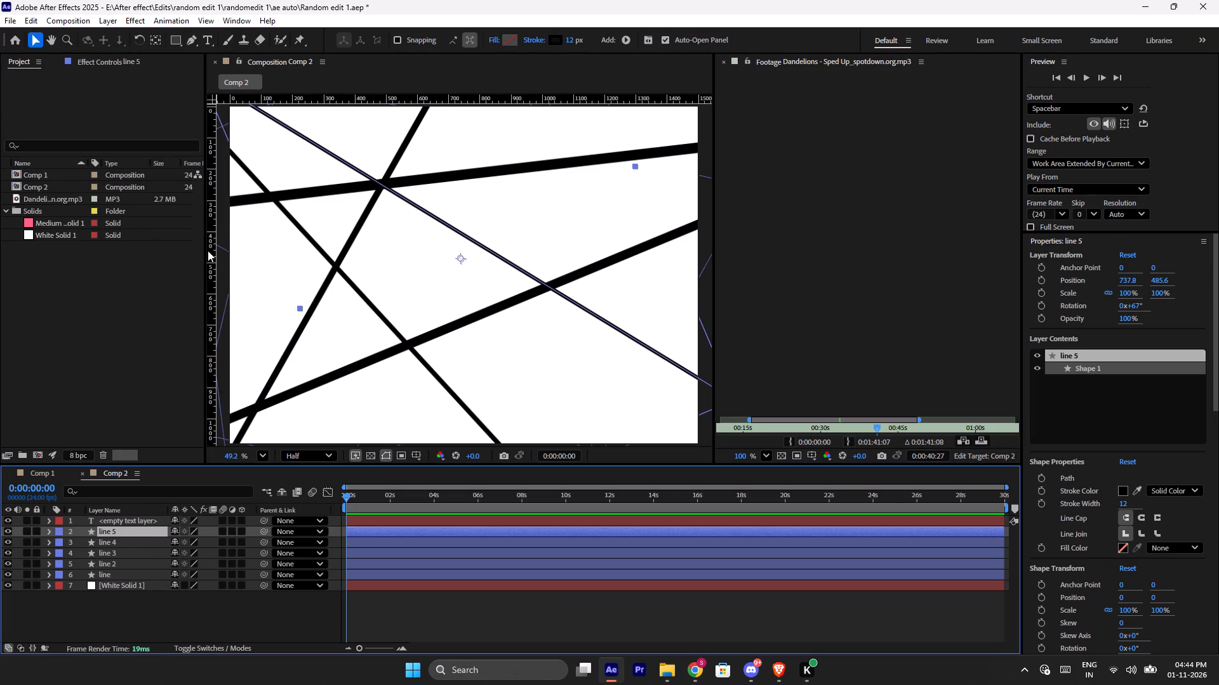
left_click(143, 520)
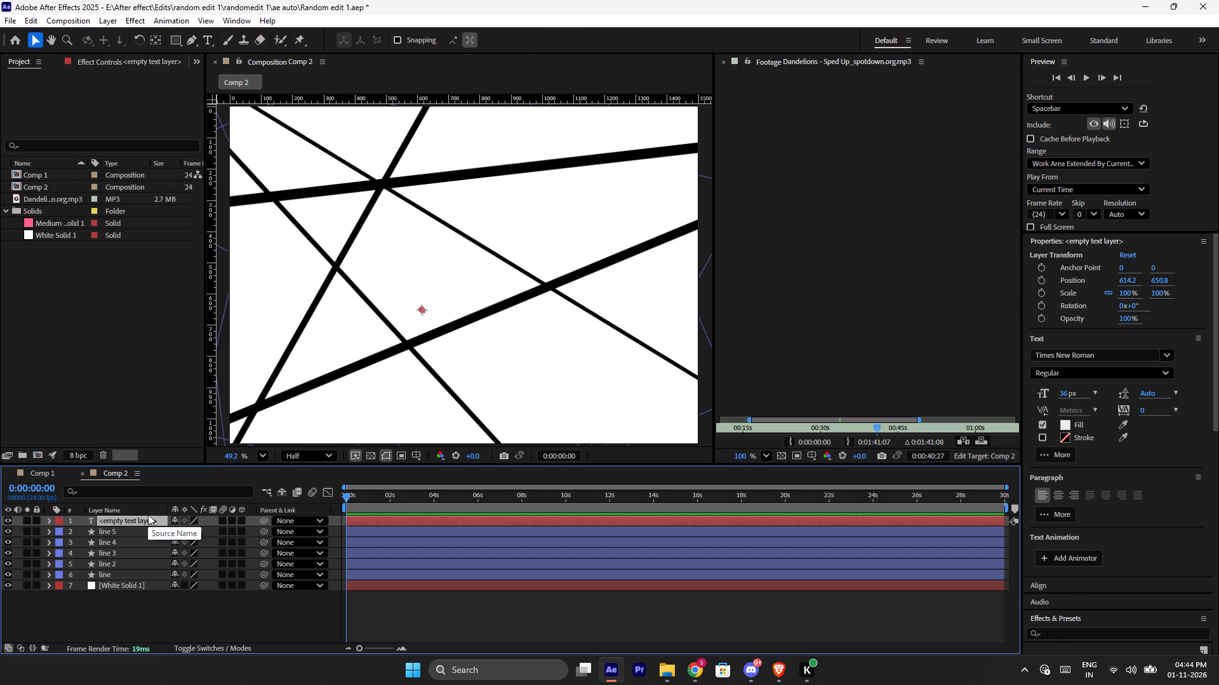
key("BackSpace")
left_click(148, 514)
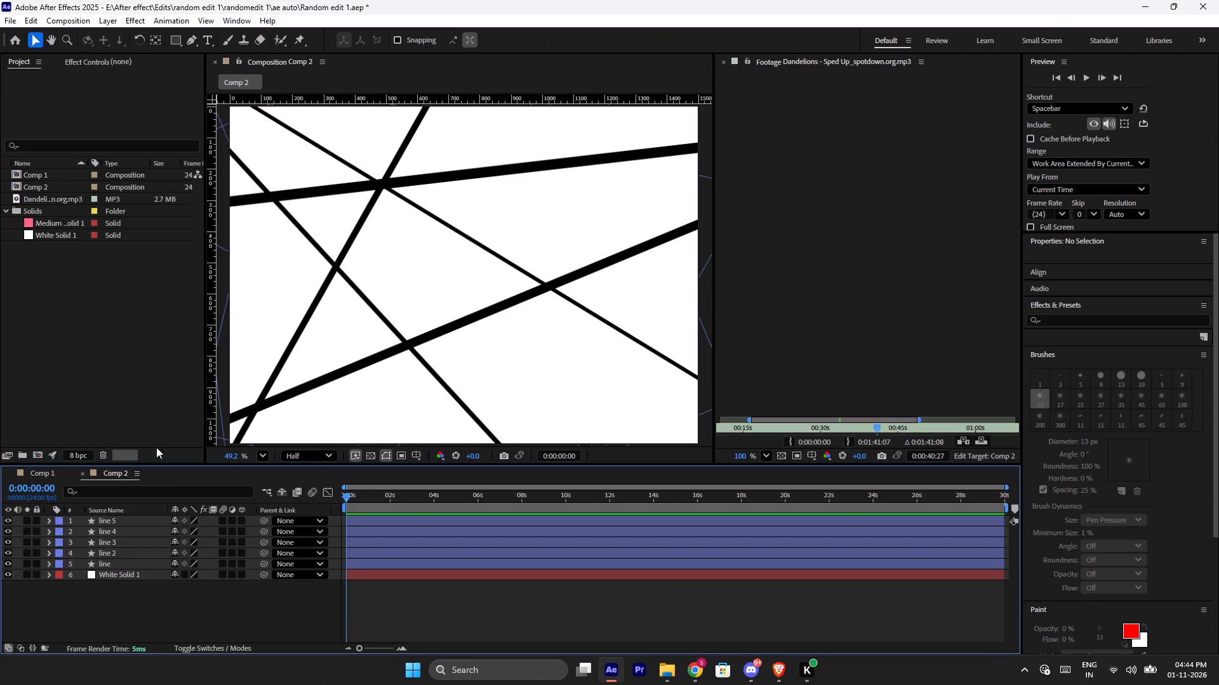
Apply the animation preset jayd3nfx text animation.ffx from the random edit 1 folder to the line 5 layer in Comp 2.
left_click(117, 521)
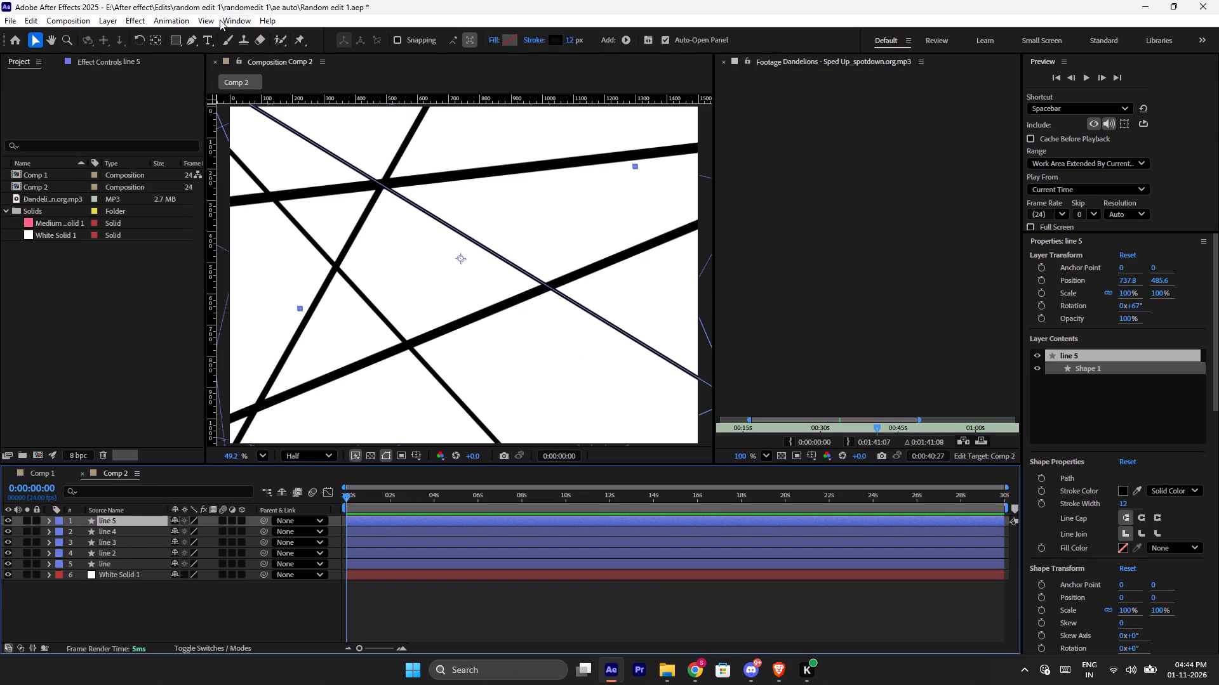
left_click(168, 22)
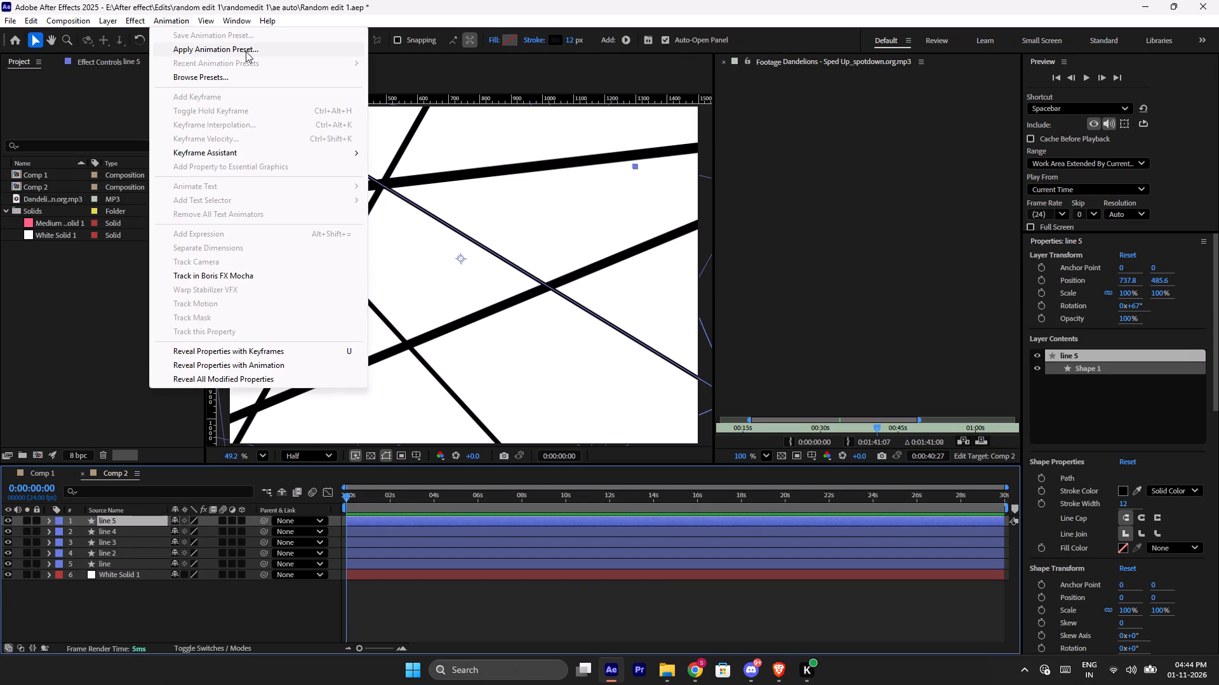
left_click(246, 51)
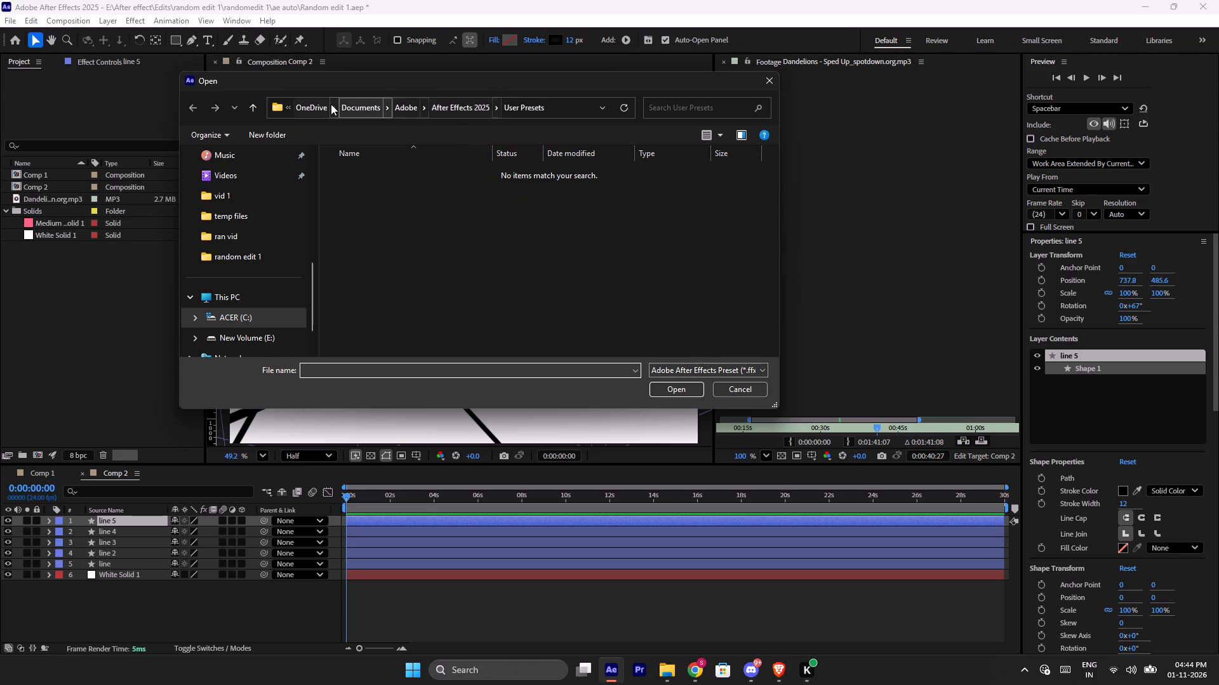
left_click(456, 112)
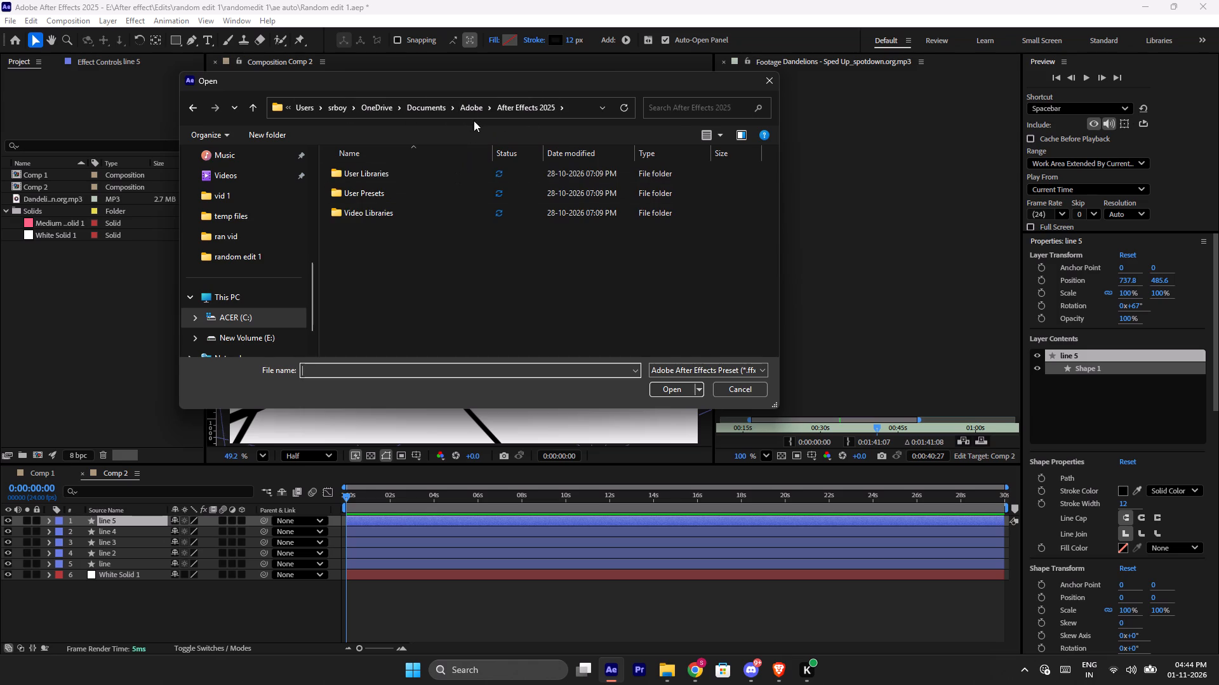
scroll(247, 252, "down", 5)
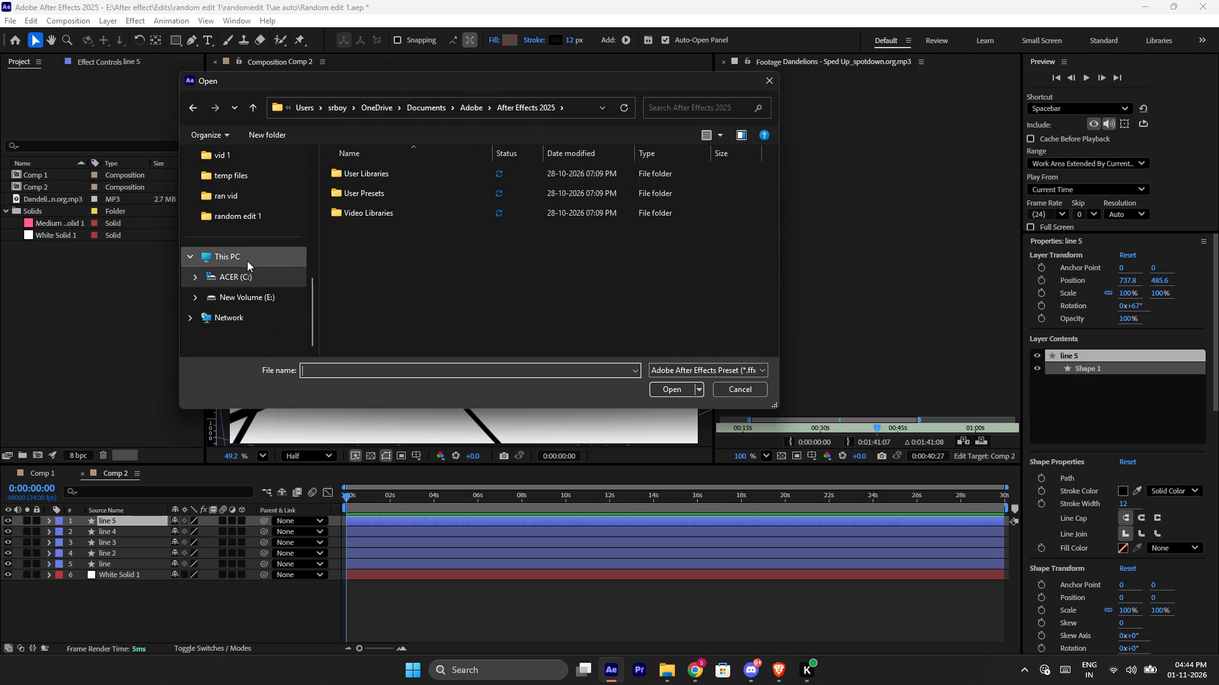
left_click(252, 292)
left_click(406, 193)
right_click(406, 193)
left_click(406, 193)
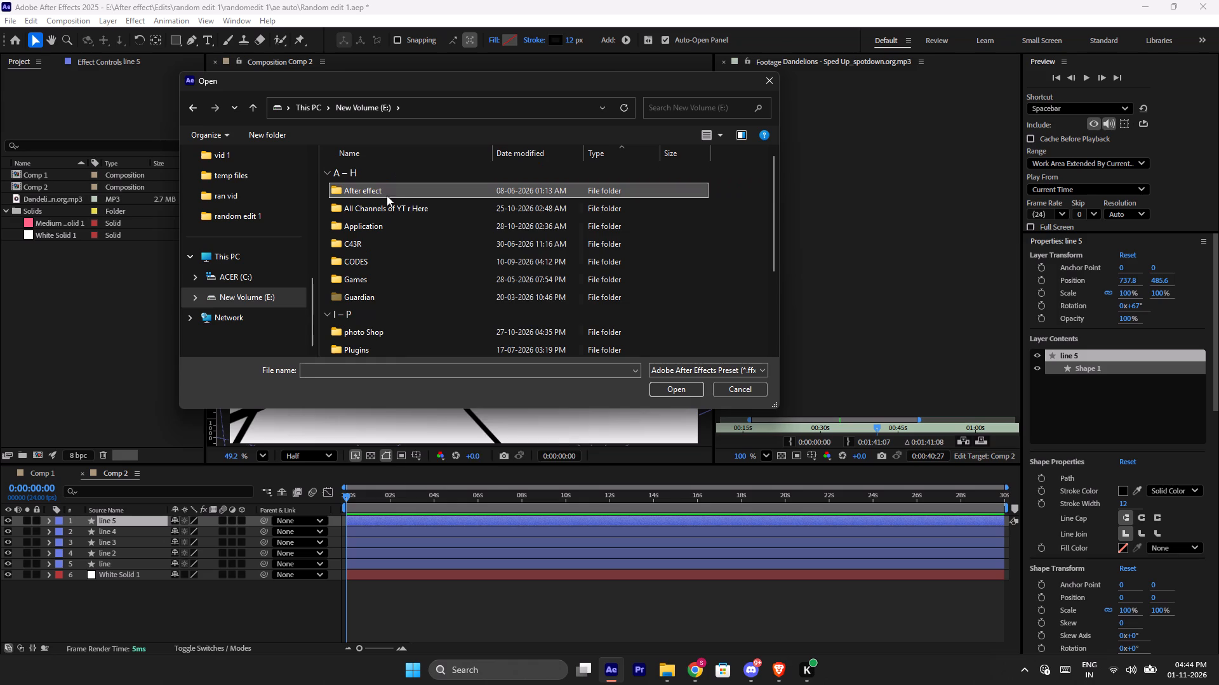
left_click(387, 195)
double_click(384, 192)
double_click(371, 193)
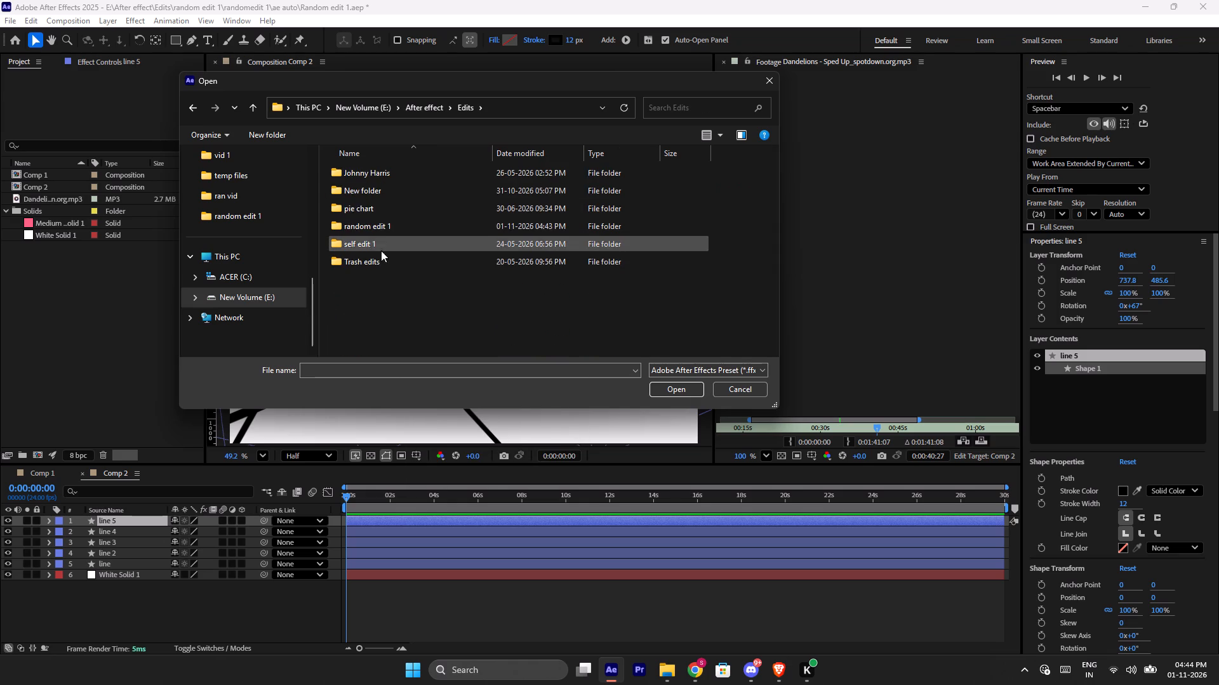
double_click(429, 226)
left_click(397, 213)
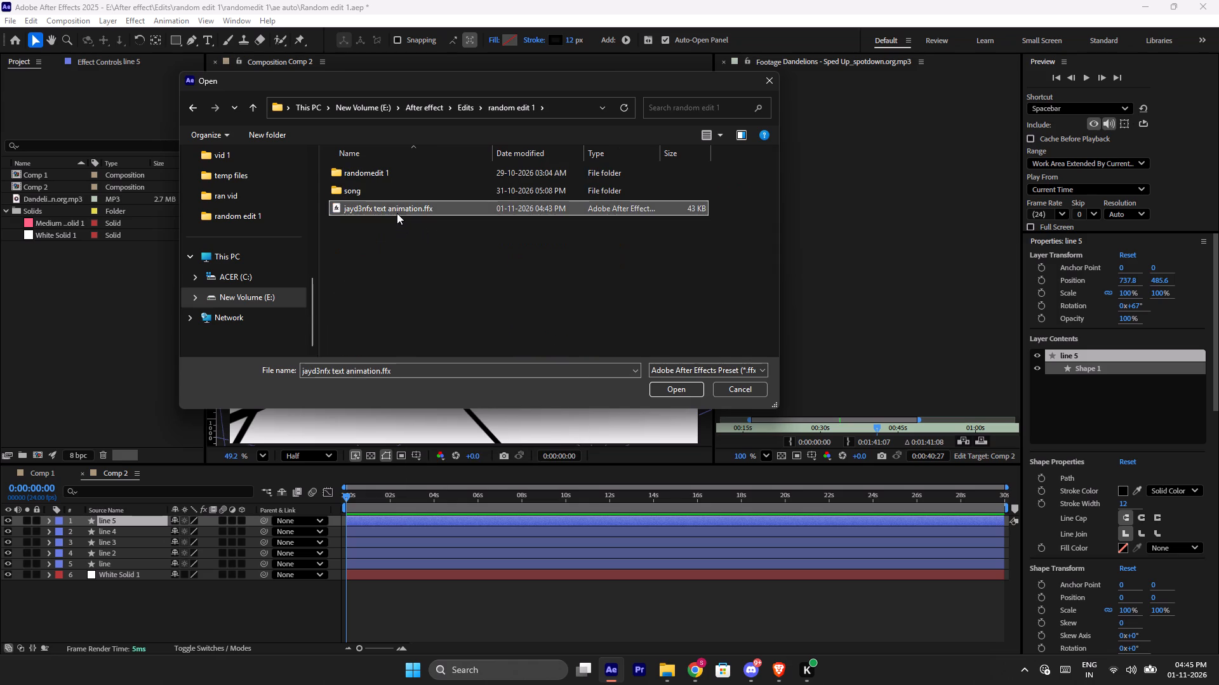
left_click(668, 388)
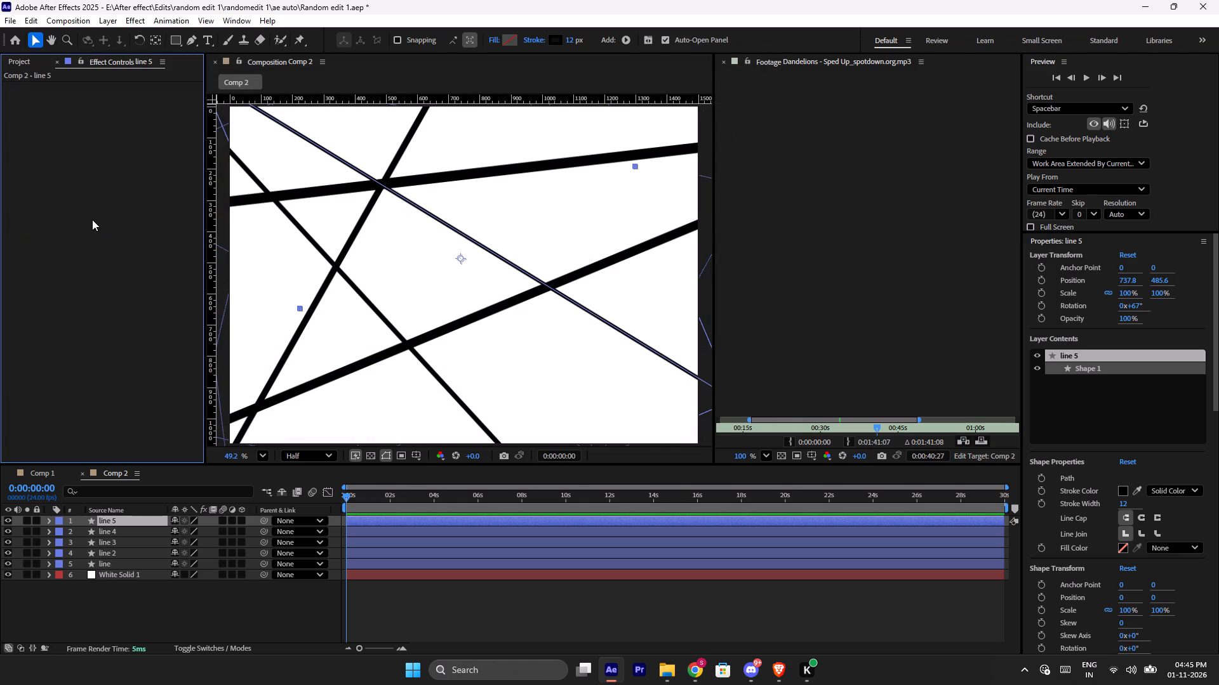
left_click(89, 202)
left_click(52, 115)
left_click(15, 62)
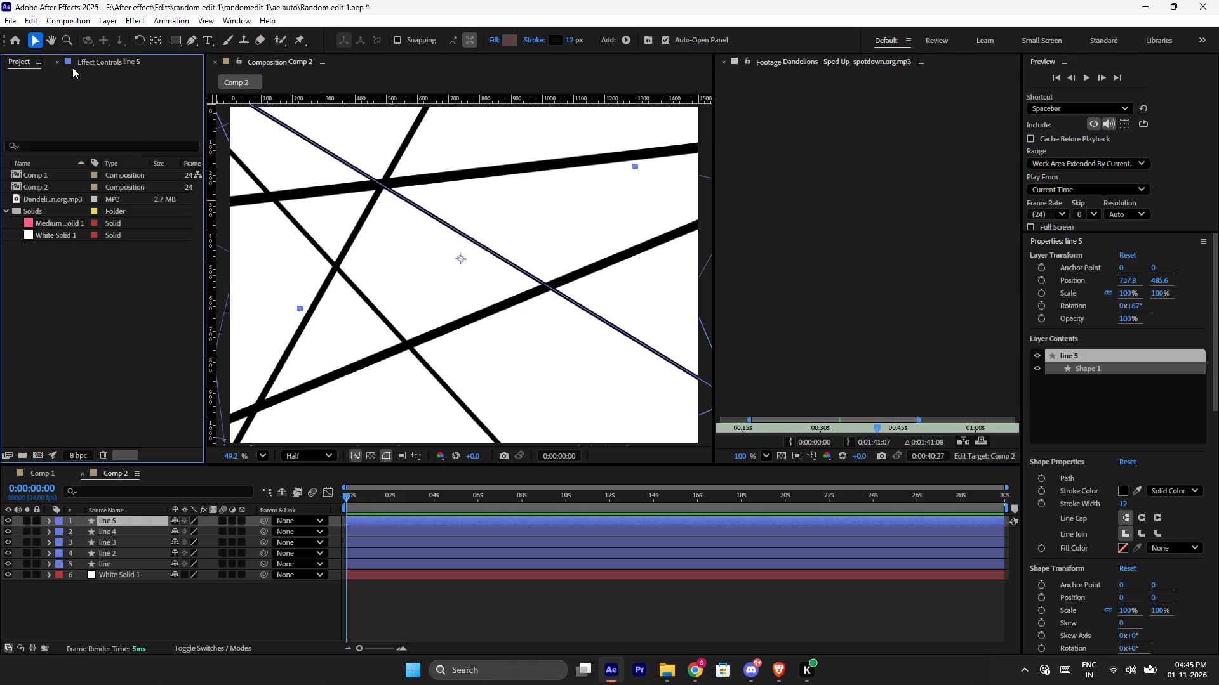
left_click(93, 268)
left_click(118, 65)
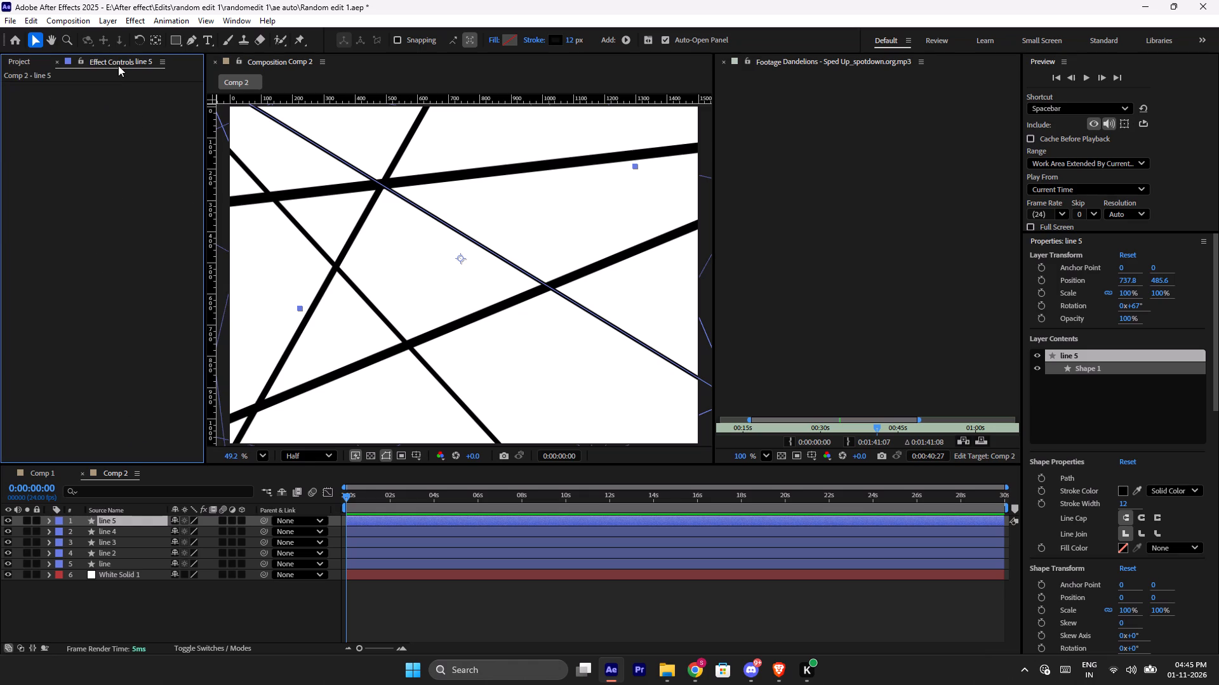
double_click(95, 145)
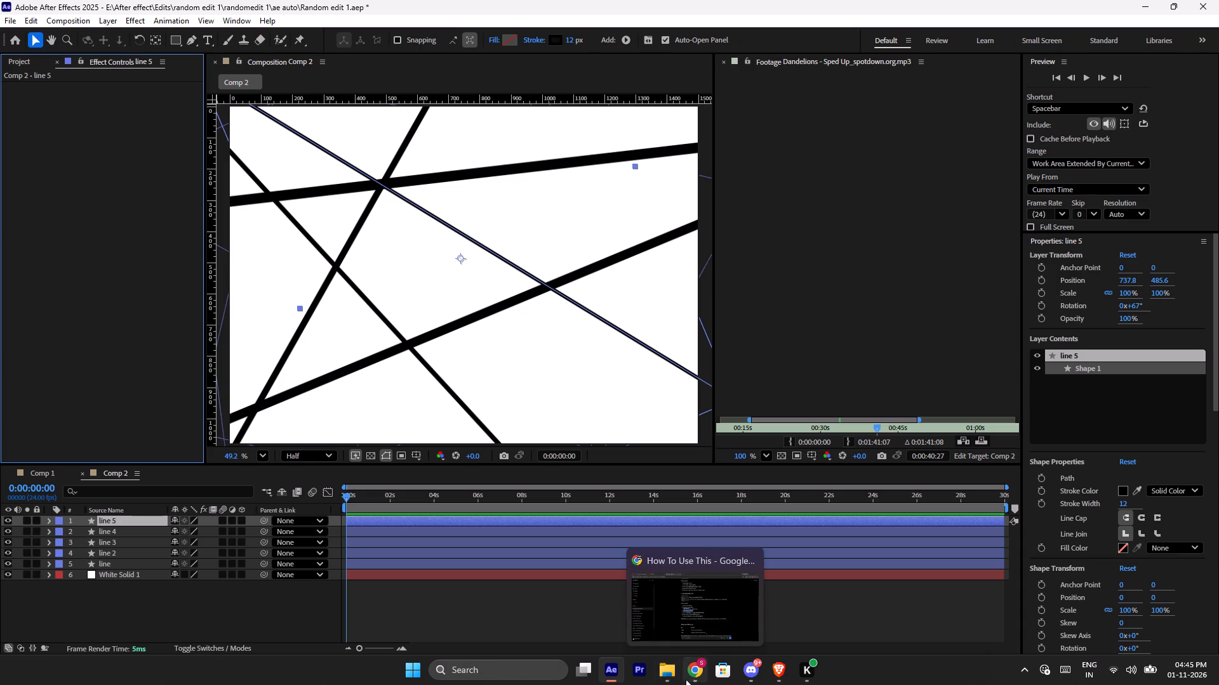
Import 3D Typography Tunnel . jayd3nfx PJF.aepx from the random edit 1 folder into the current project, accepting substitution of the missing fonts.
left_click(669, 675)
left_click(444, 372)
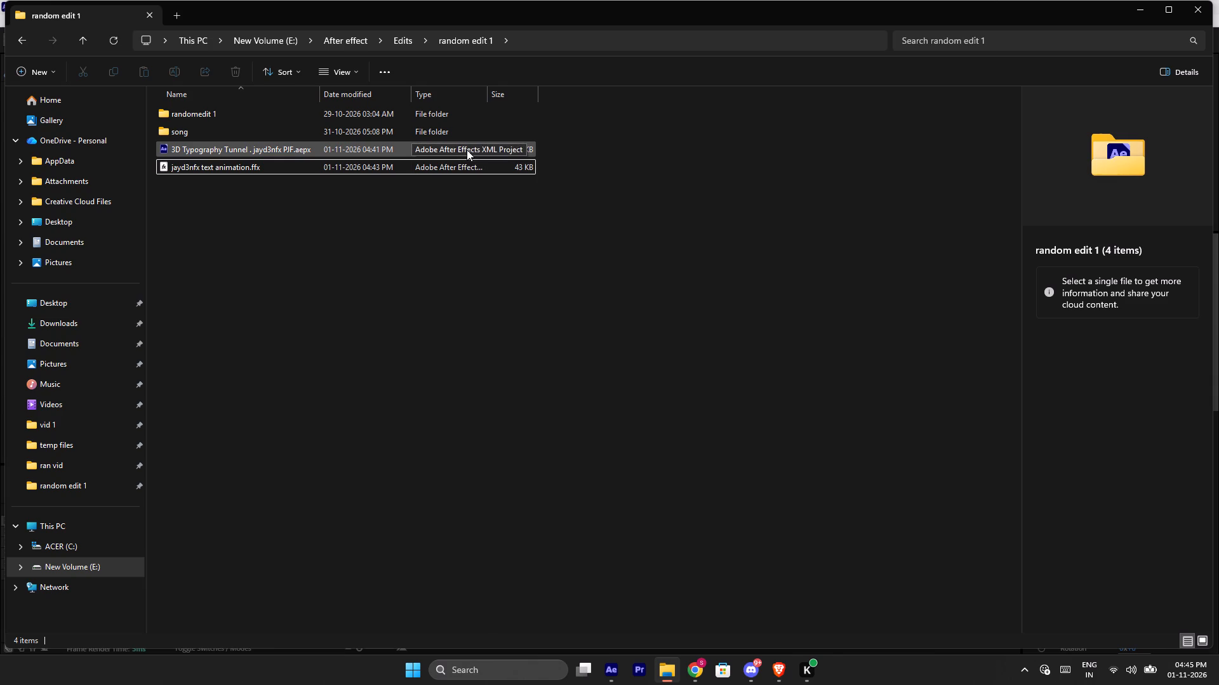
left_click(458, 219)
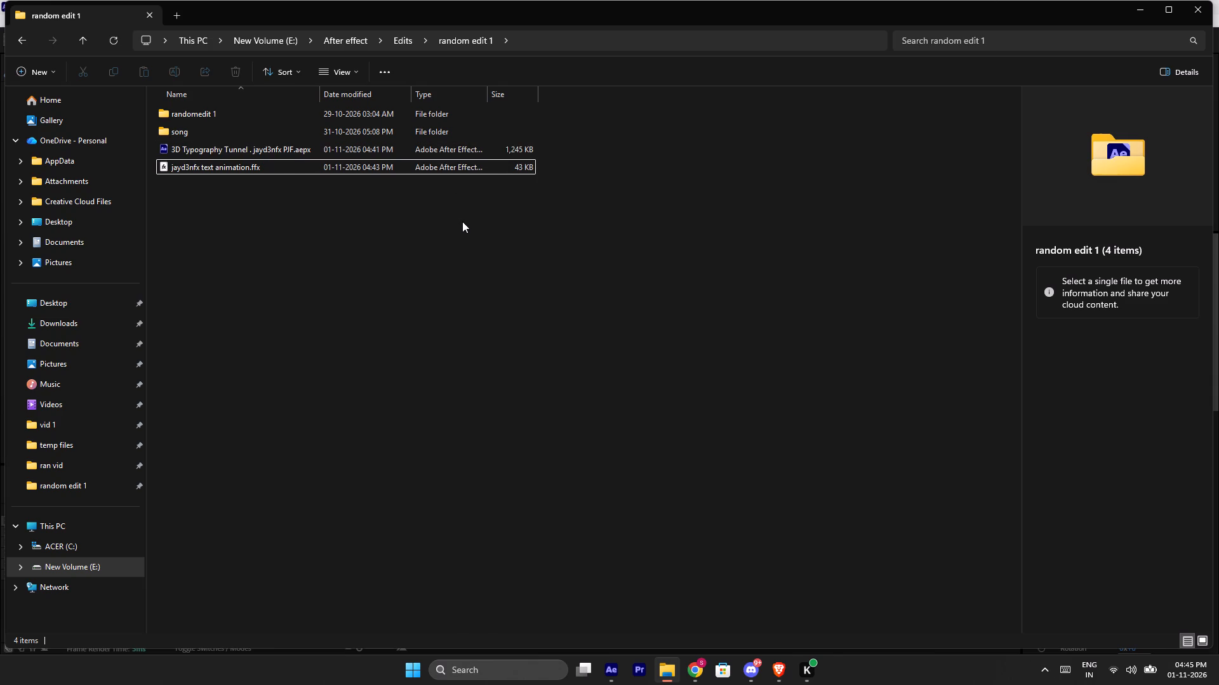
left_click(167, 148)
left_click_drag(167, 148, 602, 669)
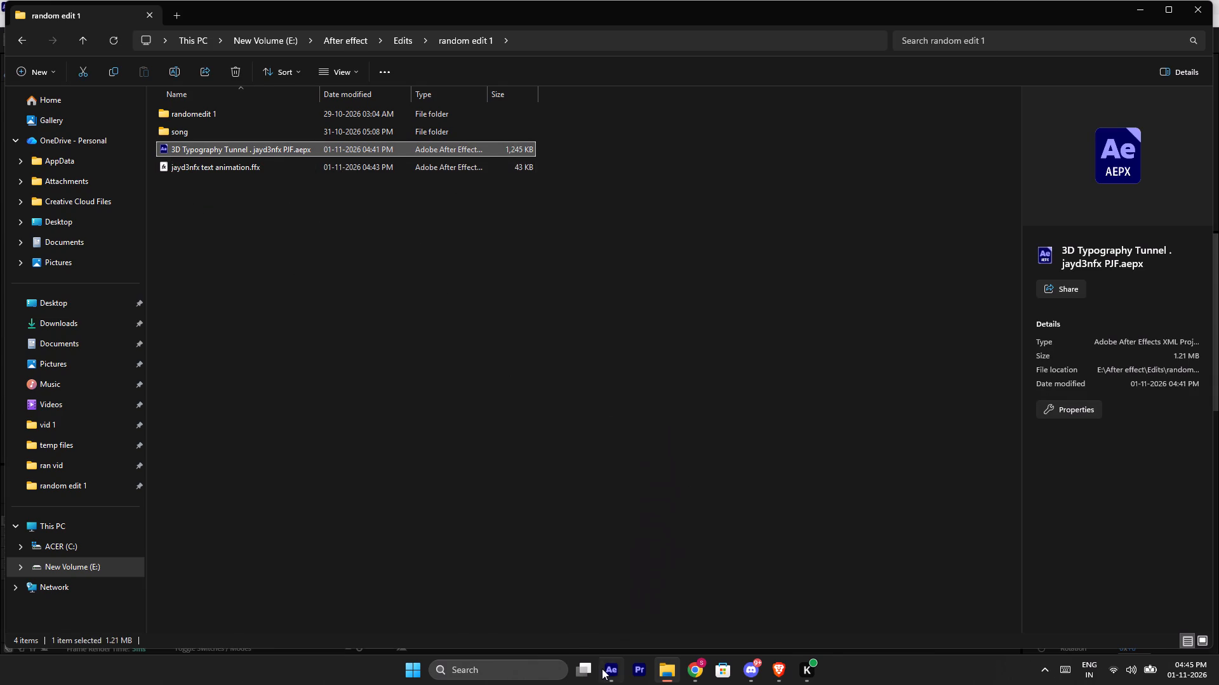
left_click_drag(602, 669, 62, 202)
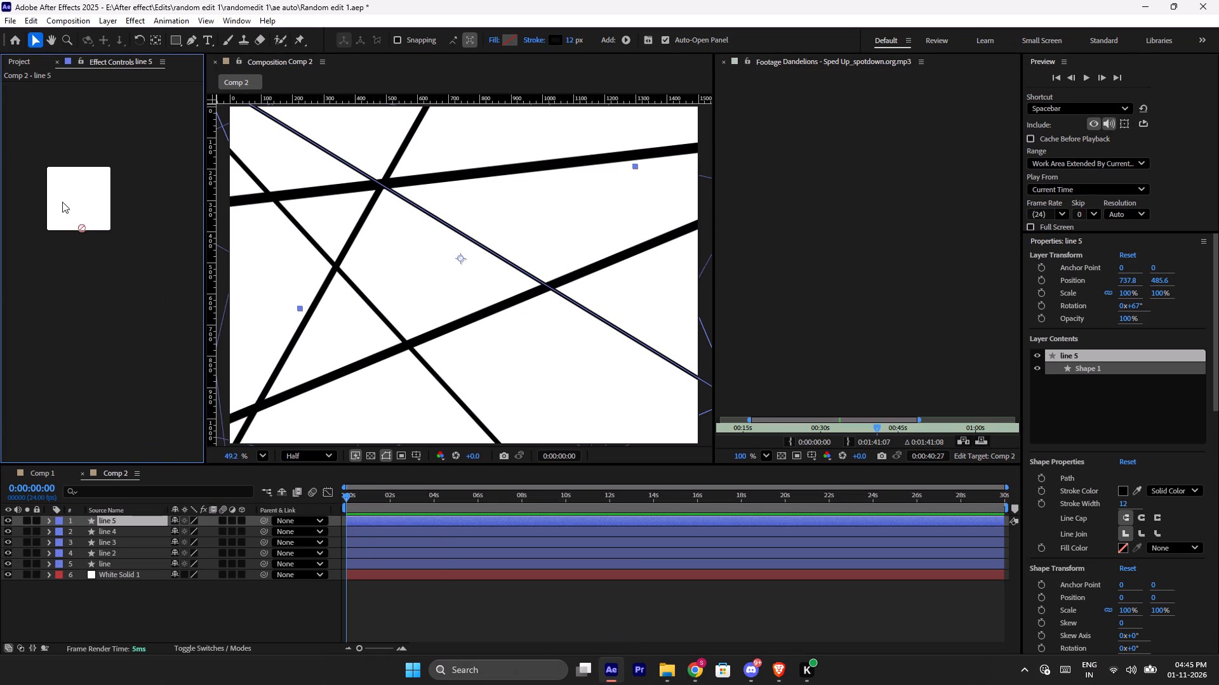
left_click_drag(62, 202, 94, 150)
left_click(23, 57)
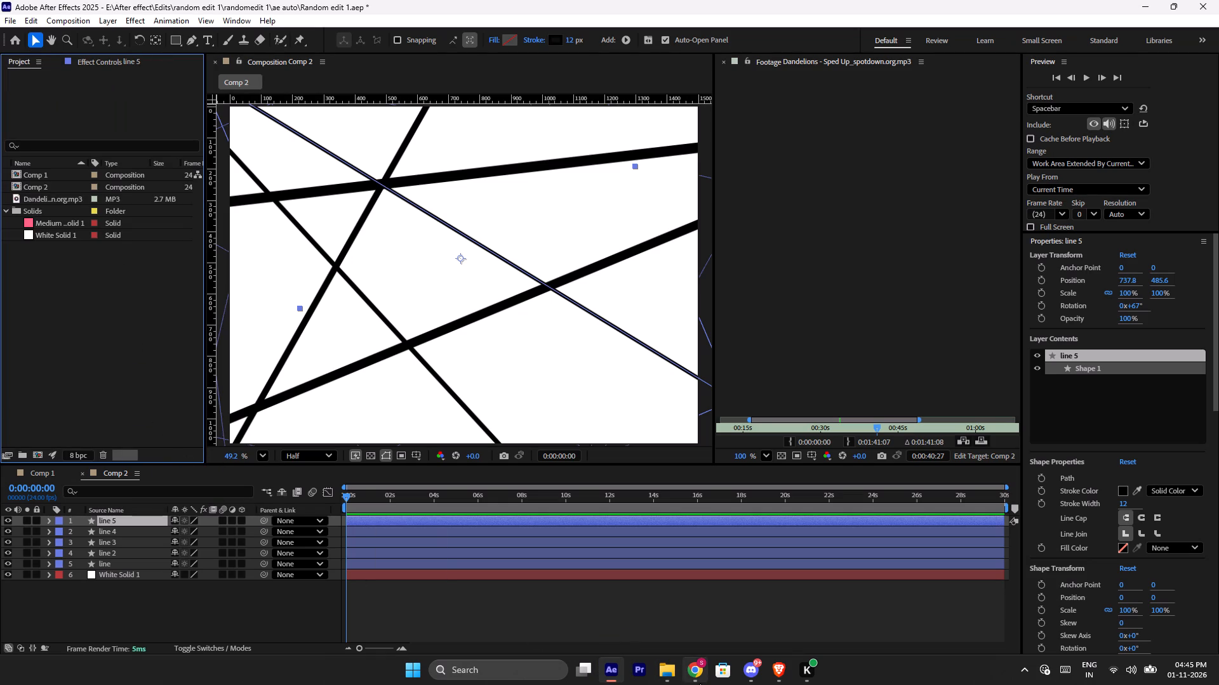
left_click(663, 674)
left_click_drag(179, 149, 177, 166)
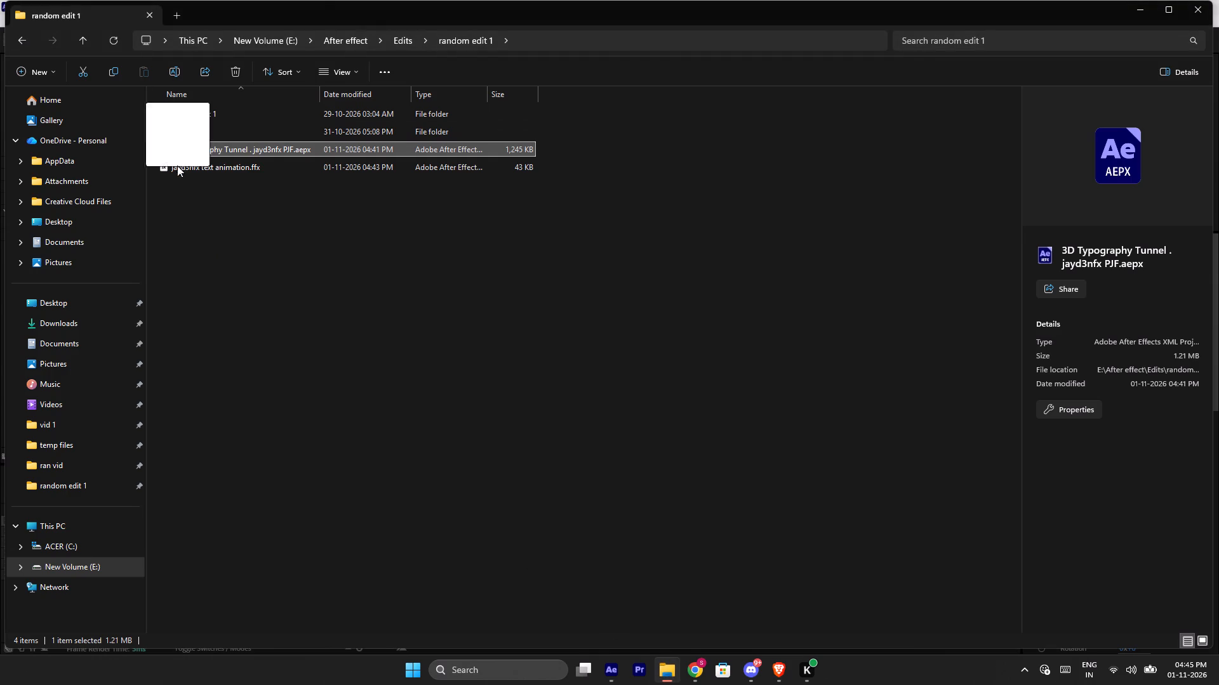
left_click_drag(177, 166, 98, 256)
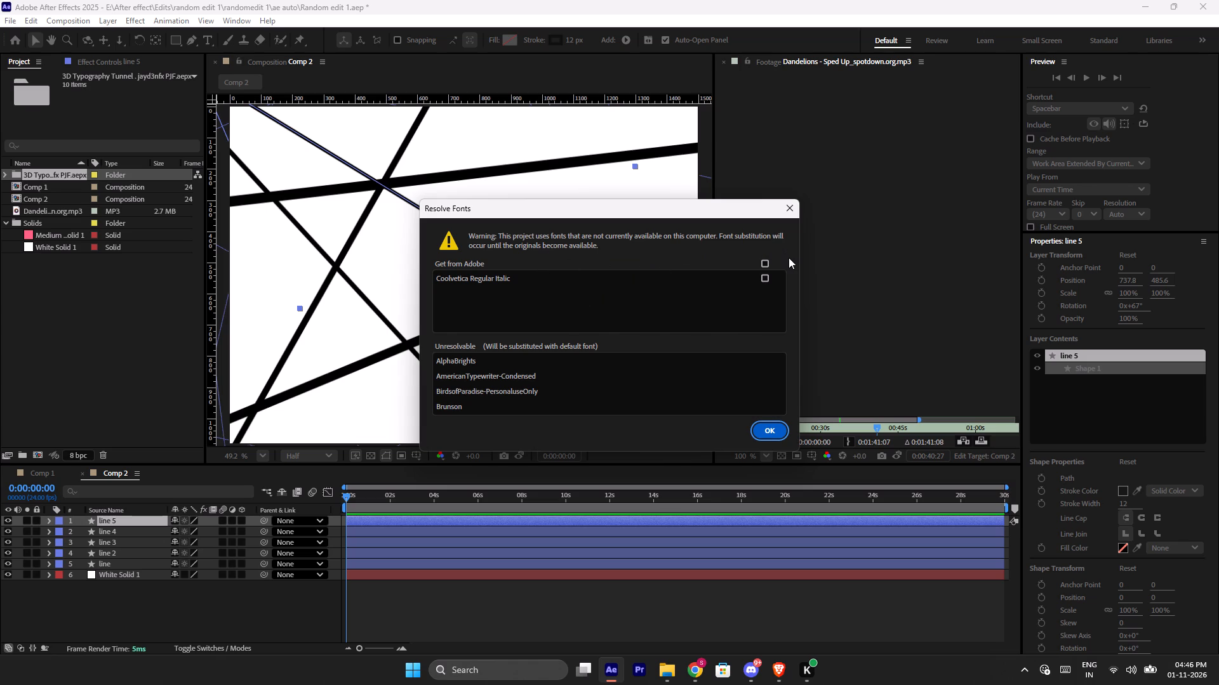
scroll(611, 305, "down", 4)
left_click(783, 433)
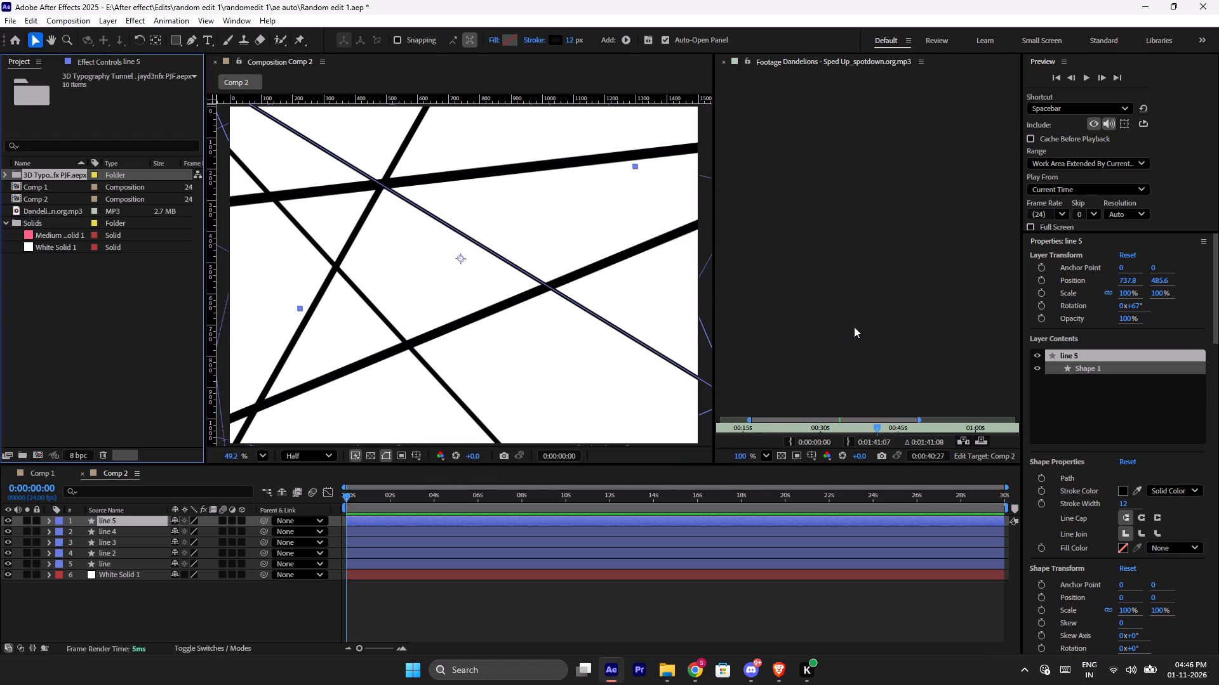
Open the imported project's Pre-comp Royal Blue Solid 1 and subscribe compositions, and scrub through the subscribe animation.
left_click(8, 174)
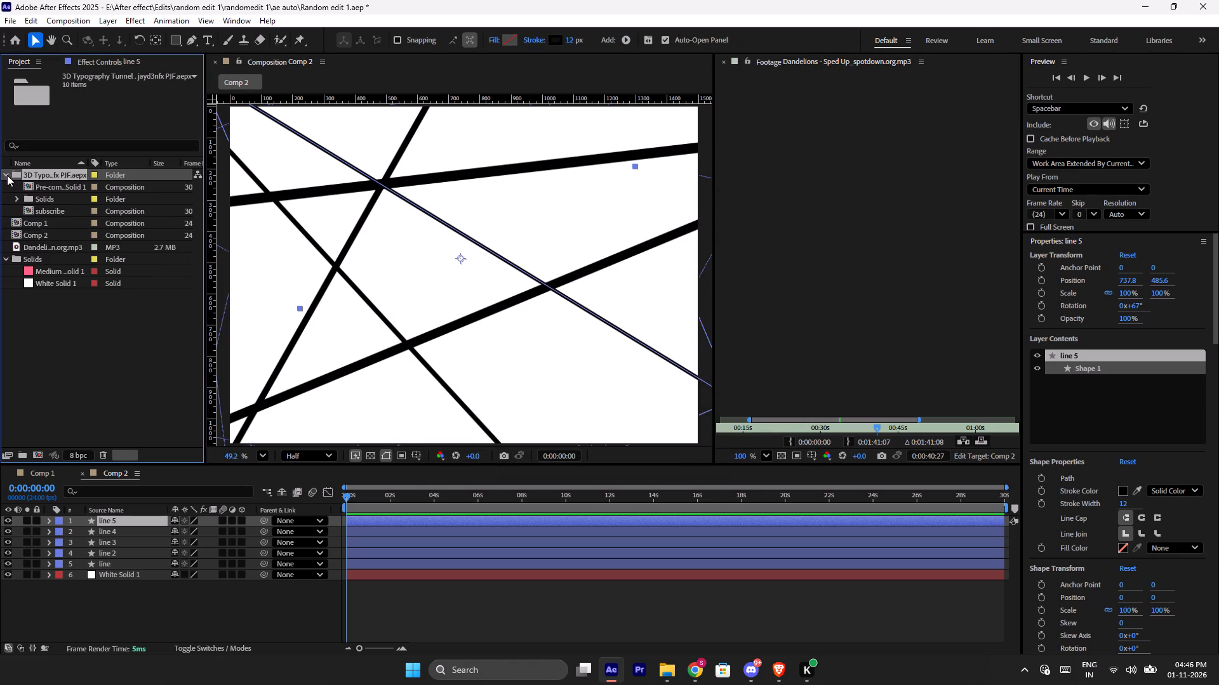
double_click(43, 188)
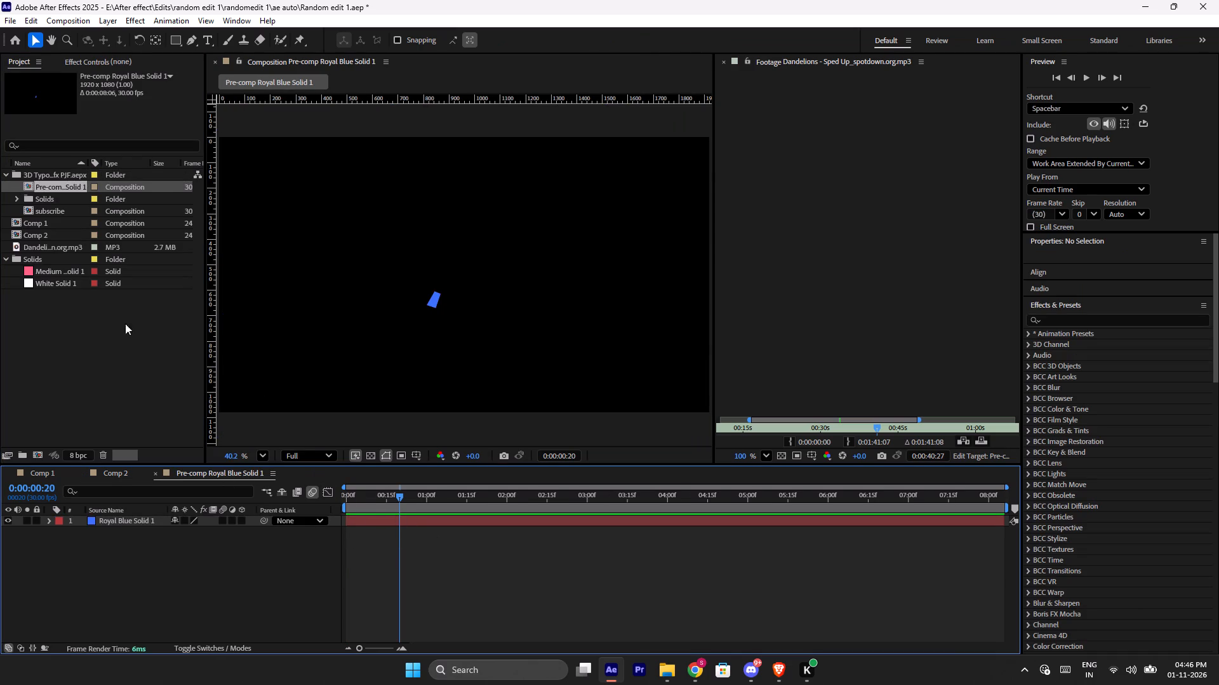
double_click(50, 211)
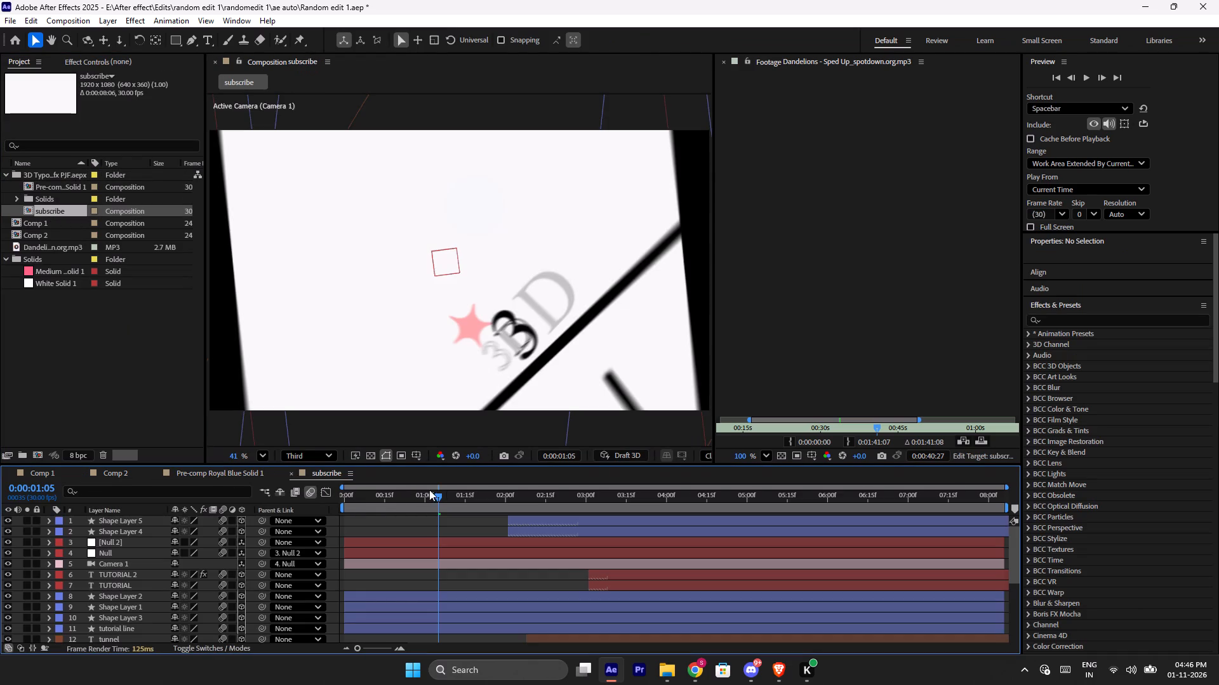
left_click_drag(435, 495, 317, 511)
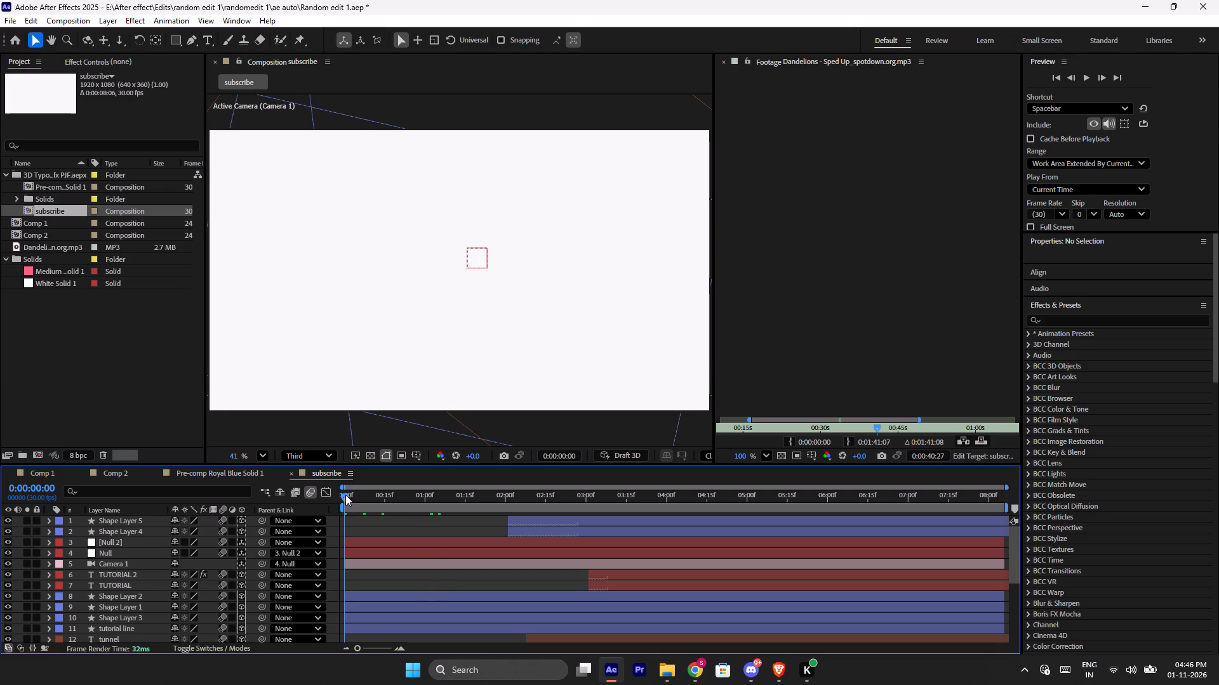
left_click_drag(345, 495, 759, 514)
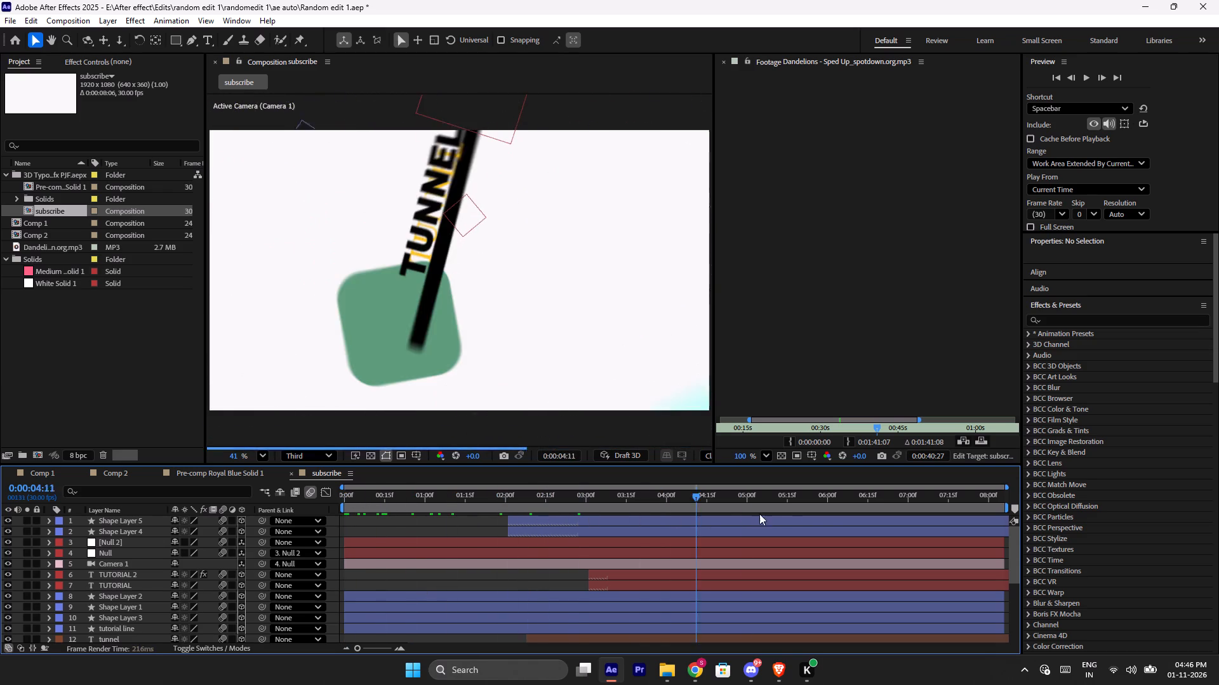
left_click_drag(759, 514, 384, 532)
Close the Dandelions - Sped Up footage viewer.
right_click(821, 60)
left_click(742, 75)
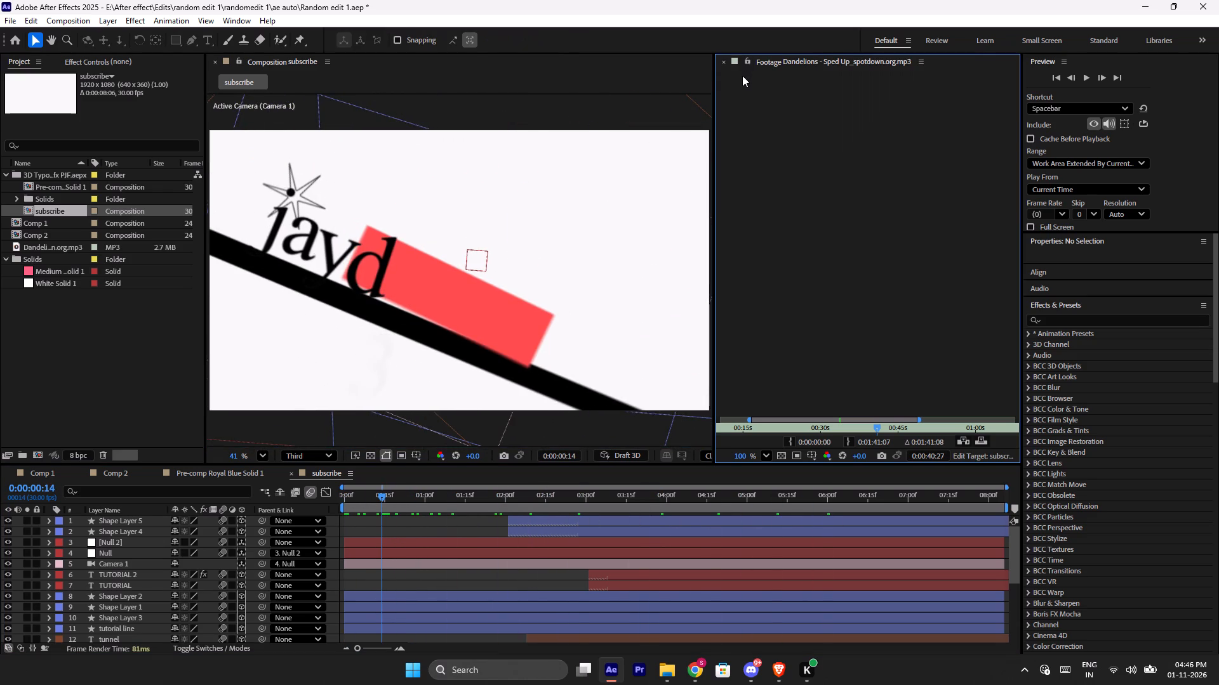
left_click(721, 60)
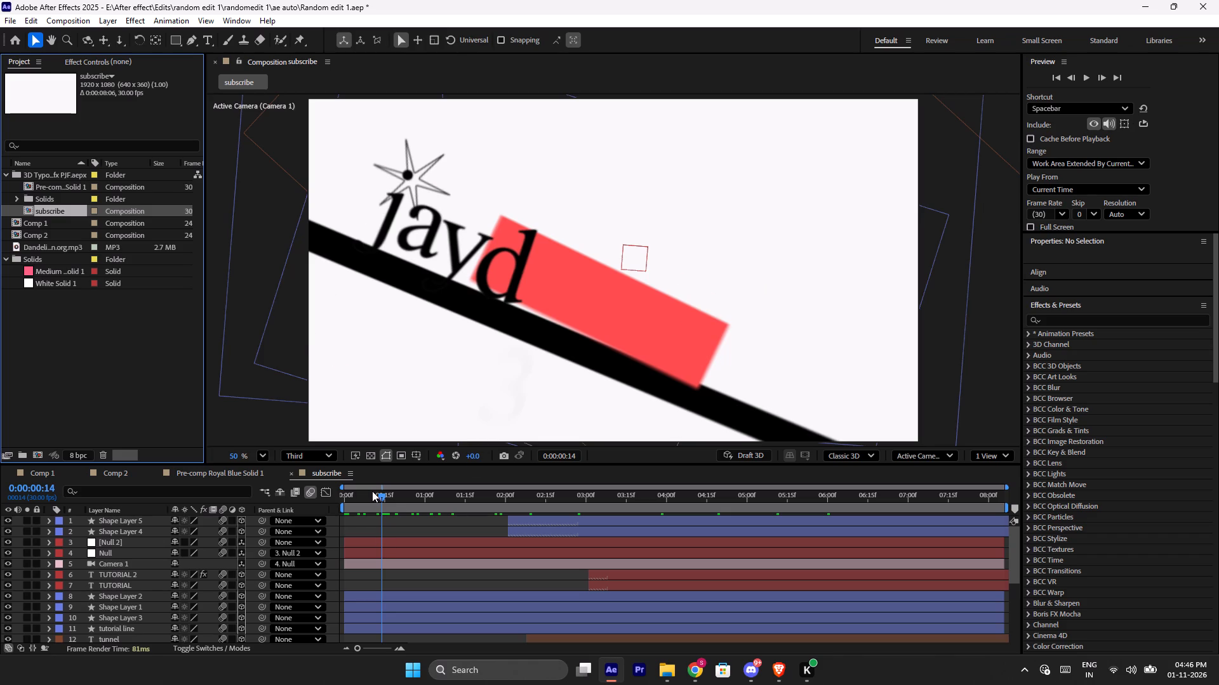
Play the subscribe composition from its first frame to examine the 3D typography tunnel animation.
left_click_drag(383, 488, 376, 497)
left_click_drag(383, 497, 363, 508)
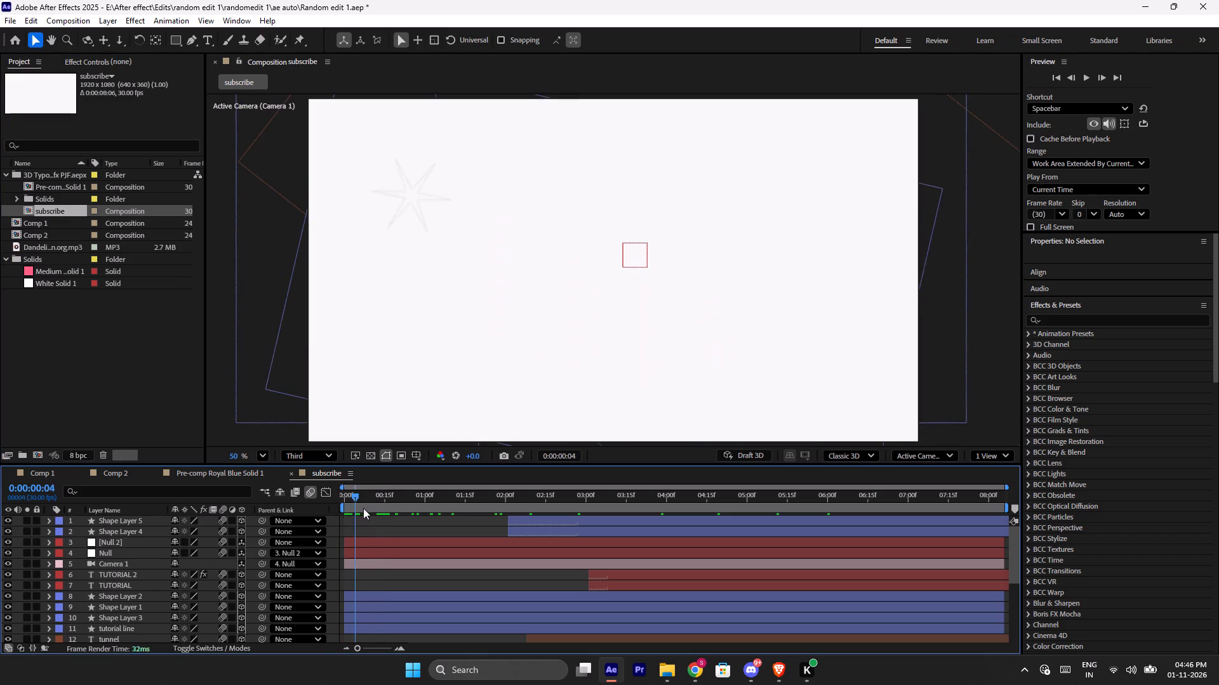
left_click_drag(363, 508, 328, 534)
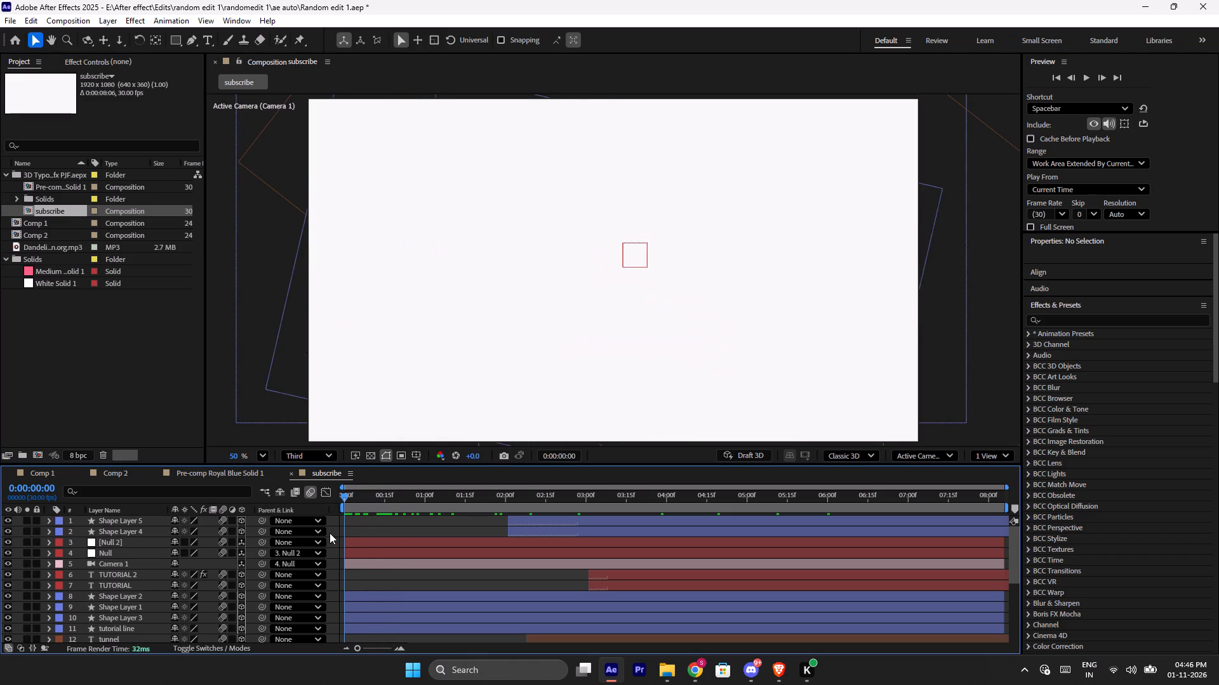
key("space")
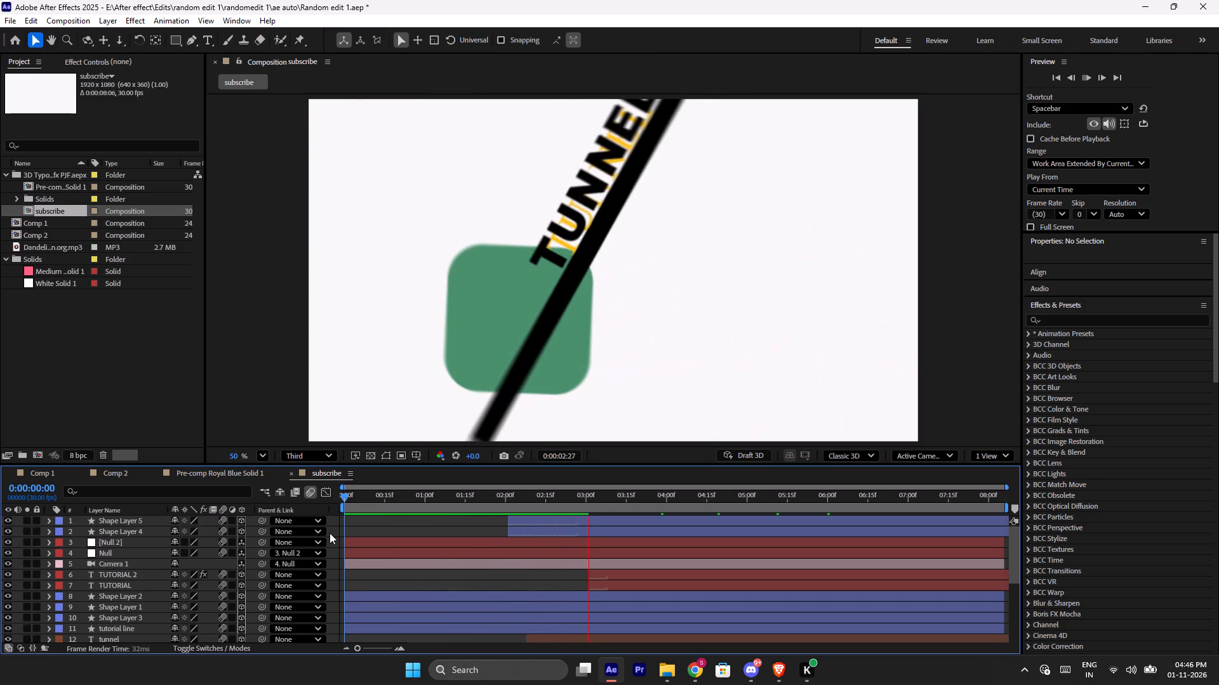
key("space")
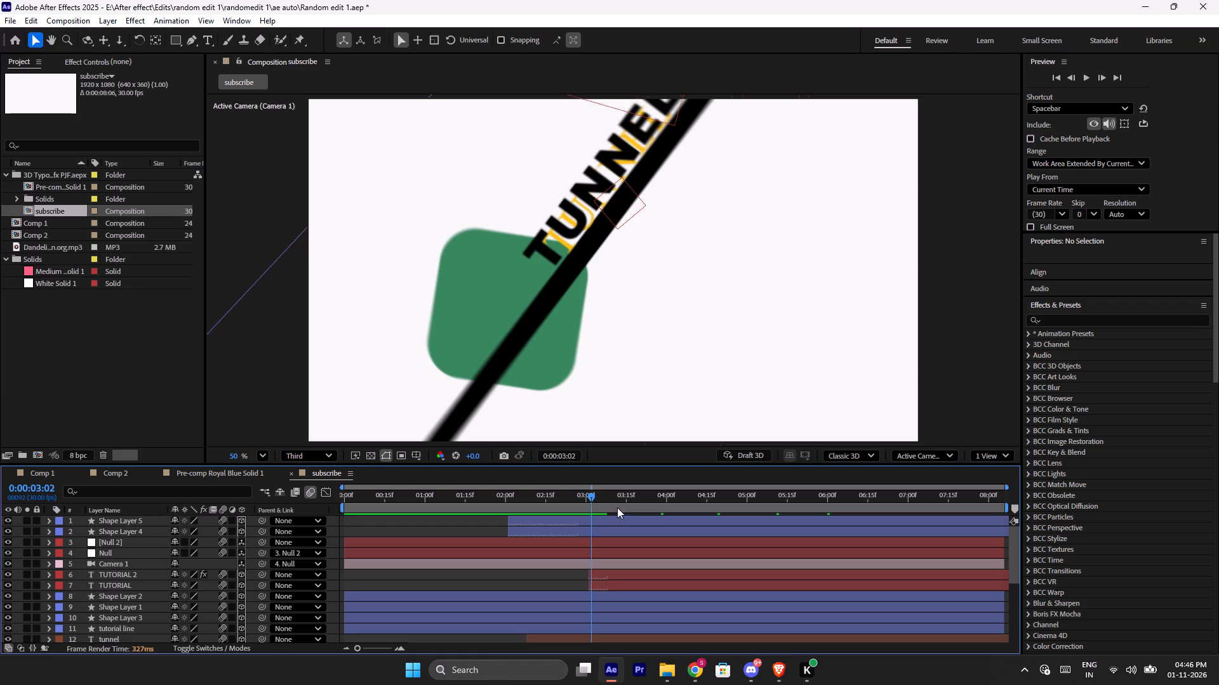
left_click_drag(587, 492, 342, 540)
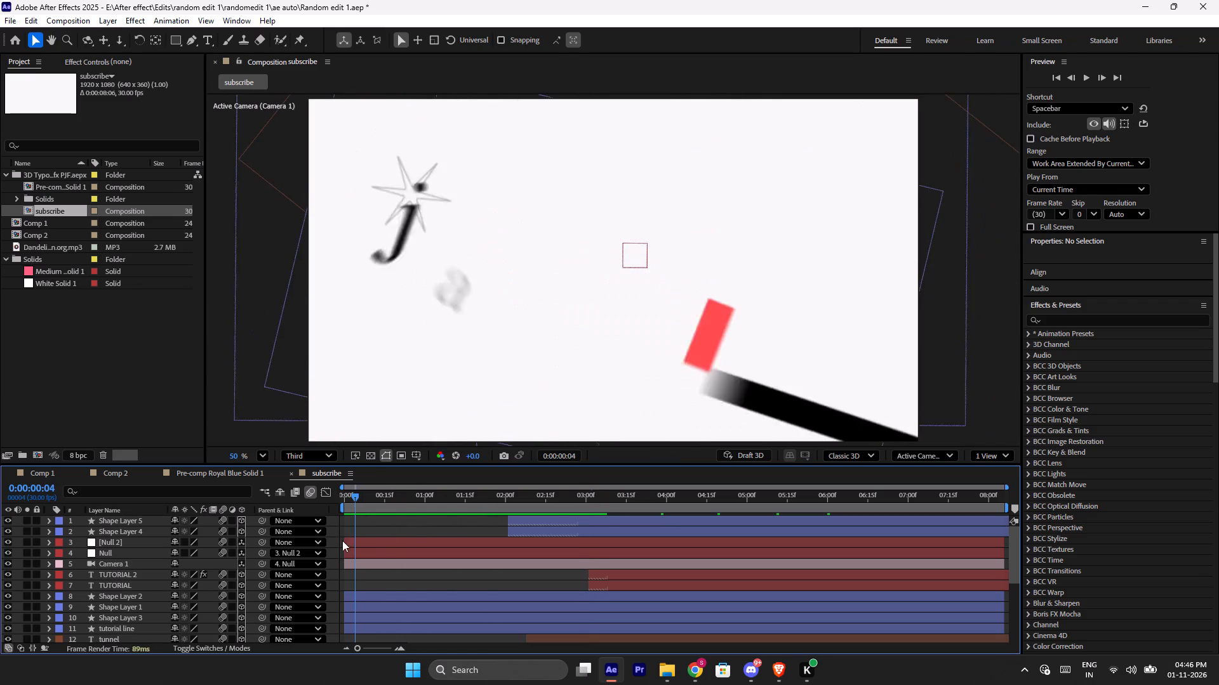
left_click_drag(342, 540, 333, 545)
key("space")
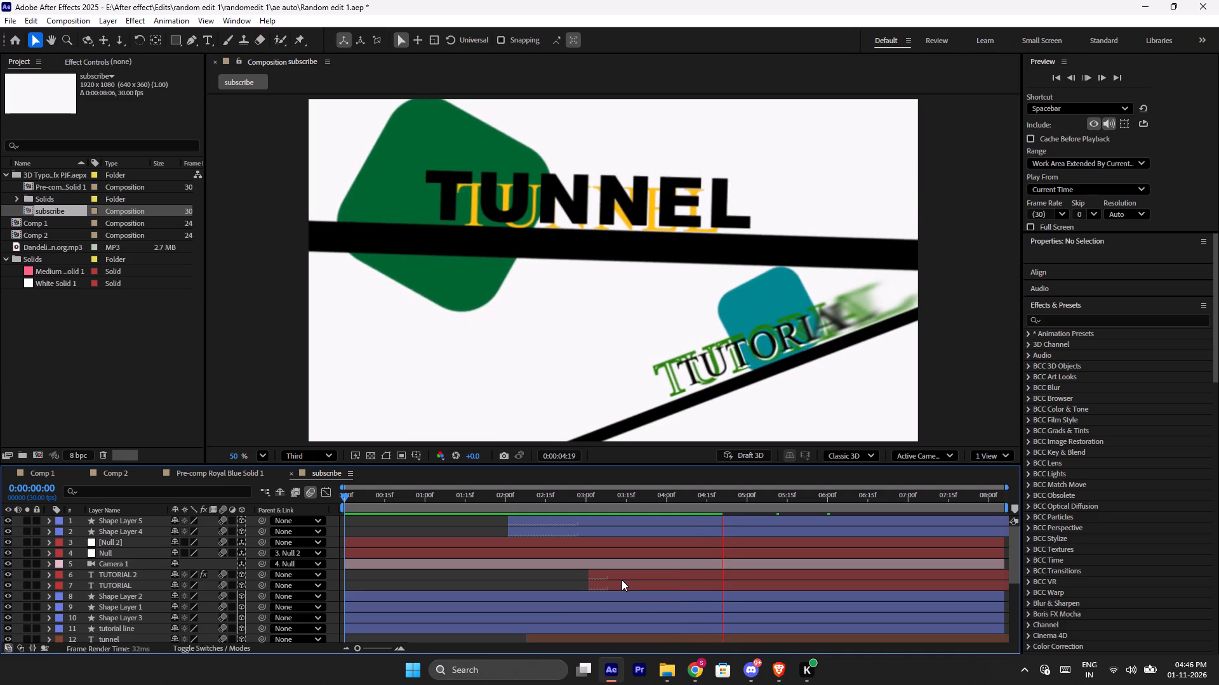
Stop the subscribe composition's preview once the TUTORIAL text is animating in.
key("space")
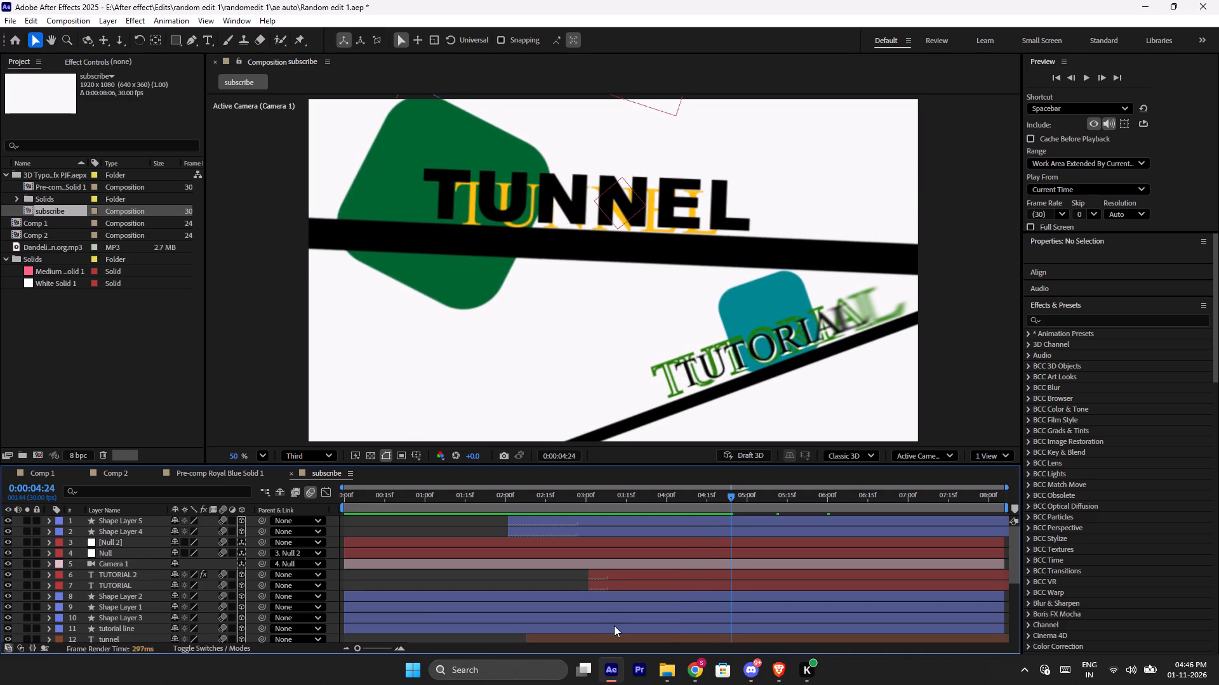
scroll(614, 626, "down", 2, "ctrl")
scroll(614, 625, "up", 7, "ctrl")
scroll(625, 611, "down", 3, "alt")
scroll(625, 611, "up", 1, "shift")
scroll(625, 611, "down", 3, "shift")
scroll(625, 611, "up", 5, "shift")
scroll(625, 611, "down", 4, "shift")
Scrub and step frame by frame through the subscribe composition from 0:00:04:24 to 0:00:05:21 to examine the end of the TUTORIAL text animation.
left_click_drag(734, 493, 759, 520)
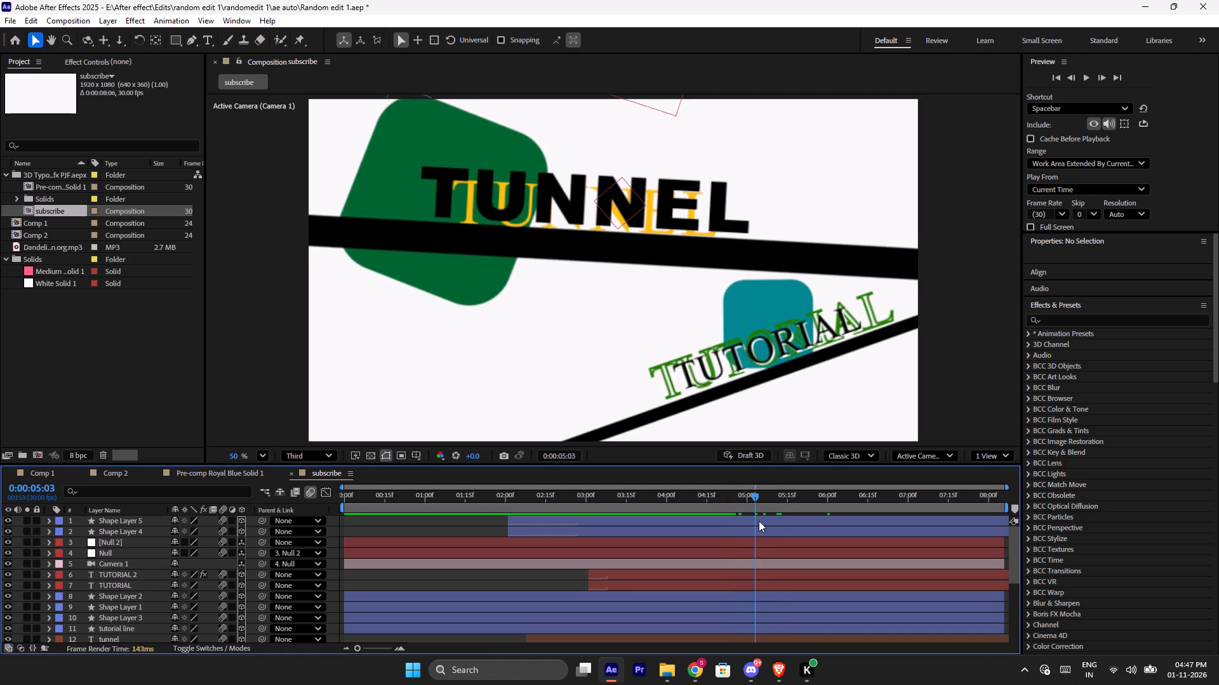
key("ctrl+Right")
key("ctrl+Right")
key("ctrl+Right")
key("ctrl+Left")
key("ctrl+Left")
key("ctrl+Left")
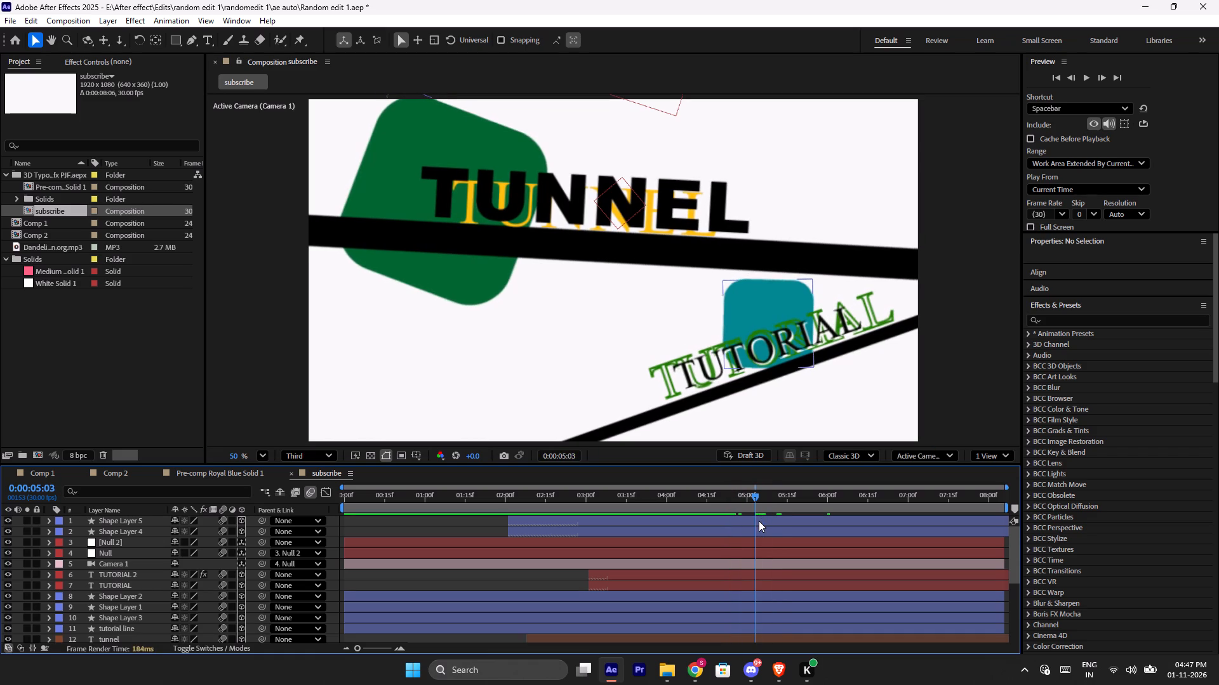
left_click_drag(757, 493, 763, 496)
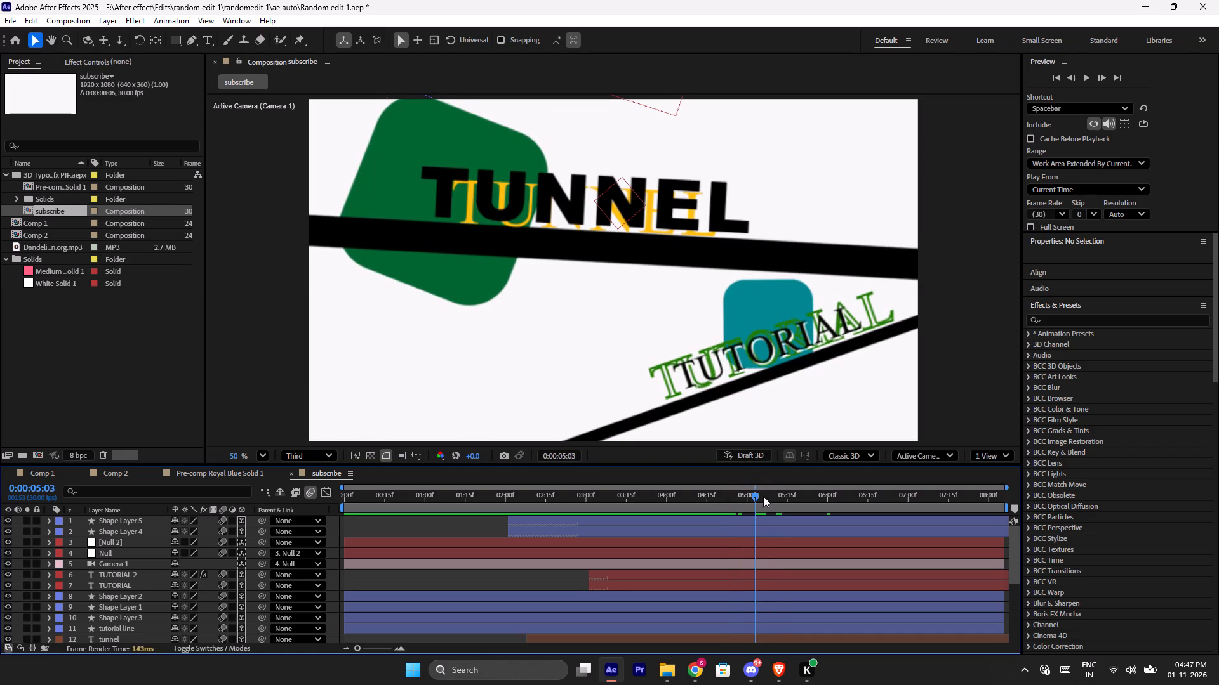
left_click_drag(763, 496, 805, 498)
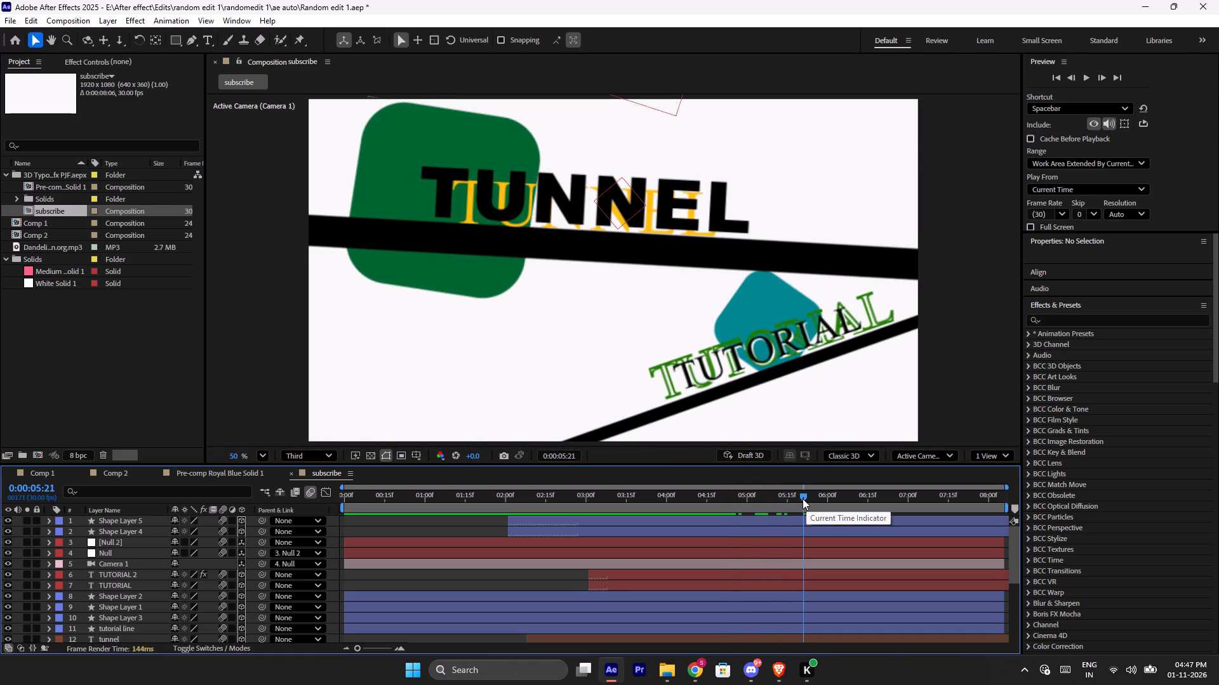
Replay the subscribe composition from its first frame and stop at 0:00:03:26, during the TUTORIAL text's entrance.
left_click_drag(803, 499, 297, 567)
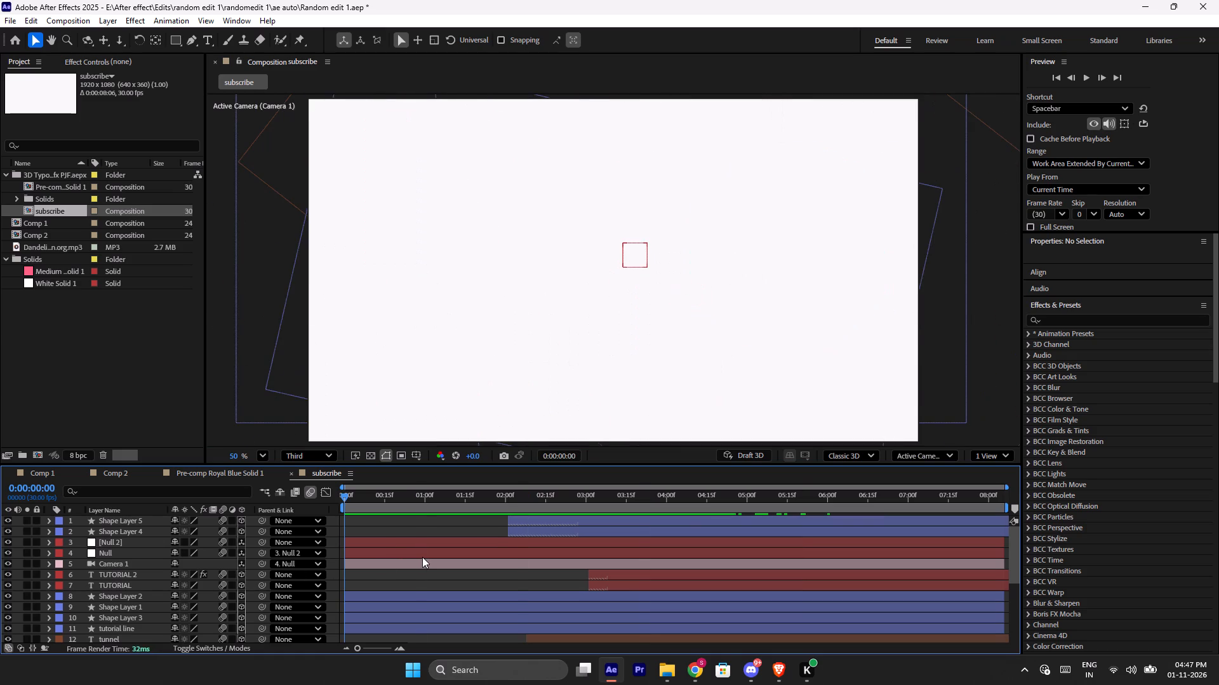
key("space")
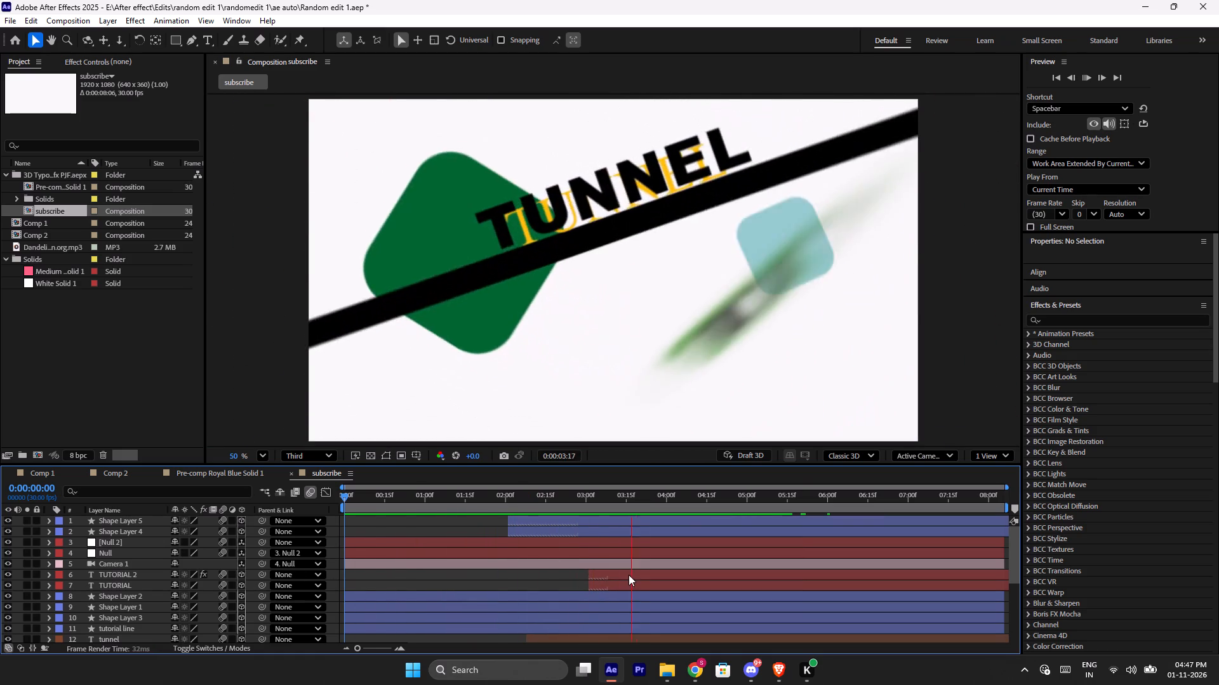
key("space")
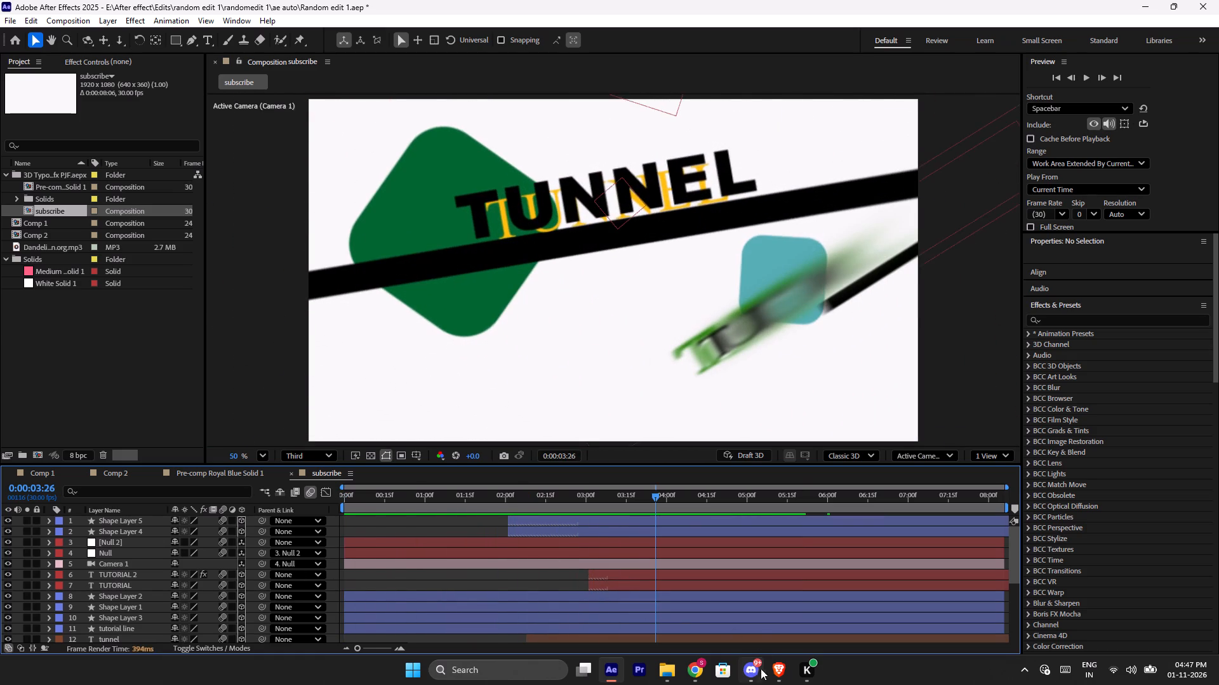
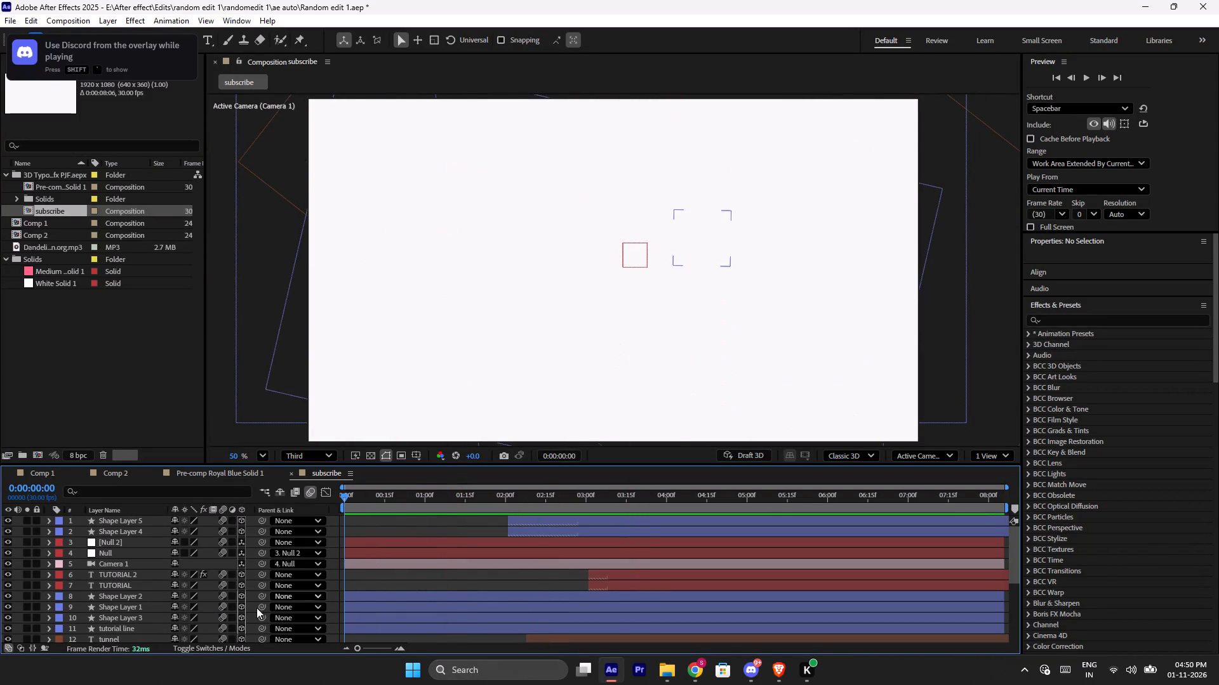
Move to 0:00:00:14 in the subscribe composition and switch its 3D view to Custom View 1.
left_click_drag(341, 494, 406, 506)
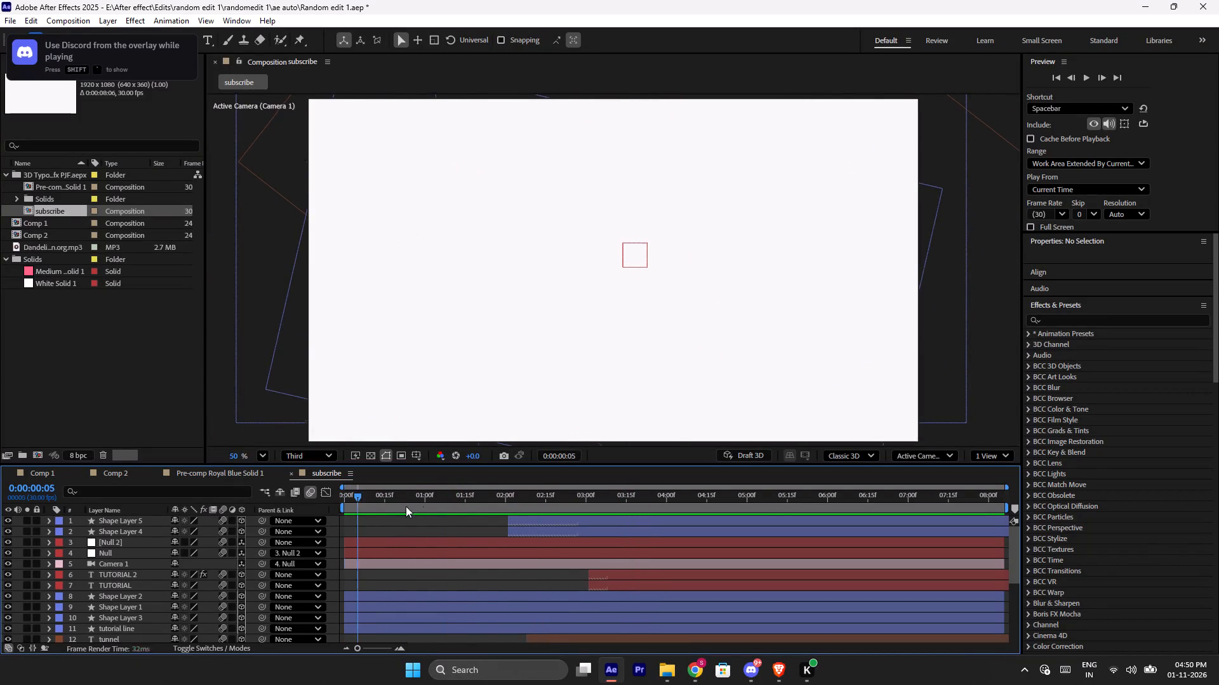
left_click_drag(406, 506, 378, 513)
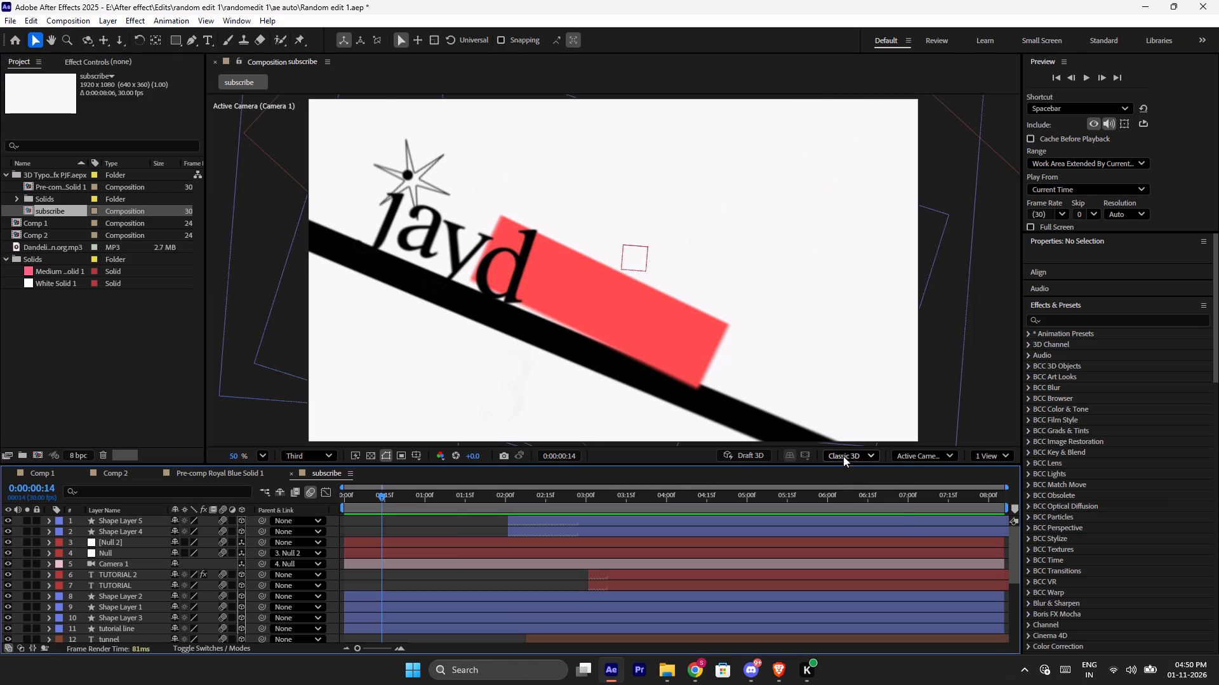
left_click(847, 455)
left_click(852, 457)
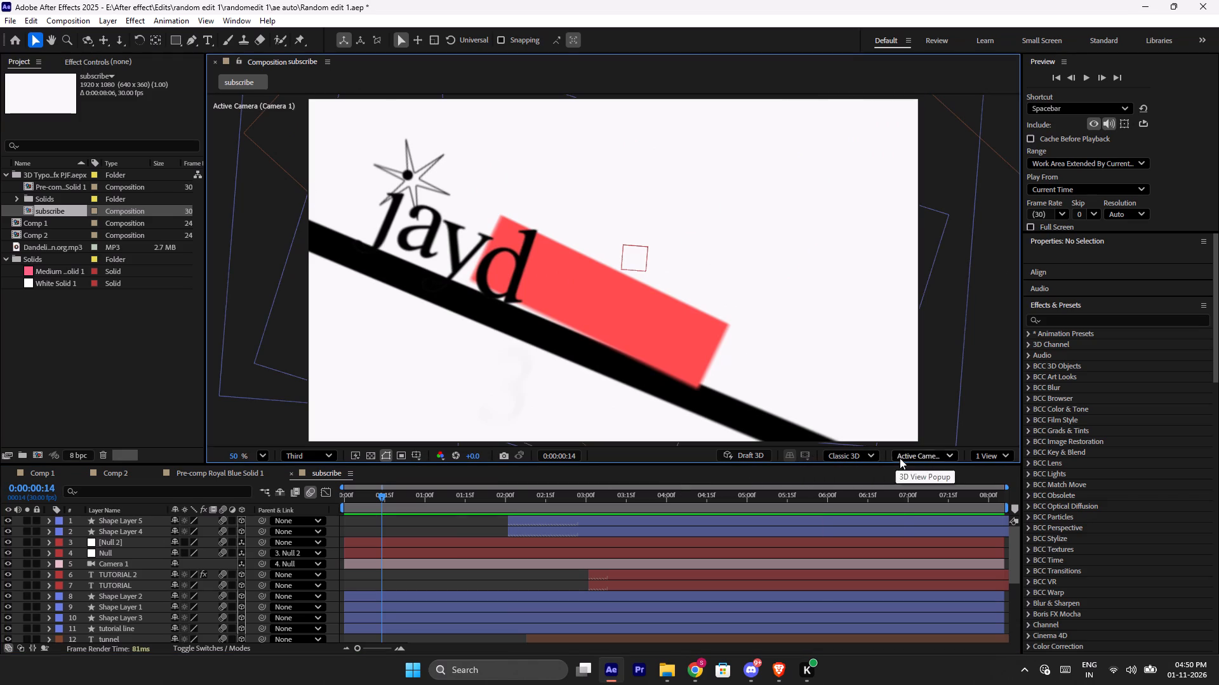
left_click(939, 459)
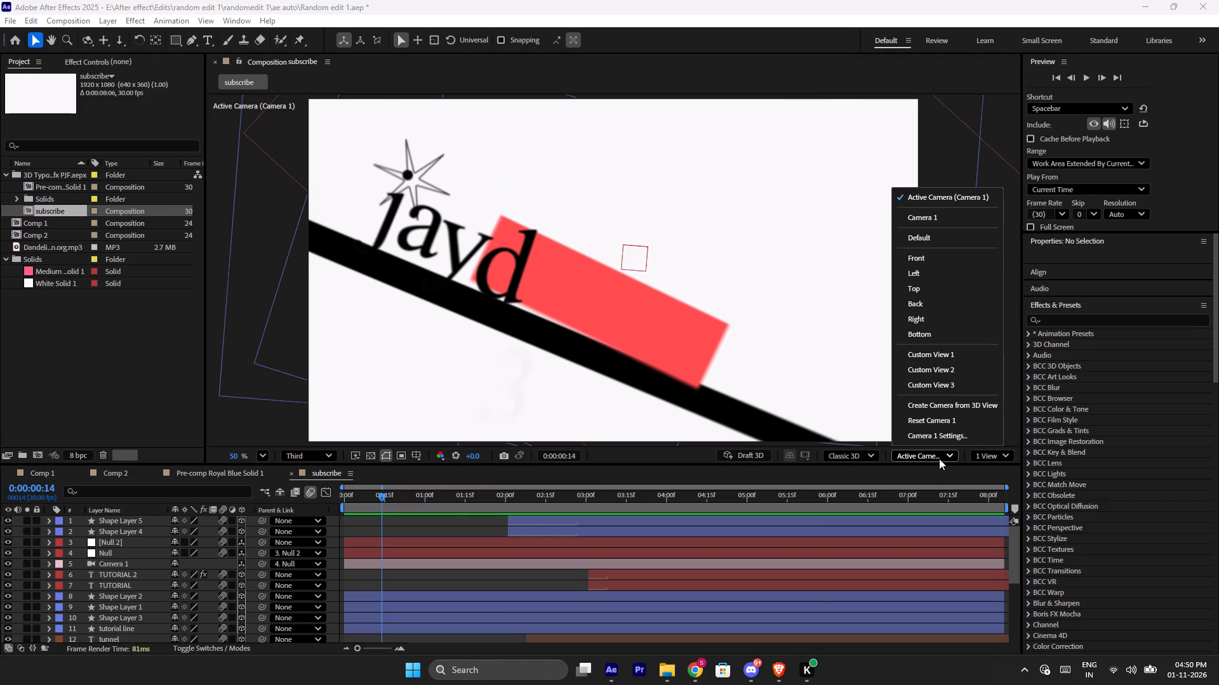
left_click(956, 354)
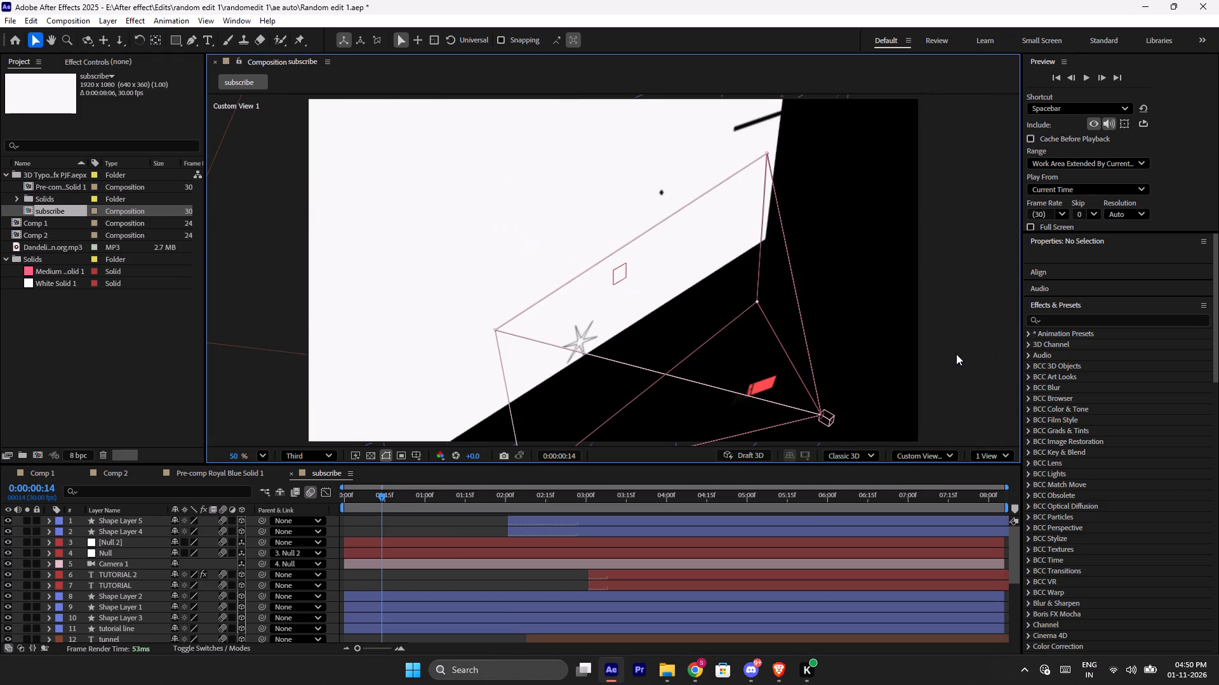
Split the composition viewer into two views, showing Active Camera (Camera 1) beside Custom View 1.
left_click(921, 449)
left_click(923, 453)
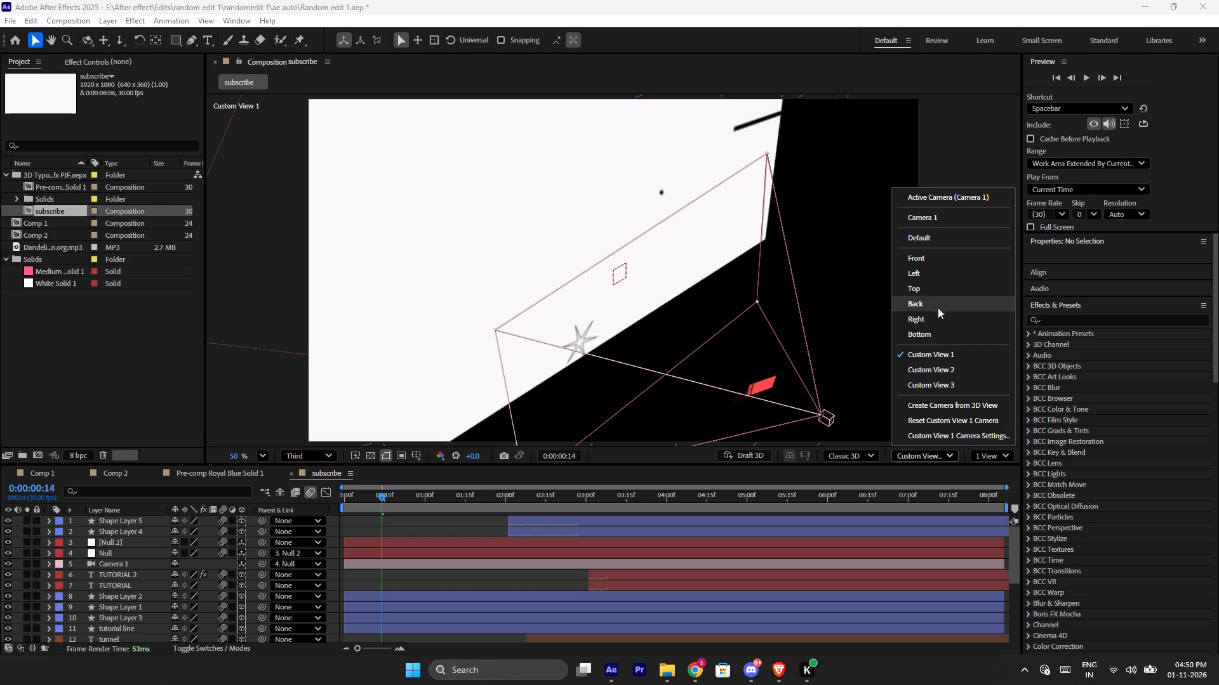
left_click(949, 200)
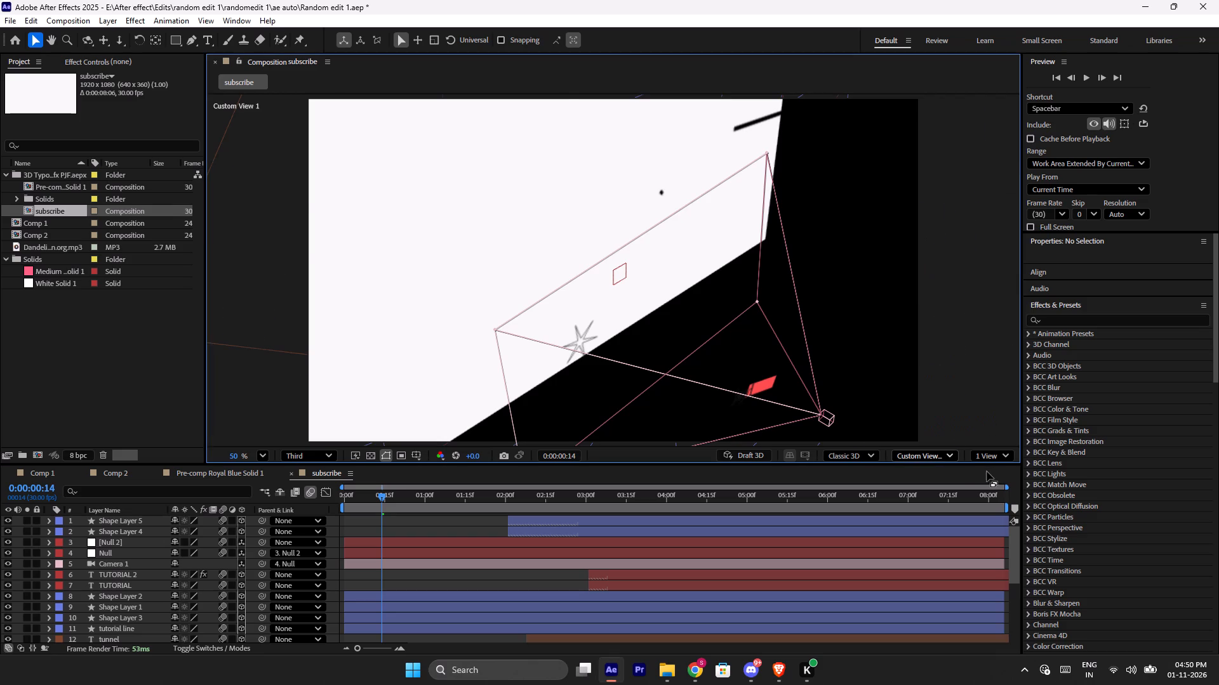
left_click(989, 459)
left_click(997, 490)
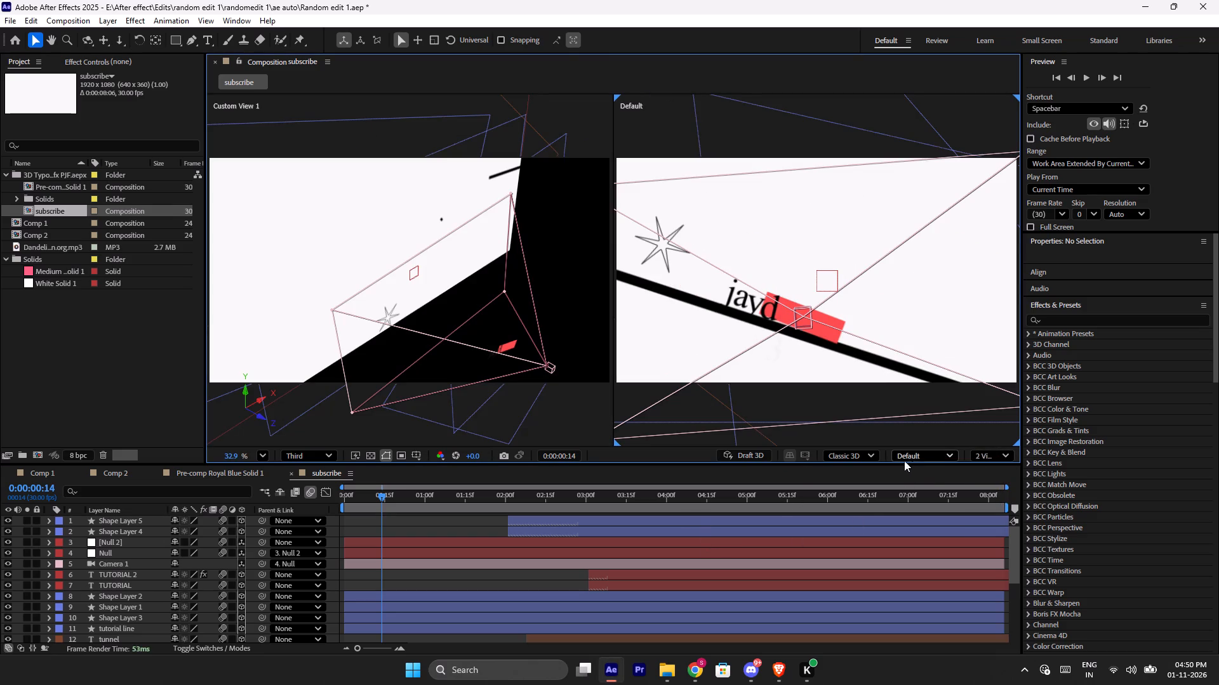
left_click(924, 457)
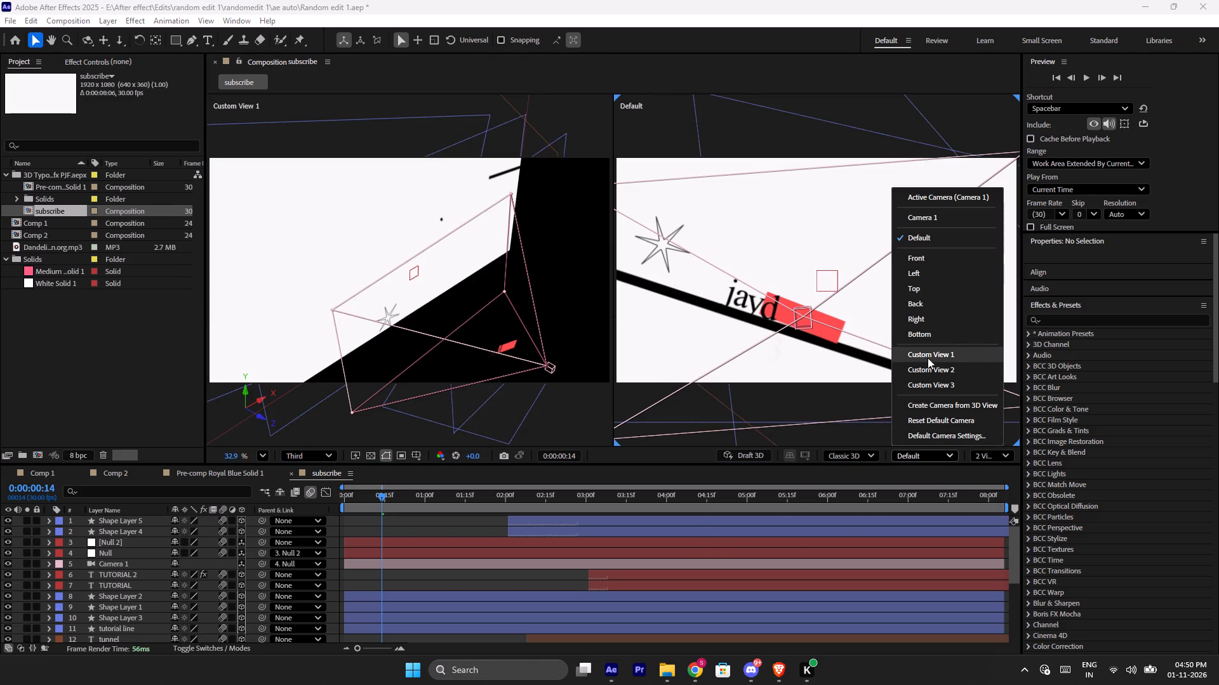
left_click(934, 197)
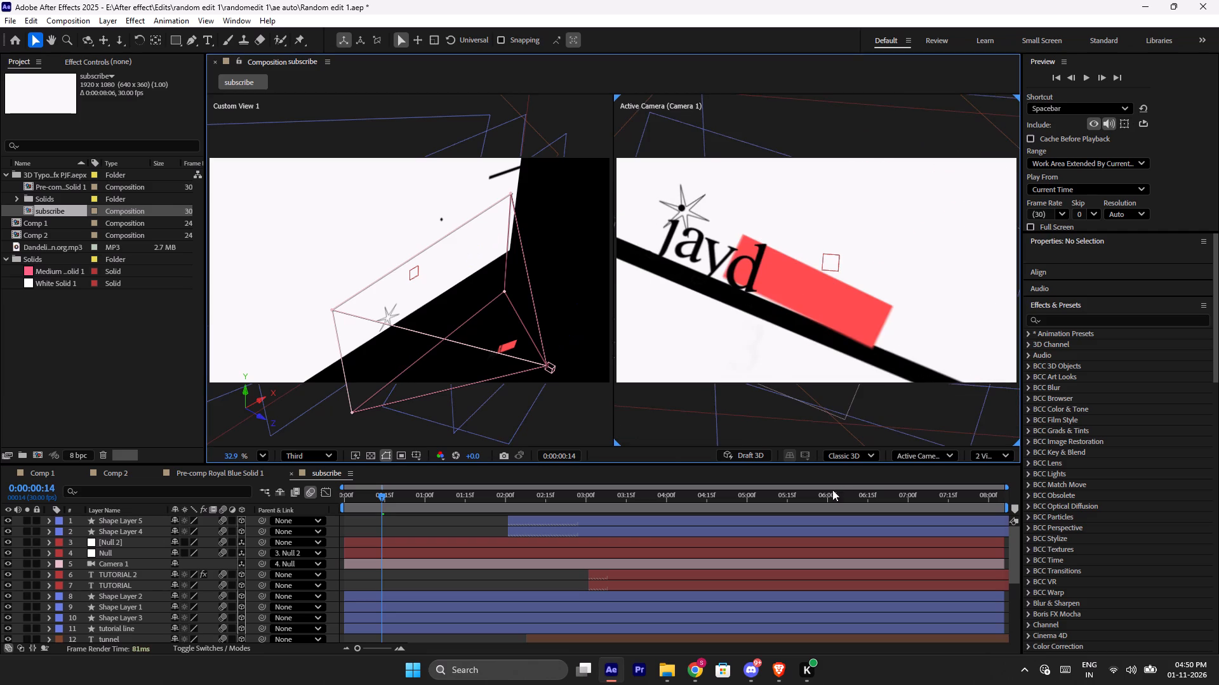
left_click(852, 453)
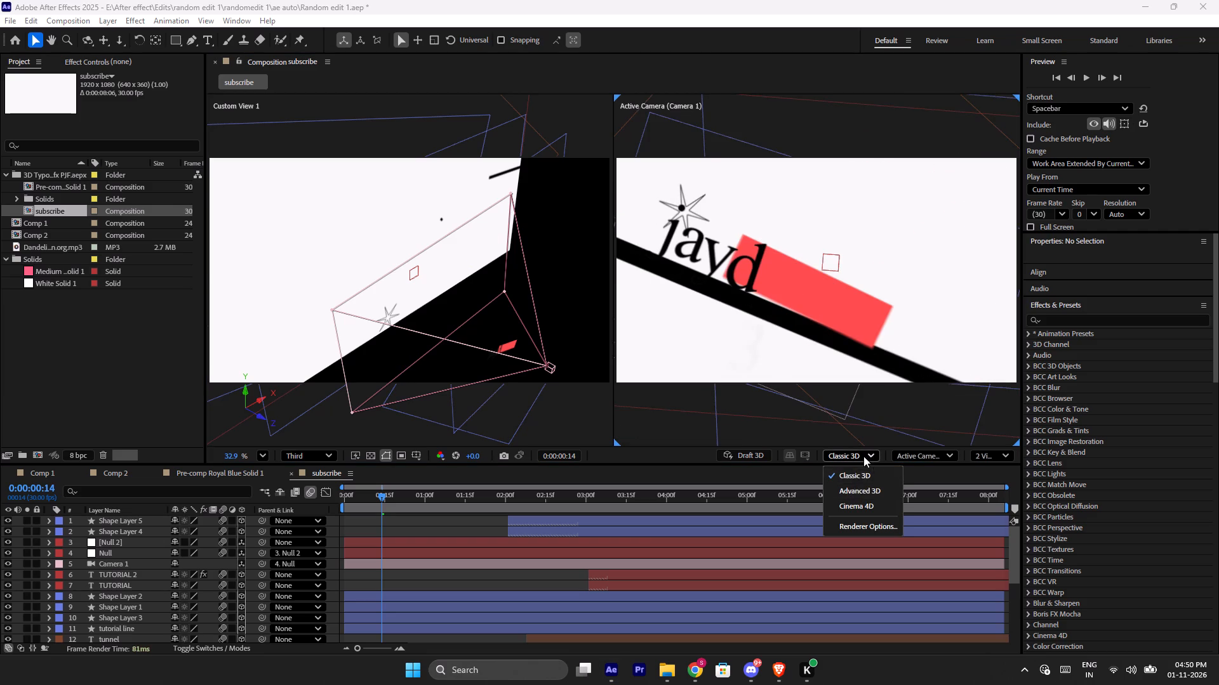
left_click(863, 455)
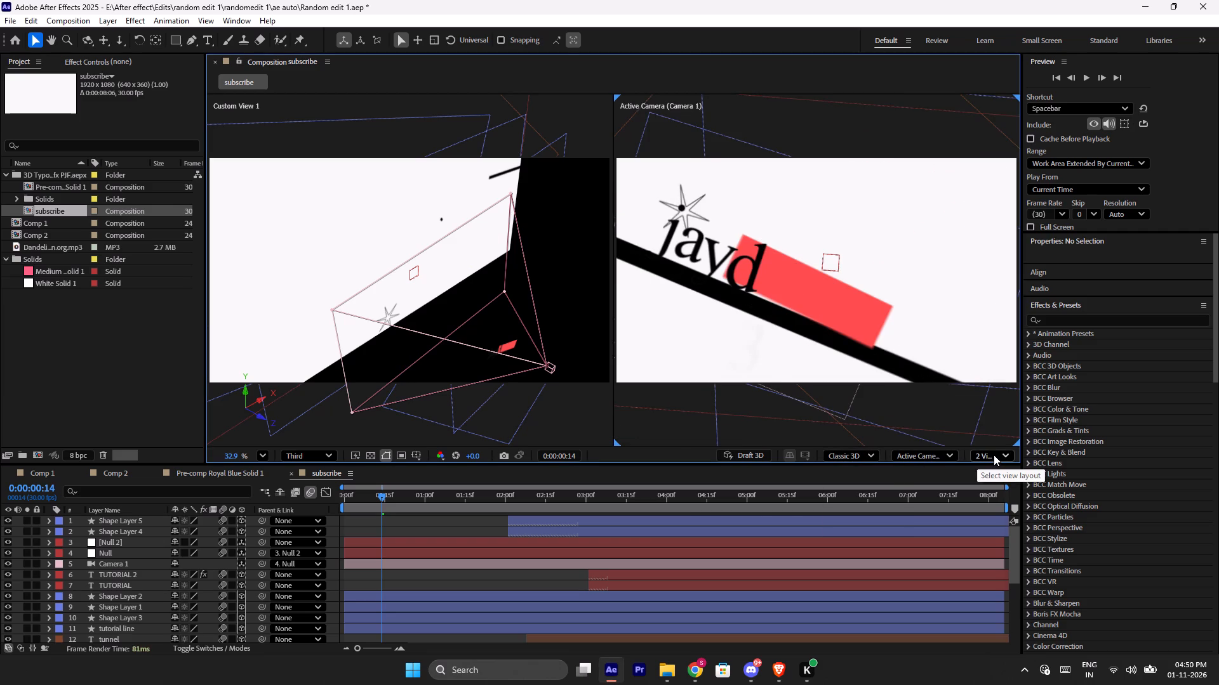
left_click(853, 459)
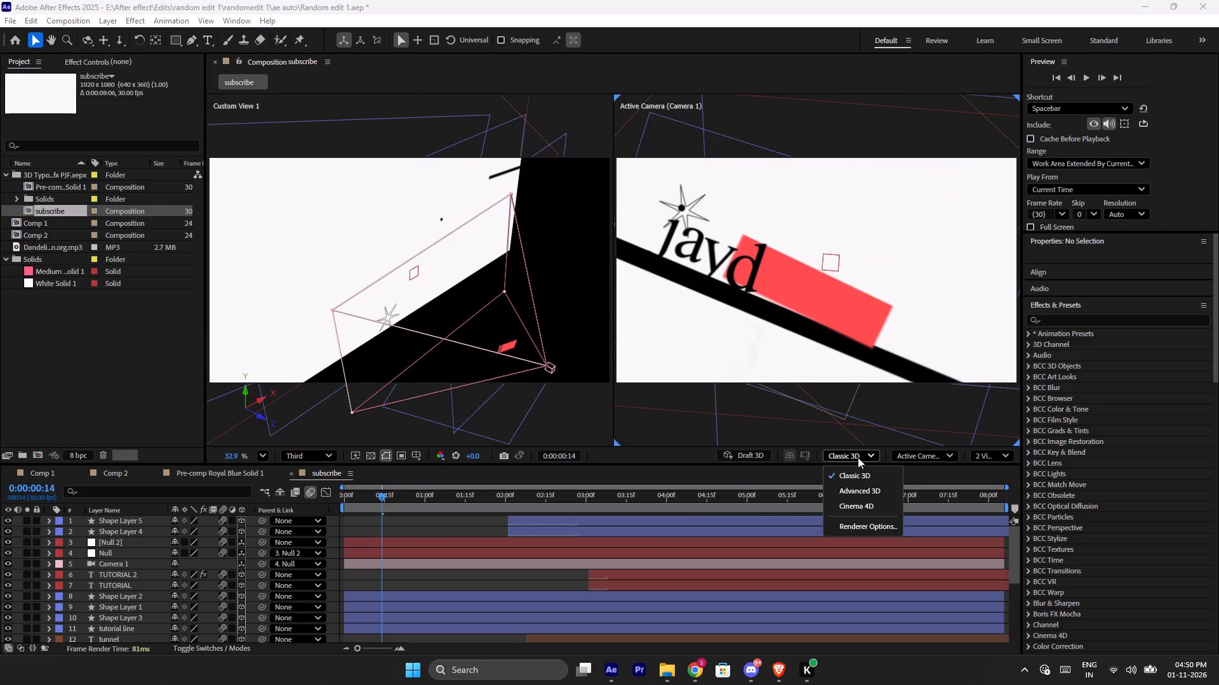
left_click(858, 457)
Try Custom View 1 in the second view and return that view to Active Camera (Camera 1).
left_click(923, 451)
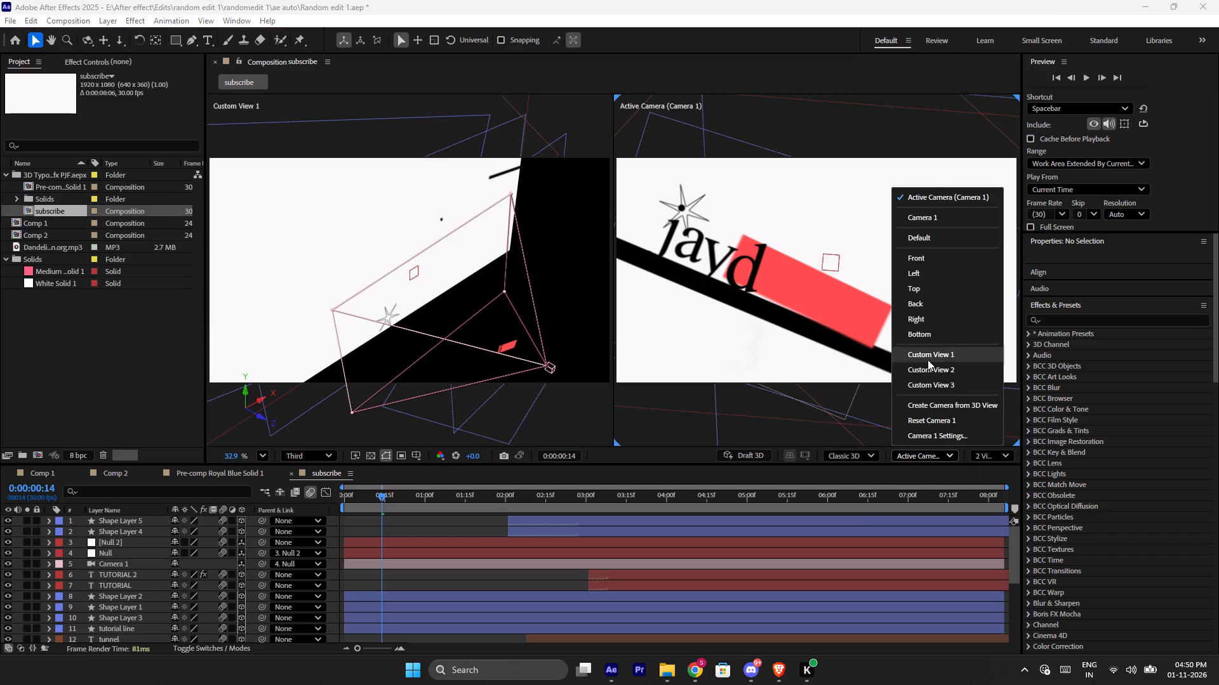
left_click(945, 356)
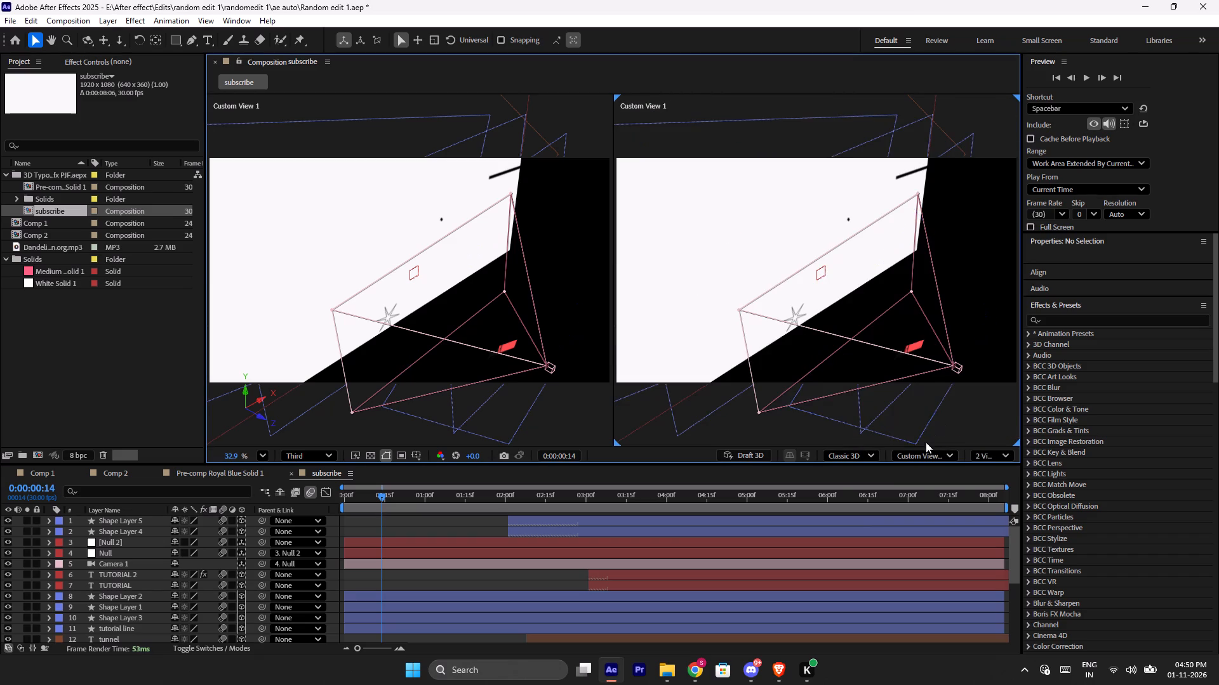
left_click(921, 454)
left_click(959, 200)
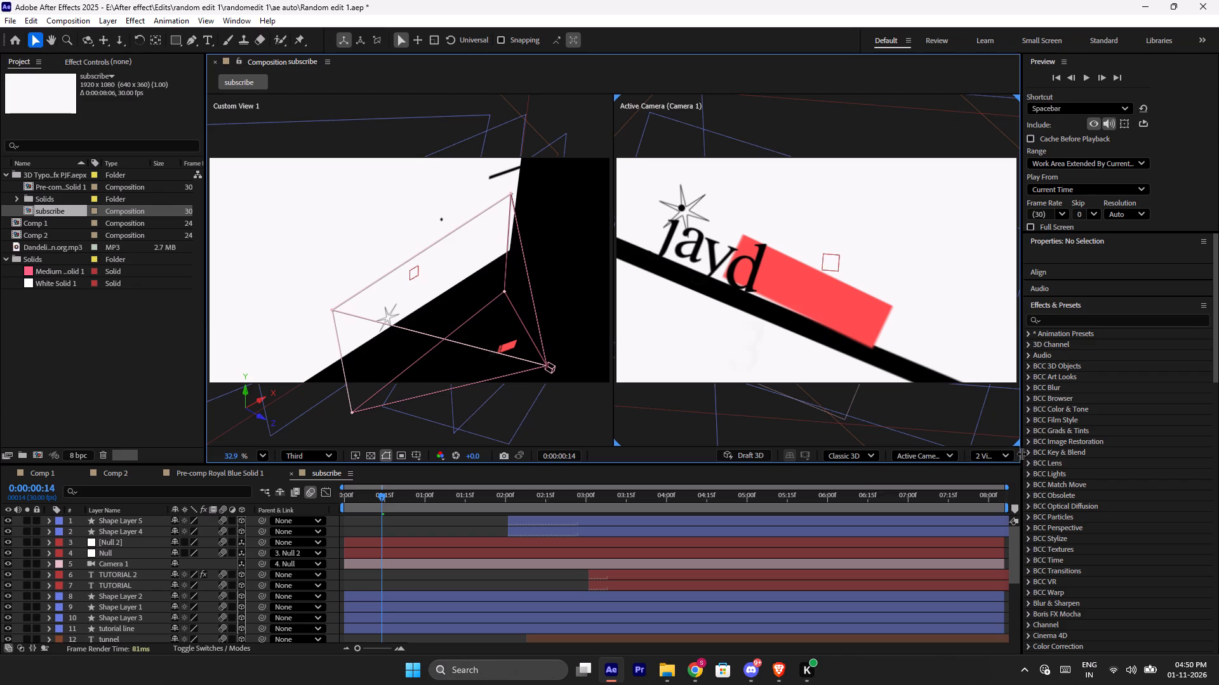
Make the composition viewer and timeline slightly narrower, giving the Preview and Effects & Presets area more width.
left_click_drag(1020, 450, 1029, 444)
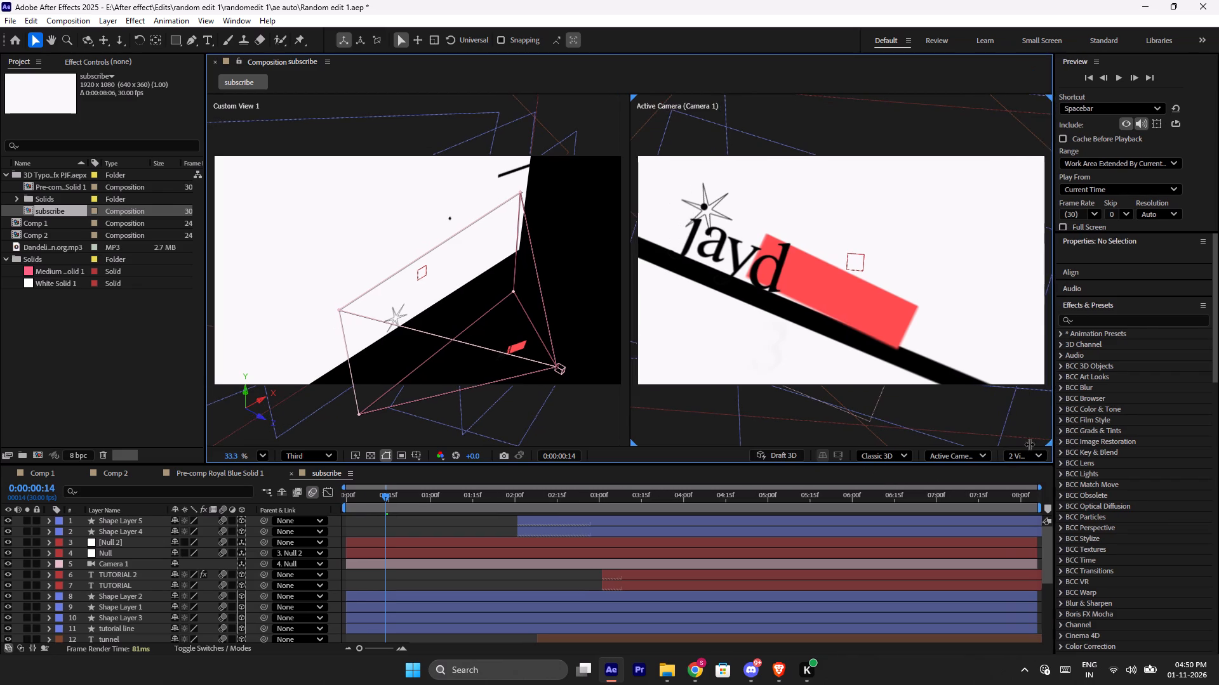
left_click_drag(1029, 444, 1003, 447)
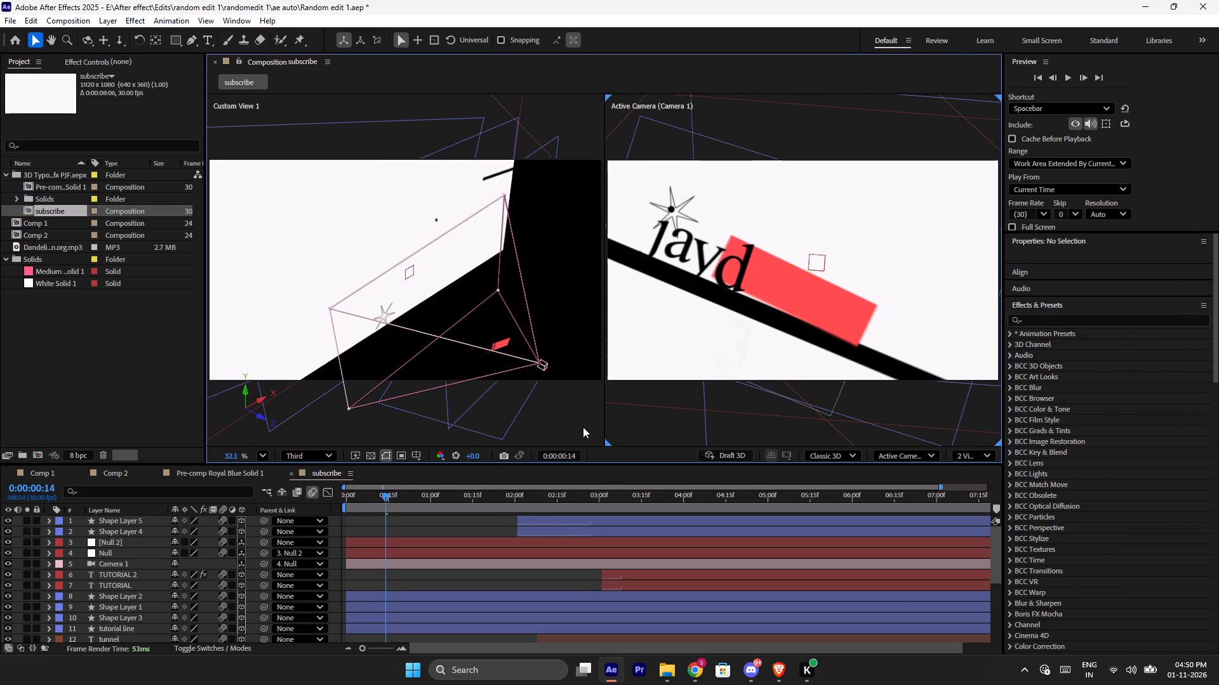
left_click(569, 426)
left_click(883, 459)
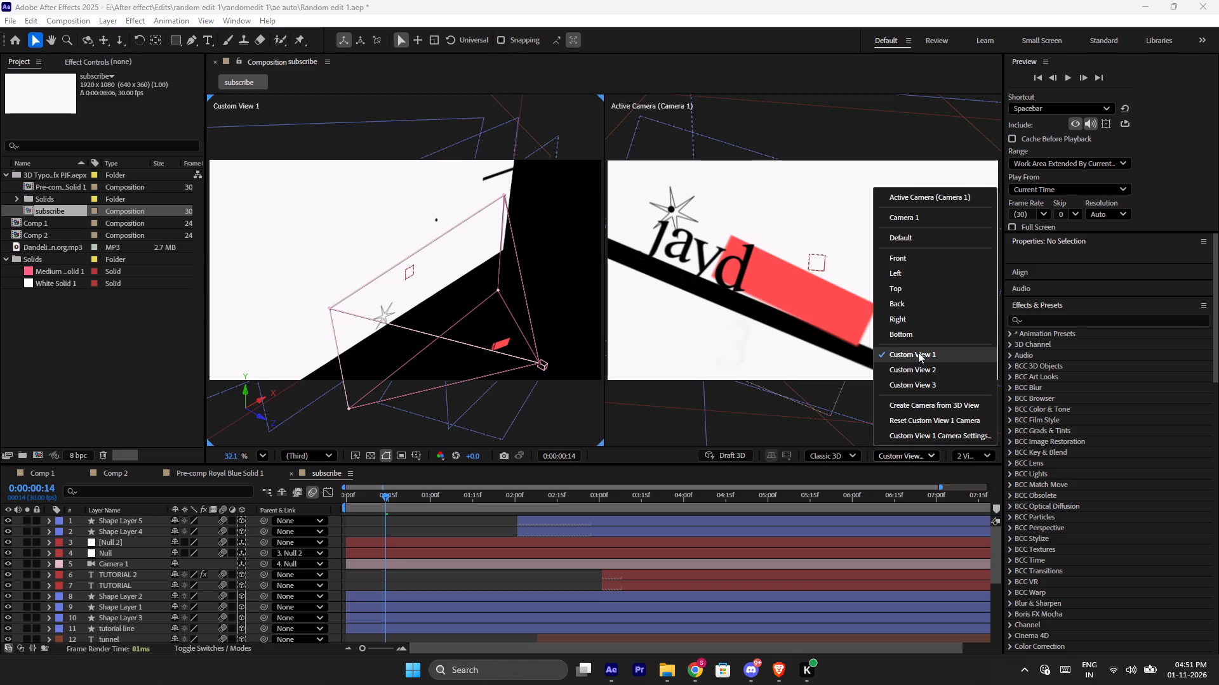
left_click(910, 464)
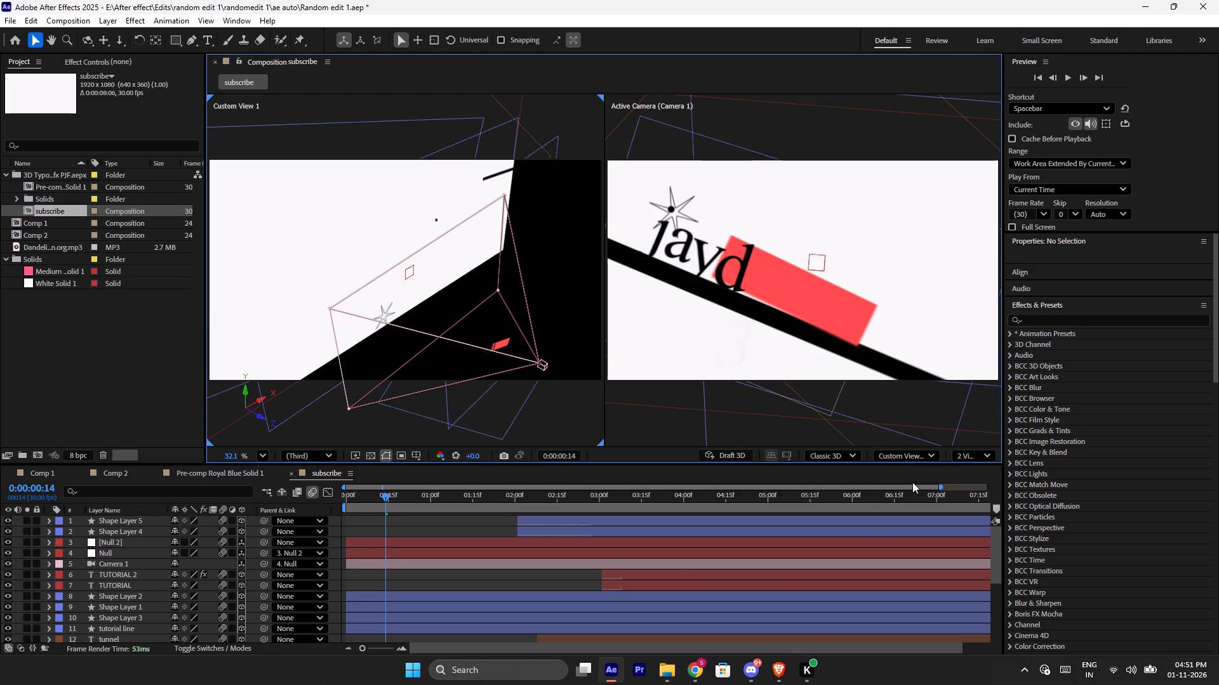
Return to the first frame and set the Custom View 1 preview resolution to Quarter.
left_click_drag(383, 500, 361, 502)
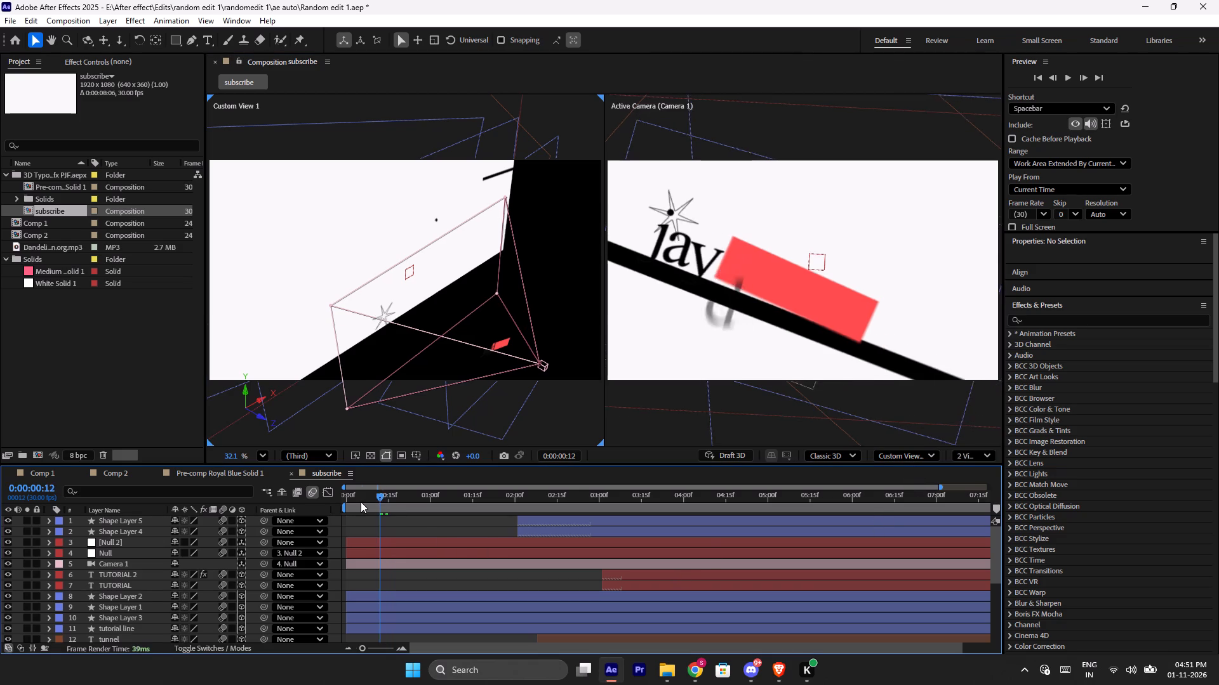
left_click_drag(361, 502, 344, 526)
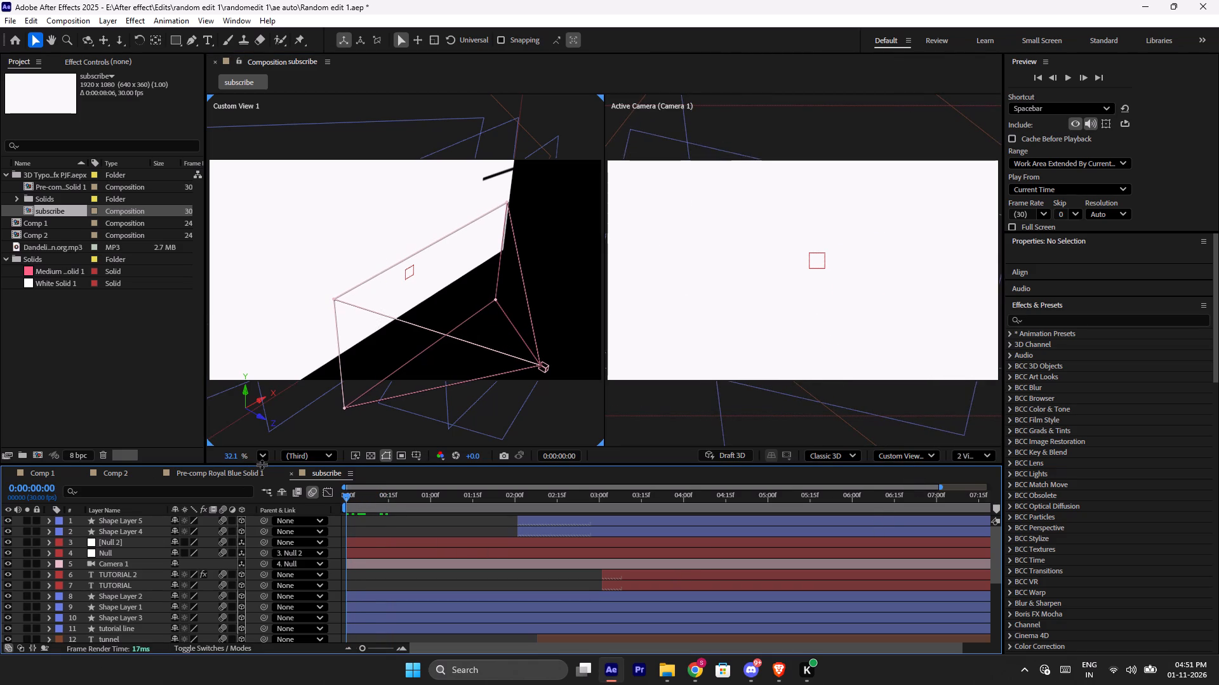
left_click(325, 458)
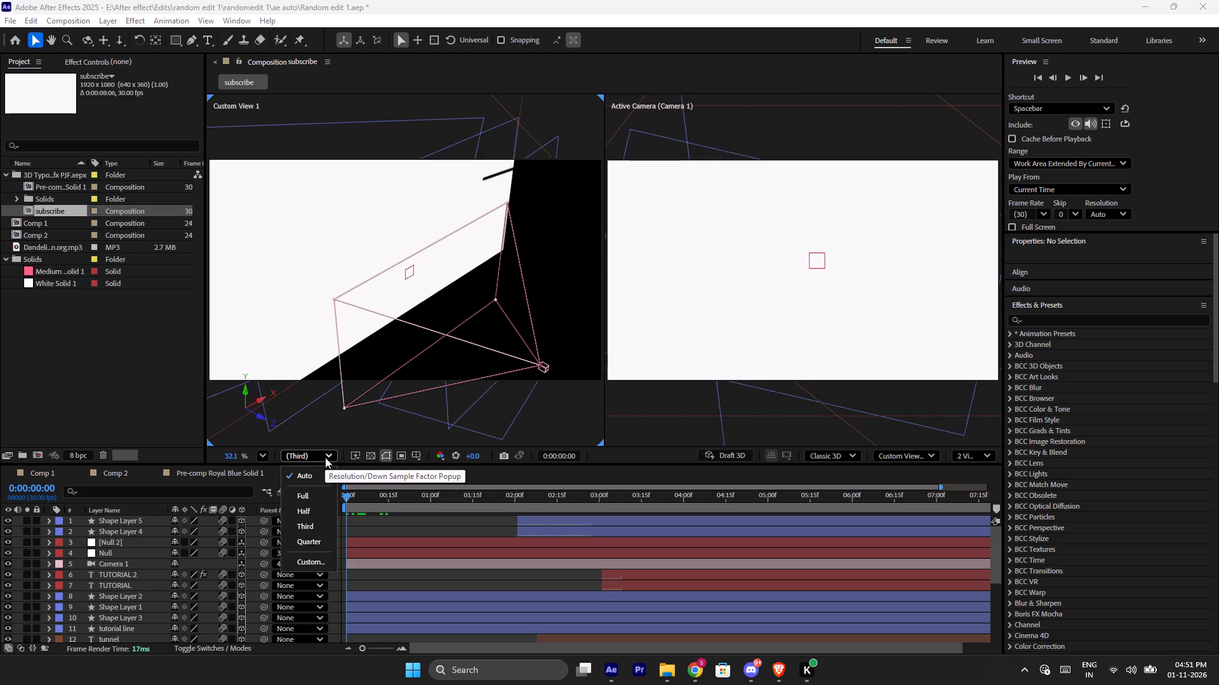
left_click(325, 457)
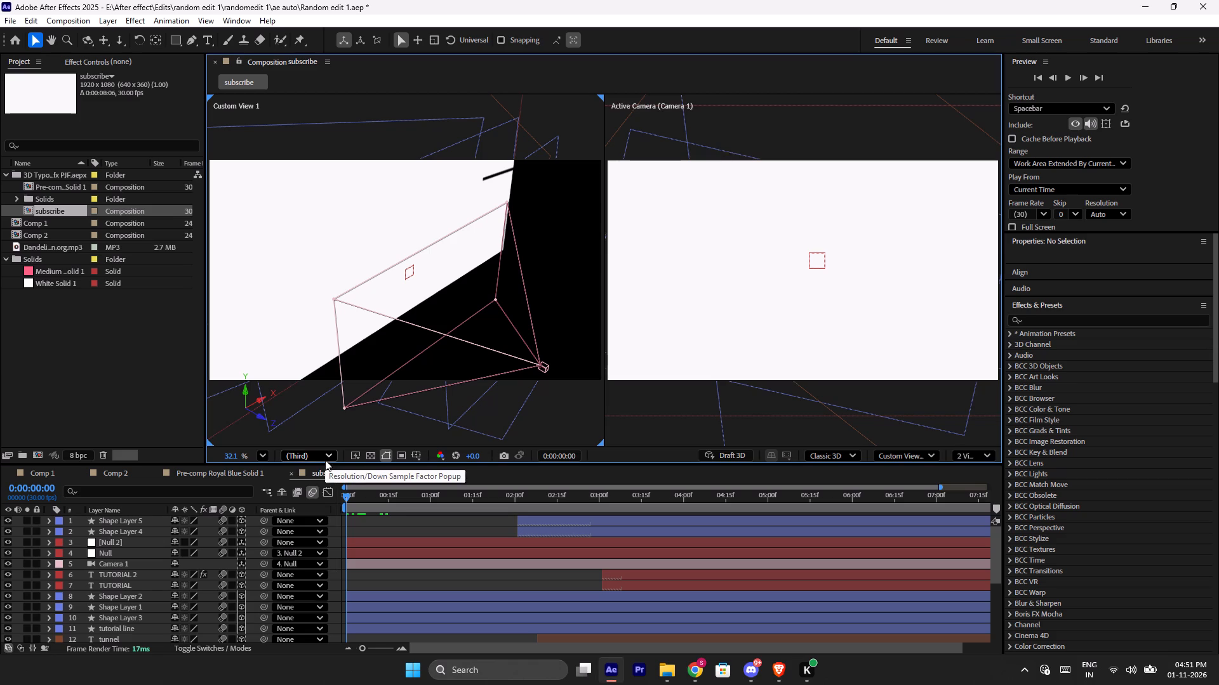
left_click(325, 460)
left_click(328, 542)
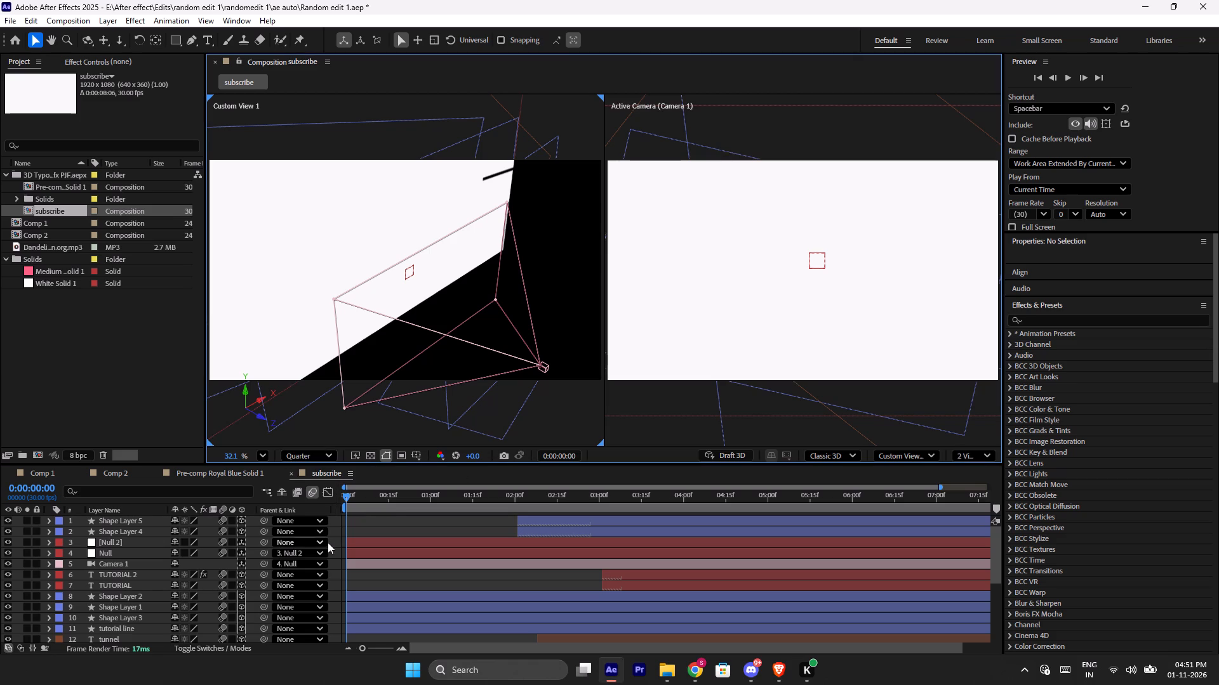
Play and scrub the first two seconds of the subscribe composition, comparing Camera 1's movement in Custom View 1 with the Active Camera result.
left_click_drag(347, 493, 416, 513)
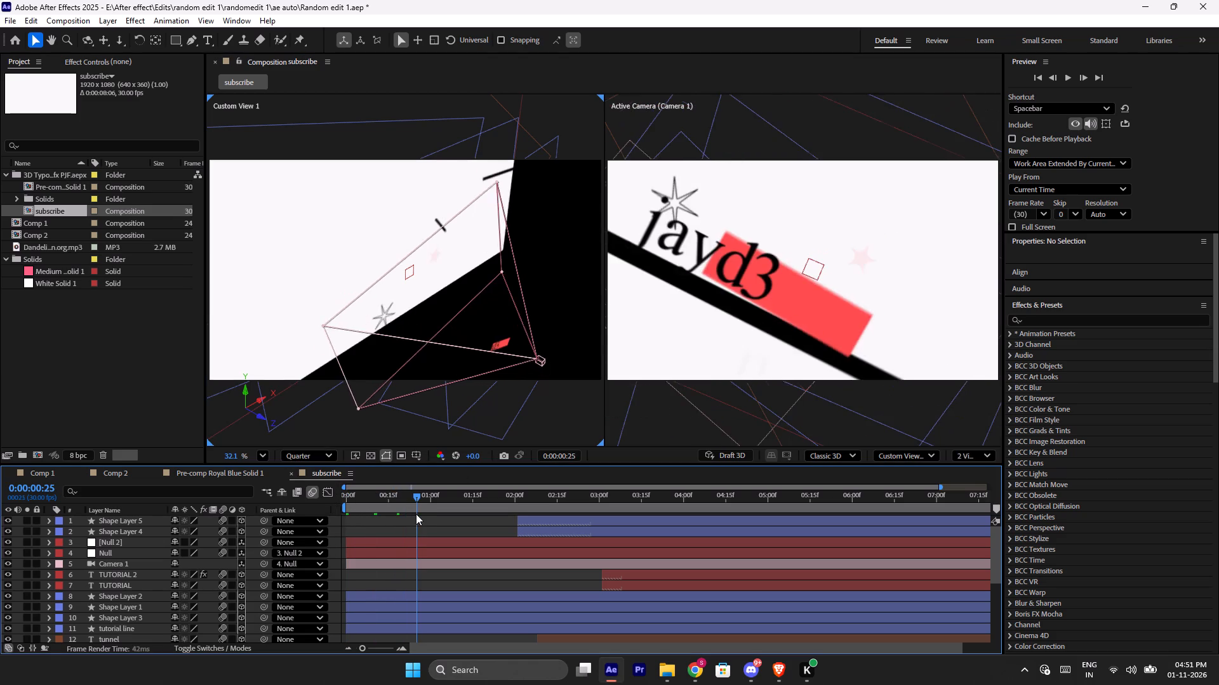
left_click_drag(416, 493, 409, 552)
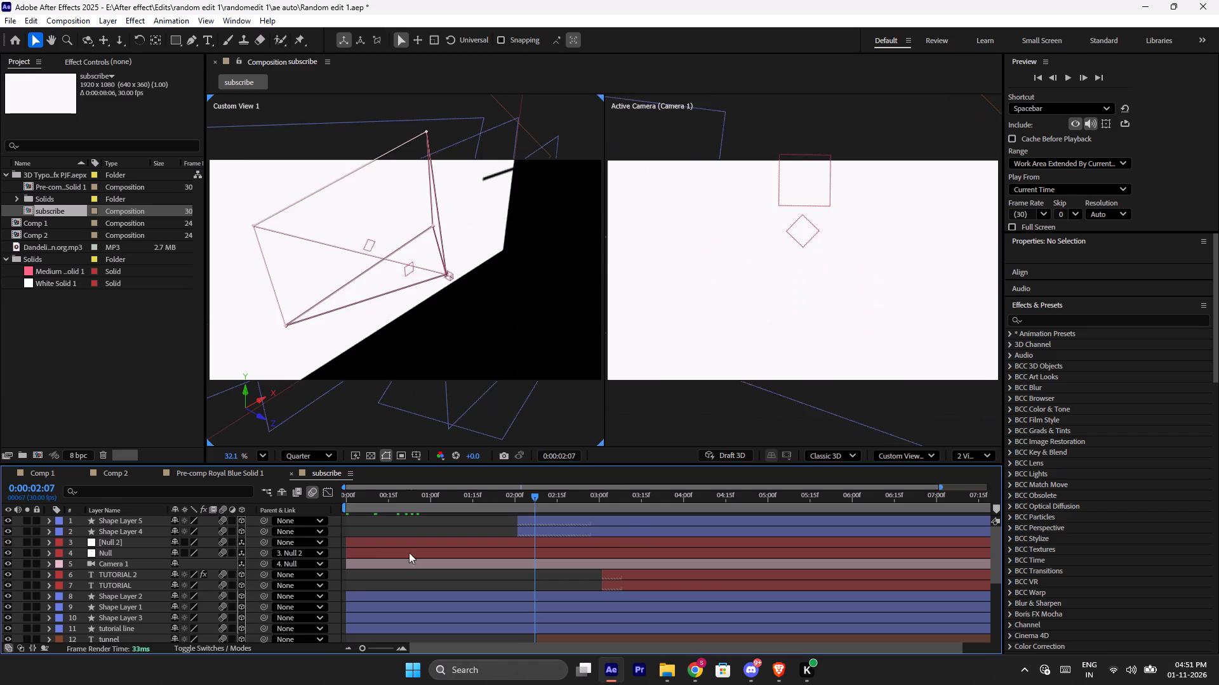
left_click_drag(409, 552, 270, 568)
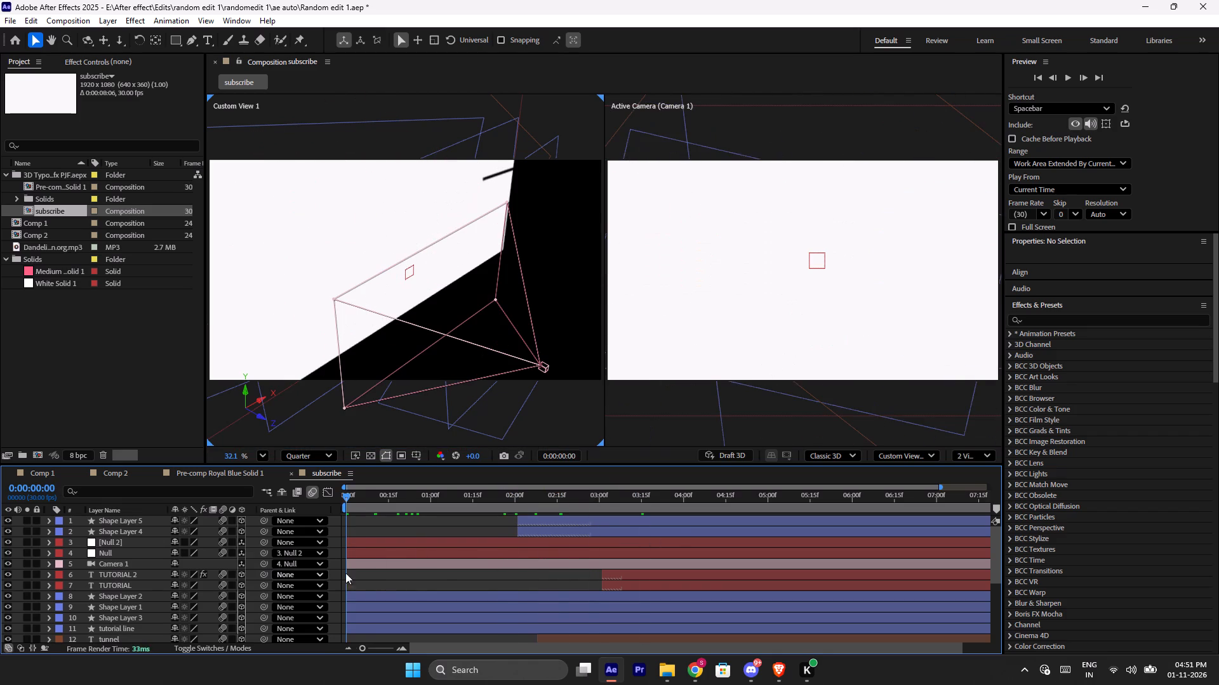
key("space")
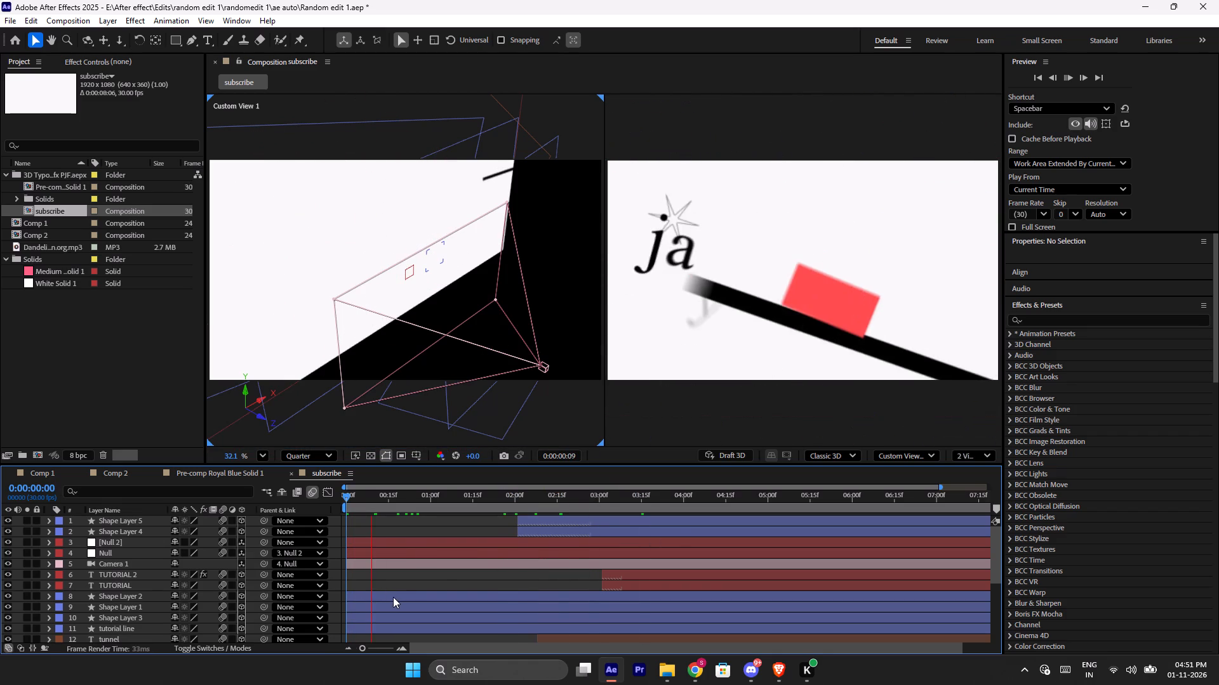
key("space")
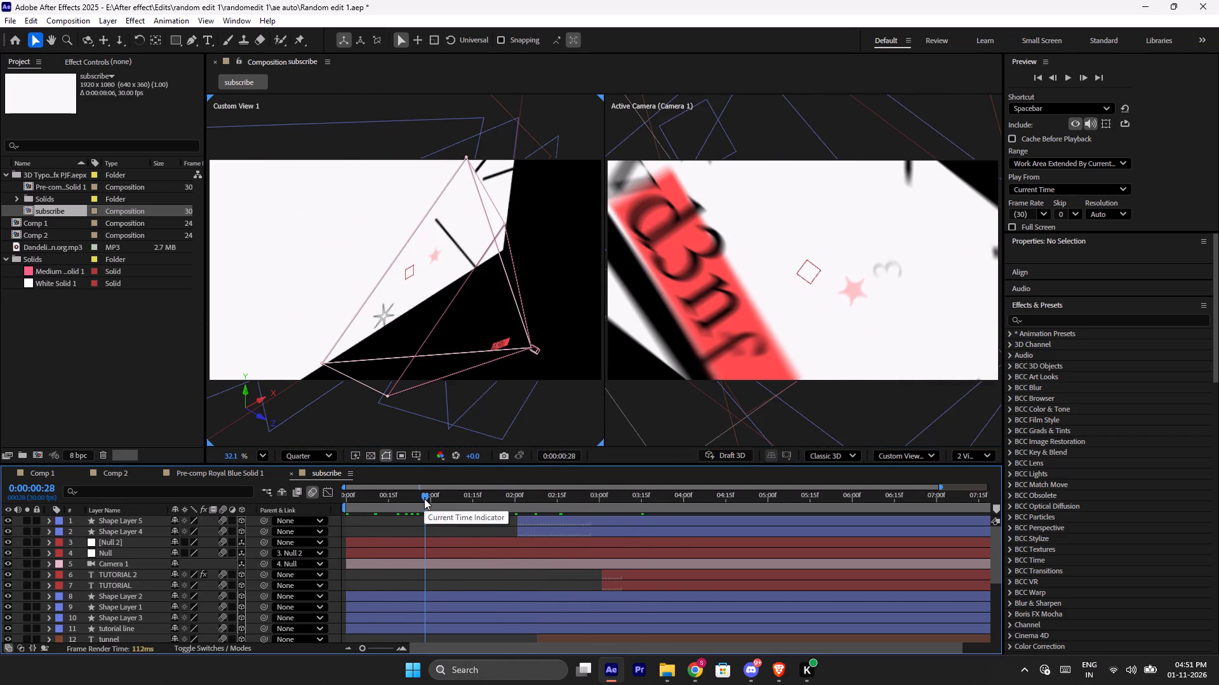
left_click_drag(424, 497, 367, 530)
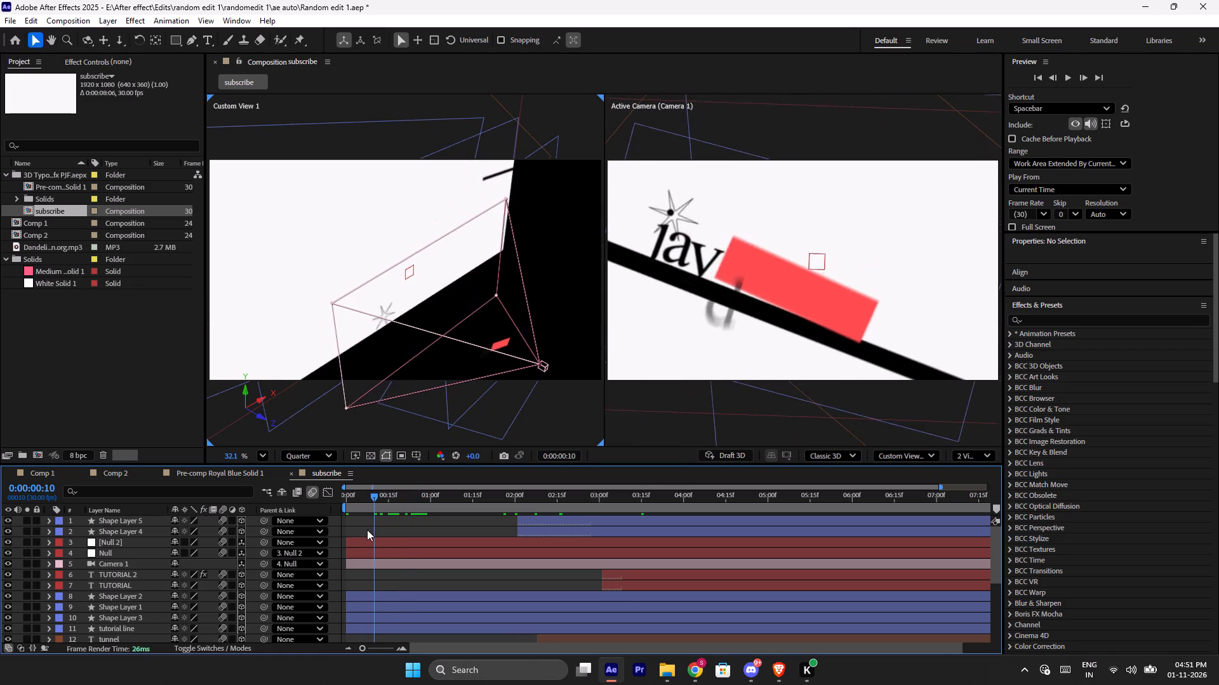
left_click_drag(367, 530, 359, 540)
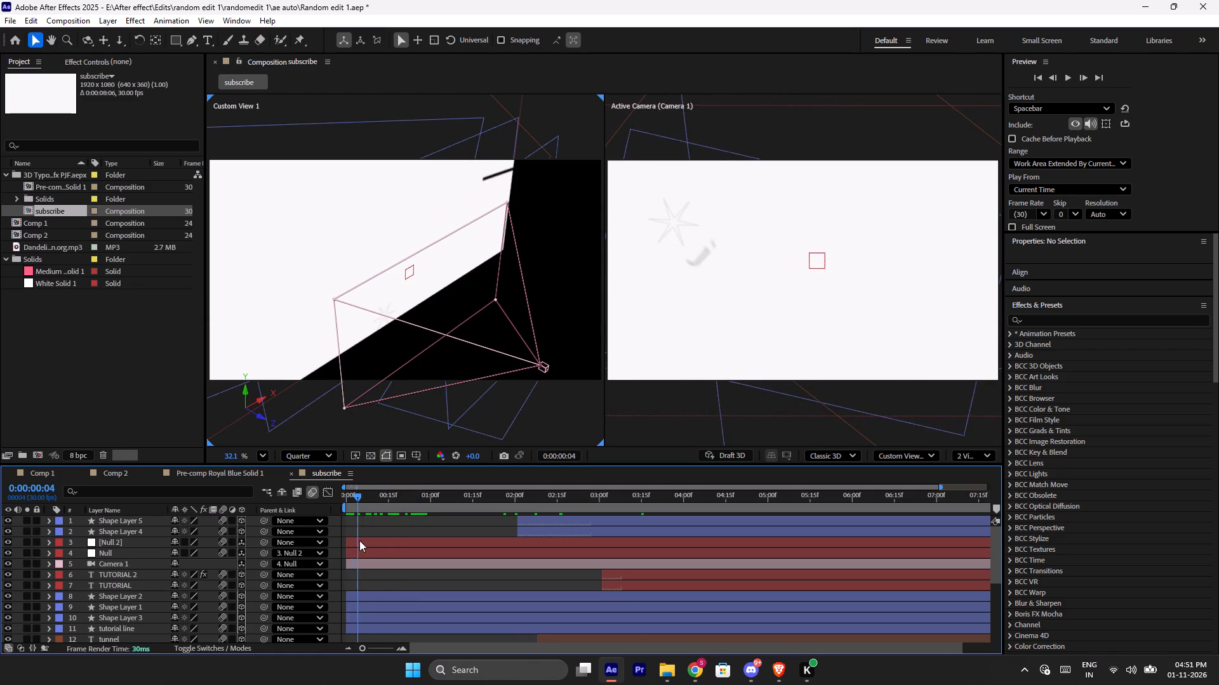
left_click_drag(359, 540, 390, 533)
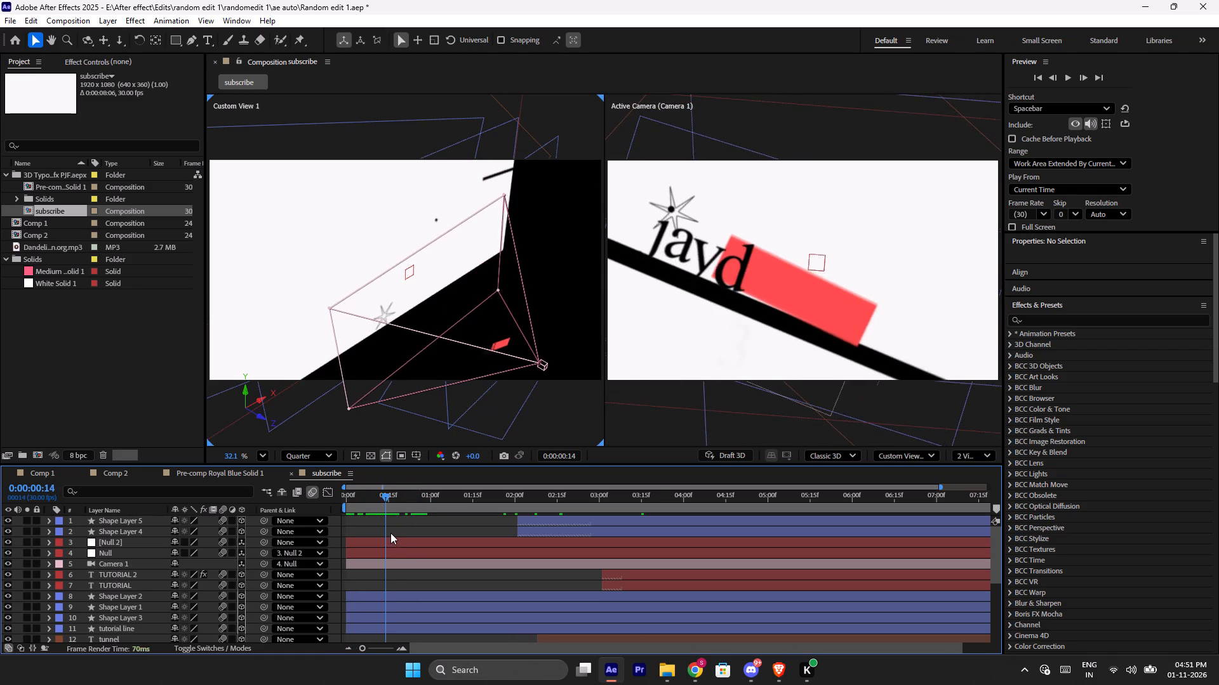
left_click_drag(390, 533, 436, 528)
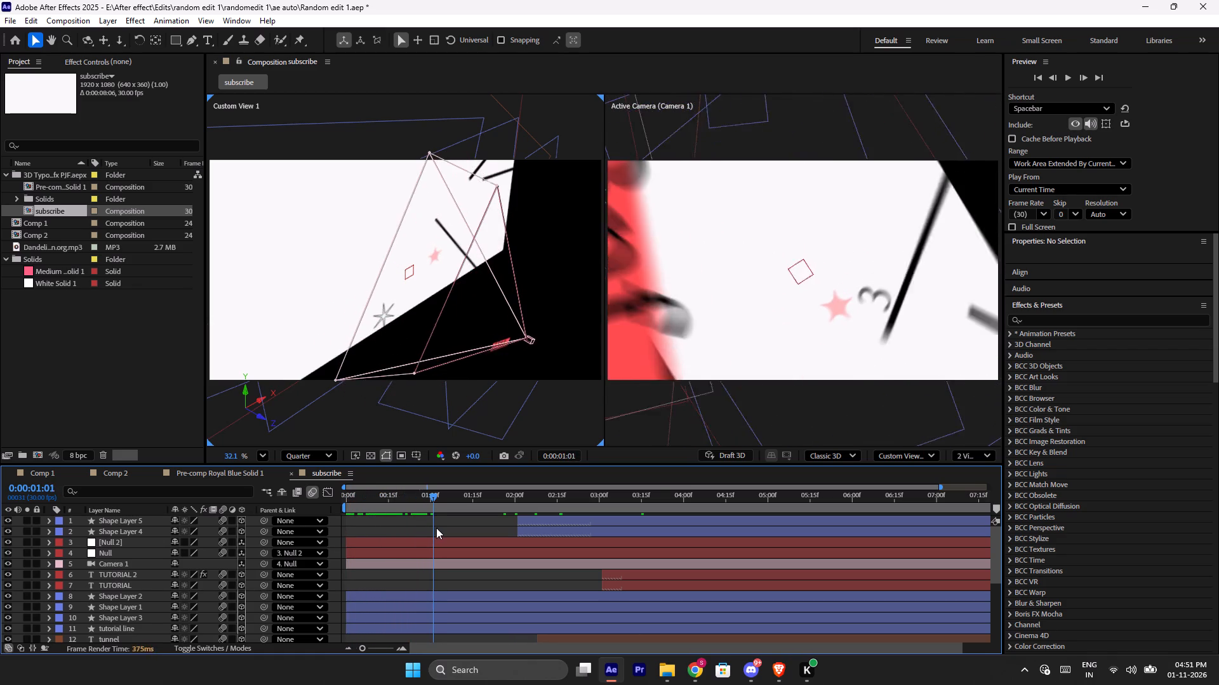
left_click_drag(436, 528, 462, 527)
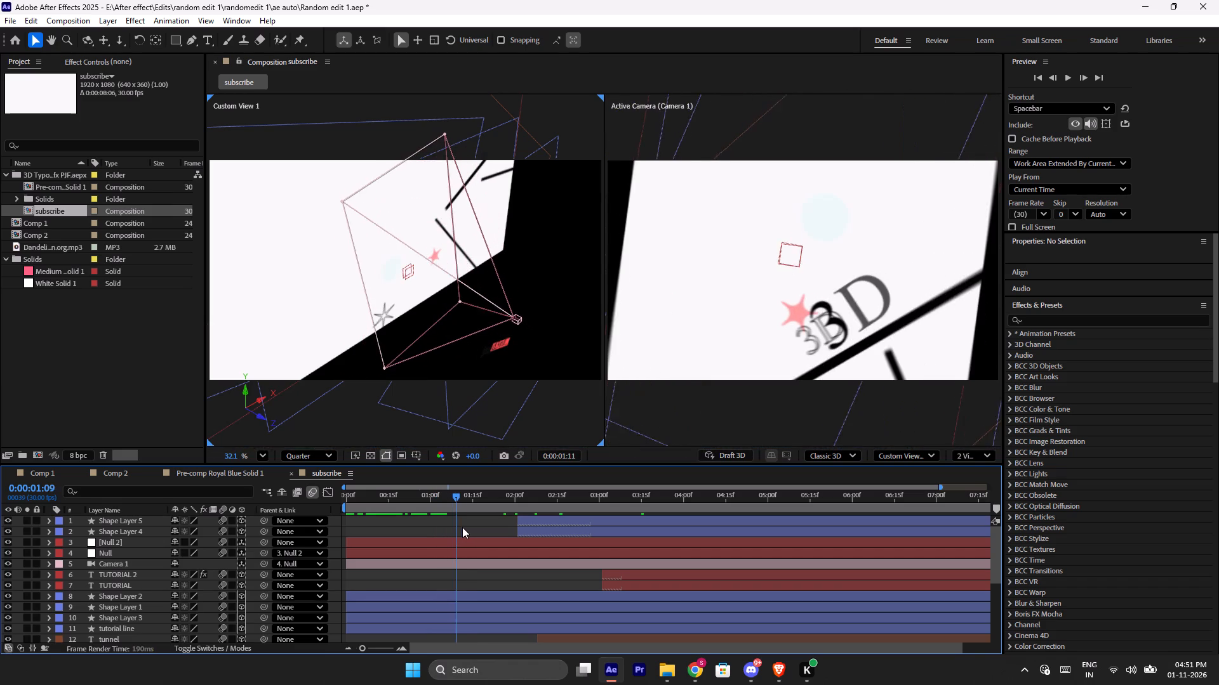
left_click_drag(462, 527, 485, 527)
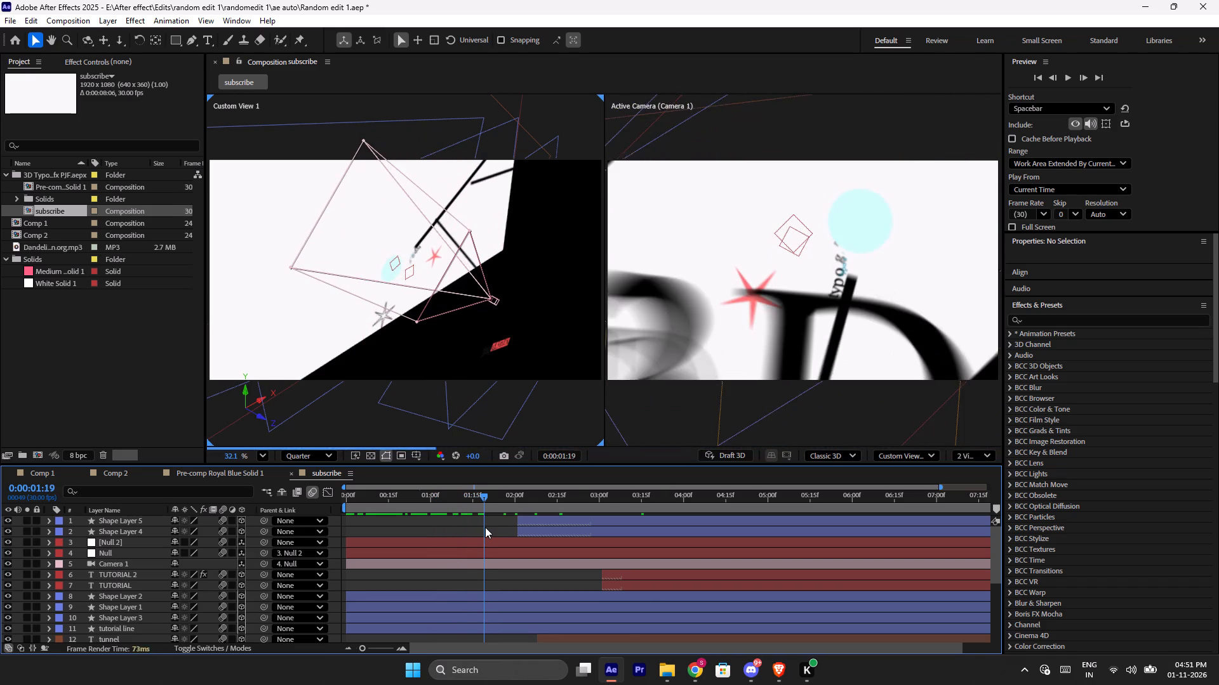
left_click_drag(485, 527, 486, 527)
Examine Camera 1's path around the whole 3D layout in Custom View 1, scrubbing from the first frame to about four seconds.
left_click(352, 429)
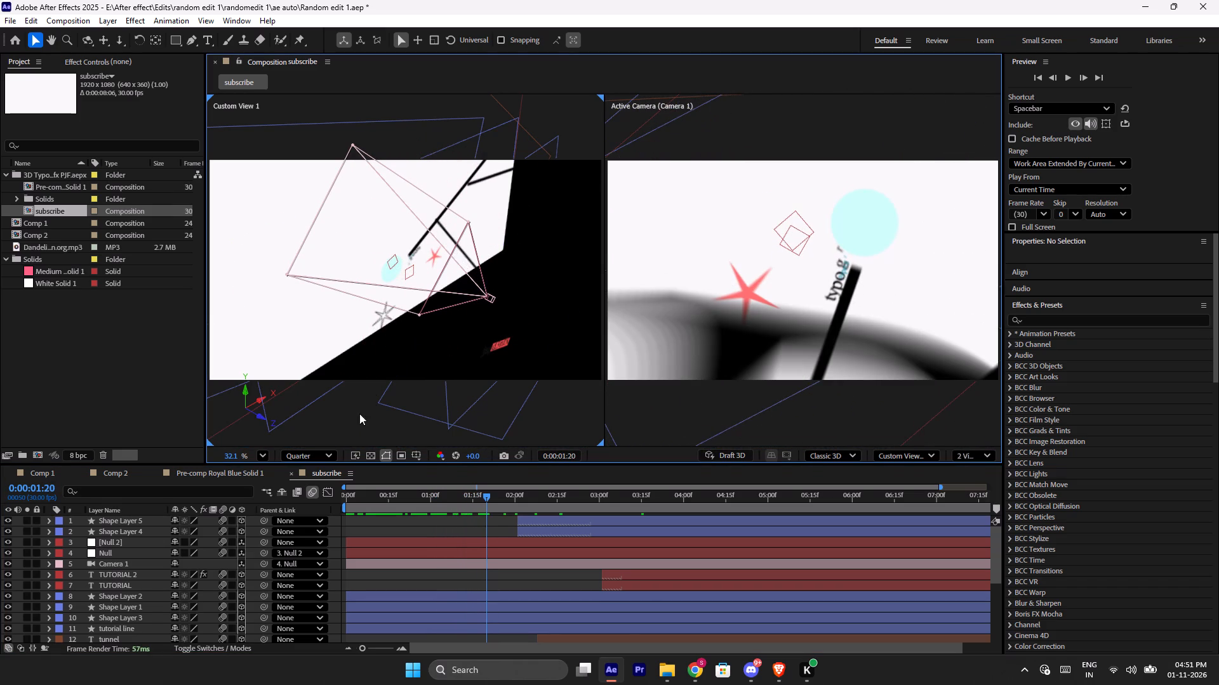
scroll(403, 287, "down", 4, "alt")
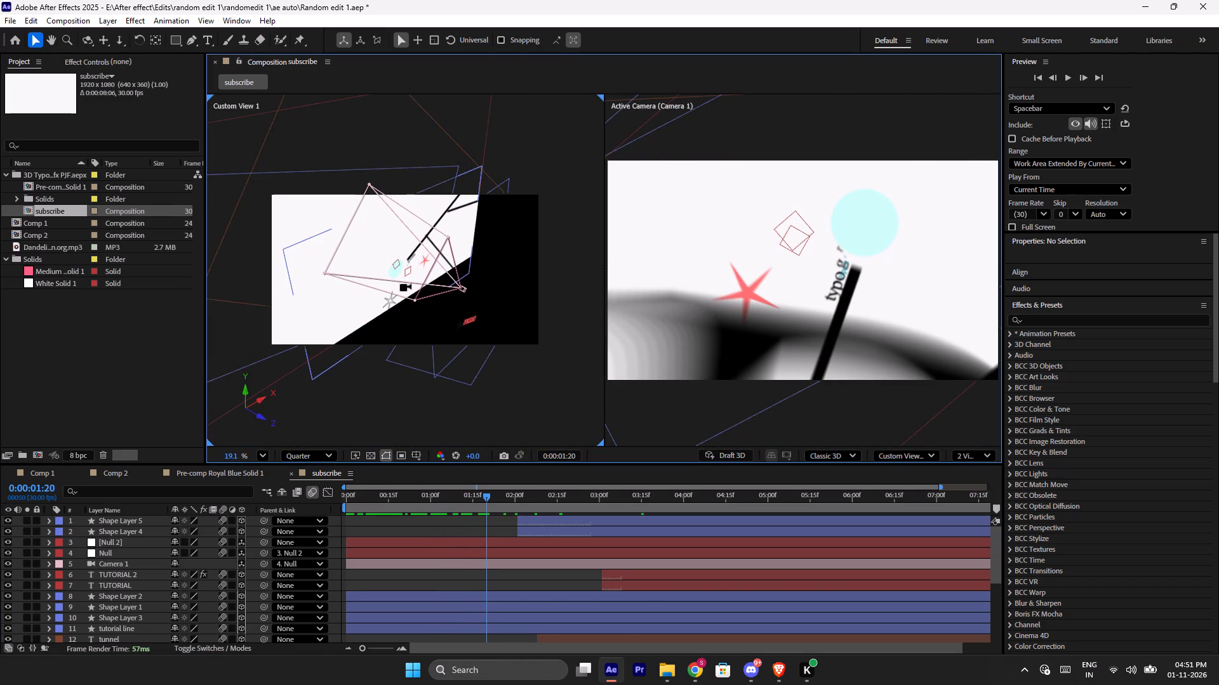
scroll(404, 287, "down", 6, "alt")
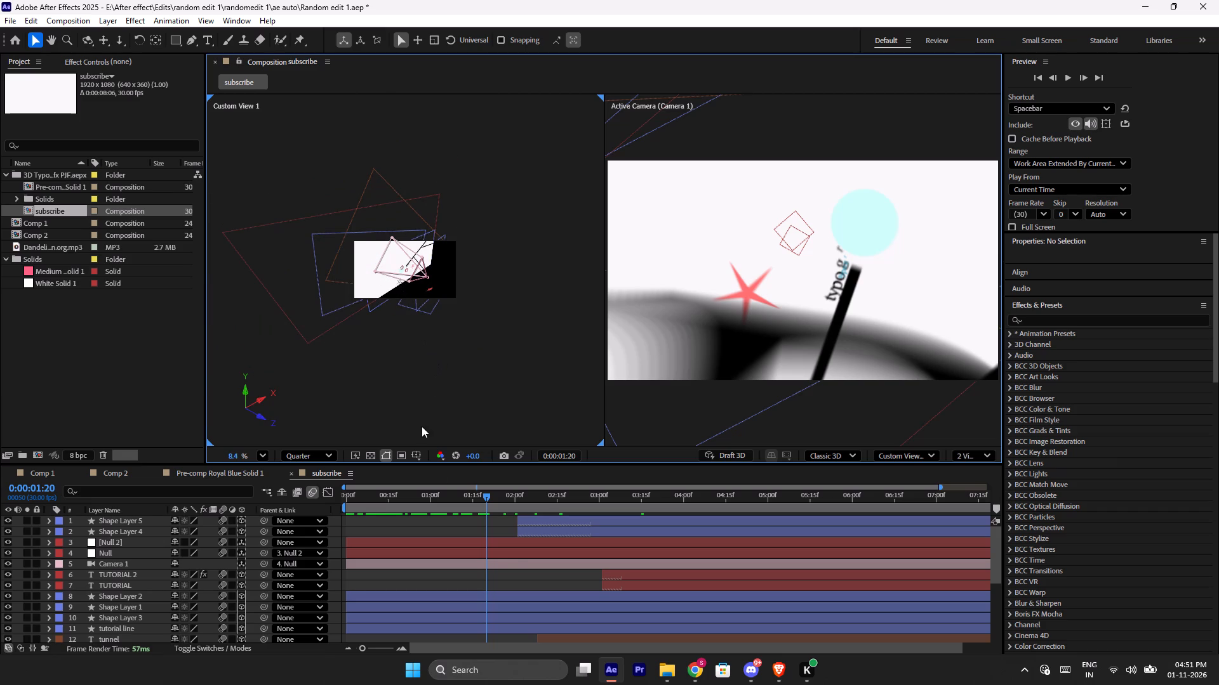
left_click_drag(486, 494, 461, 508)
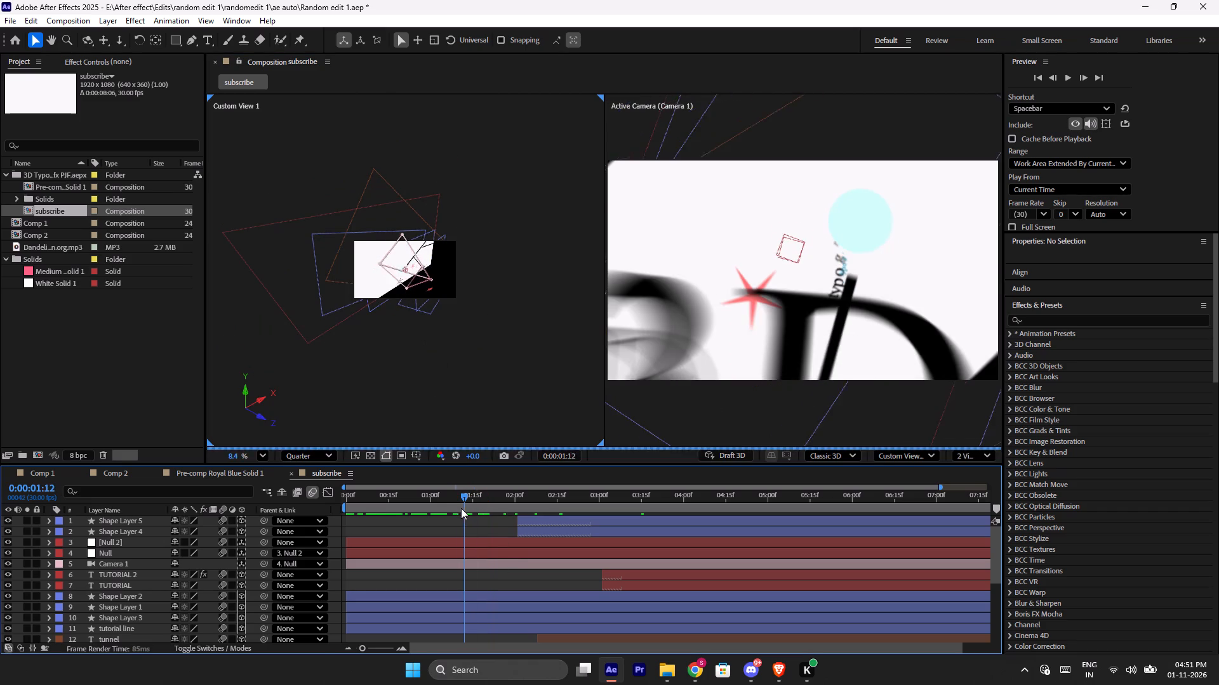
left_click_drag(461, 508, 373, 512)
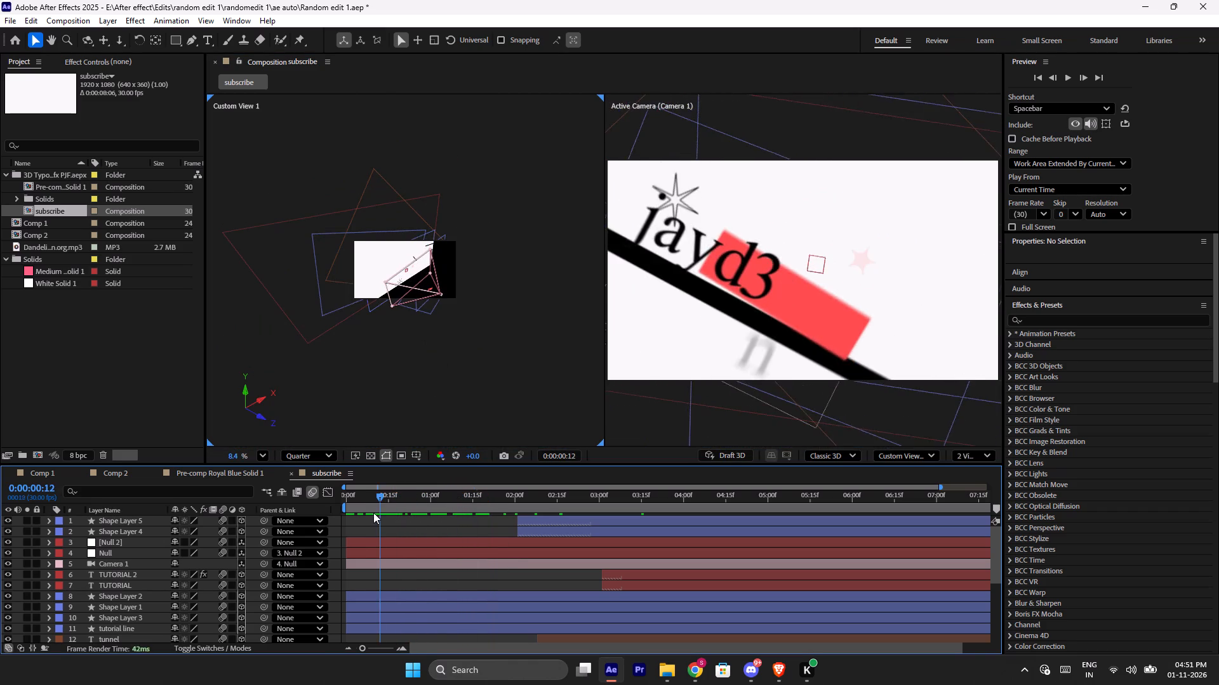
left_click_drag(373, 512, 355, 509)
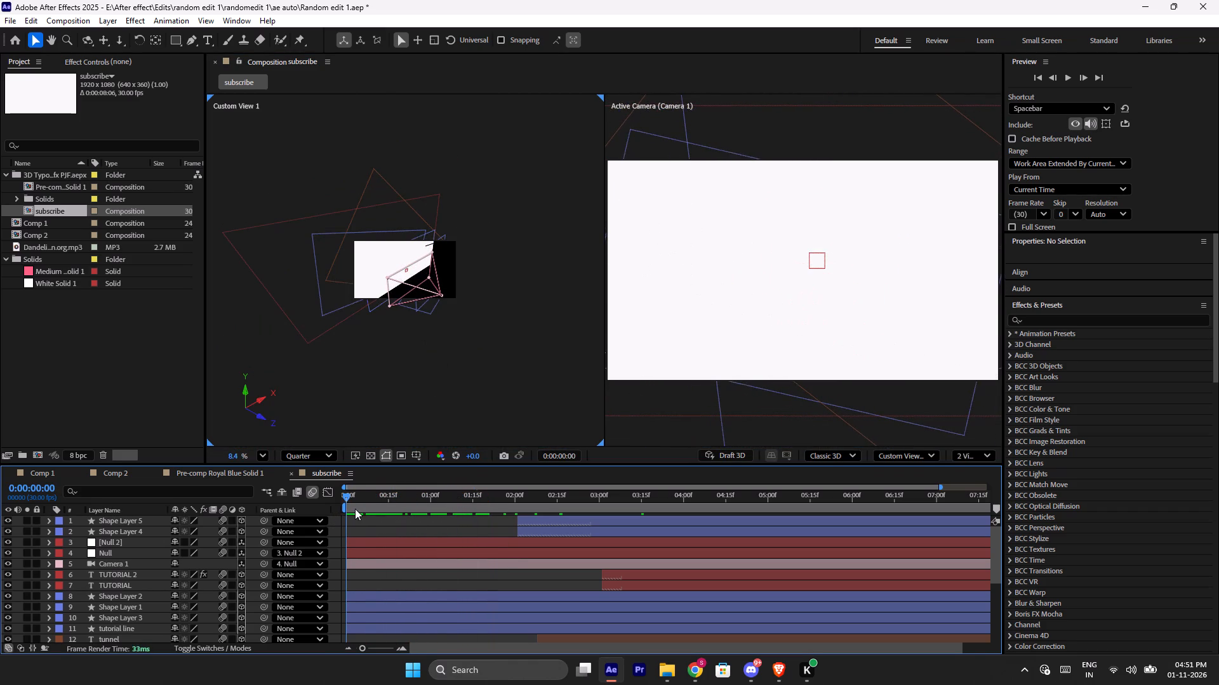
left_click_drag(355, 509, 422, 496)
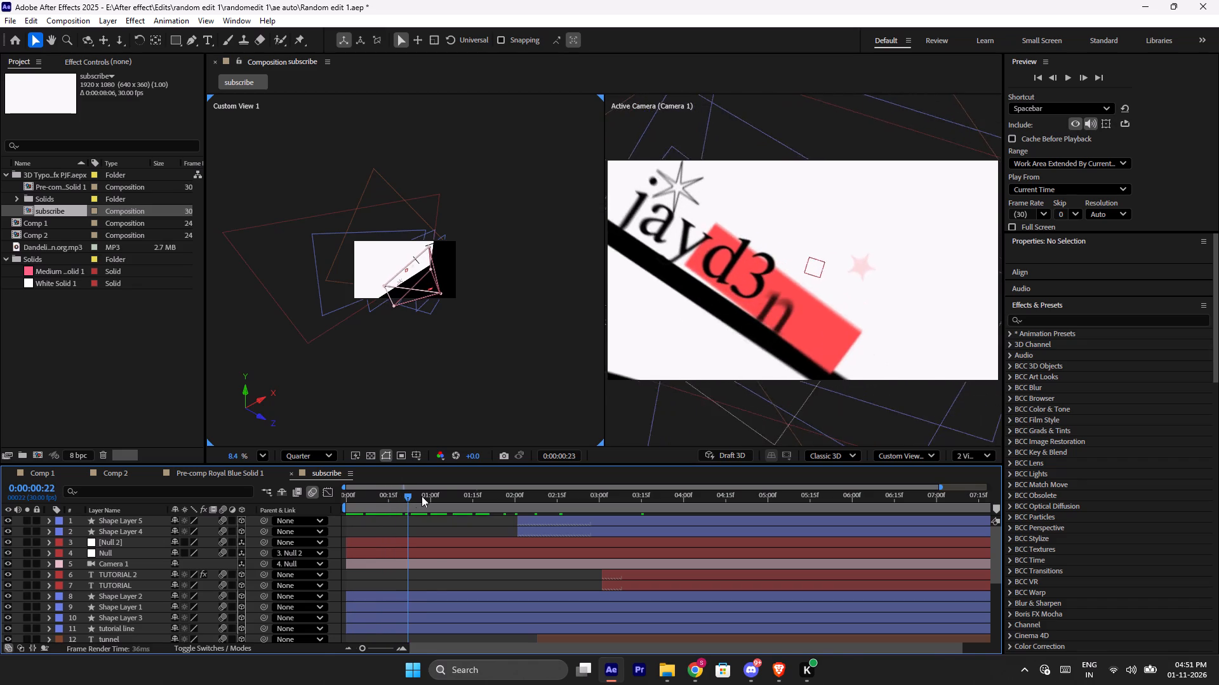
left_click_drag(422, 496, 477, 497)
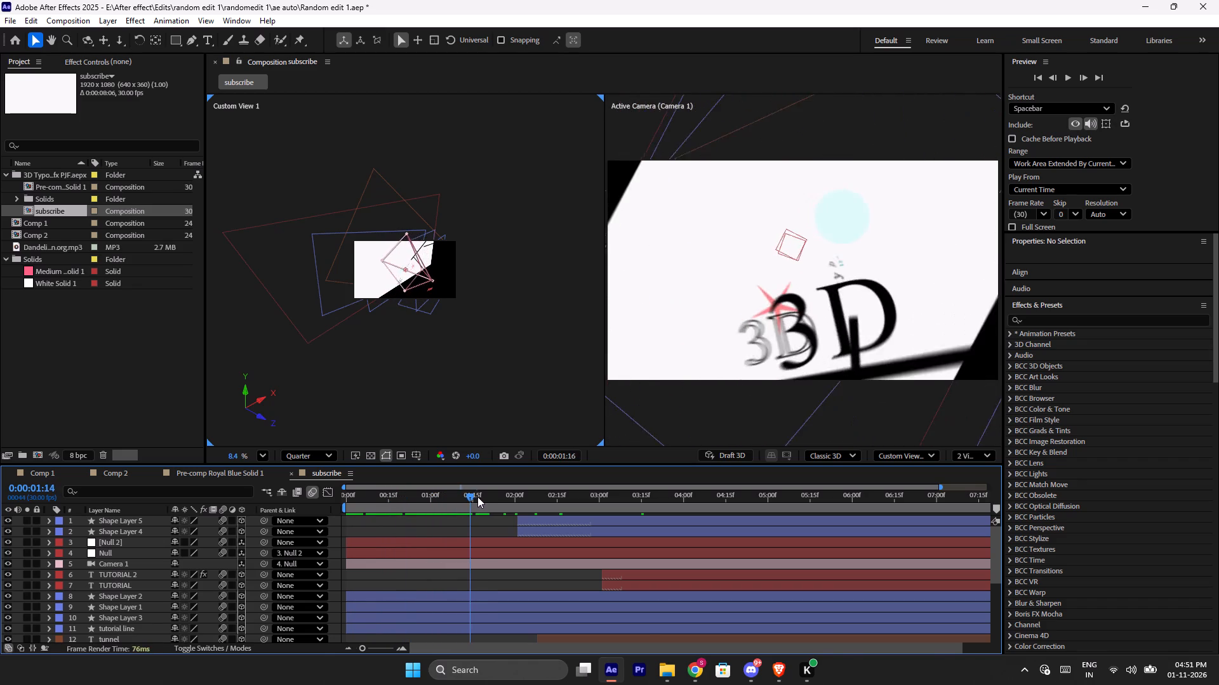
left_click_drag(477, 497, 514, 494)
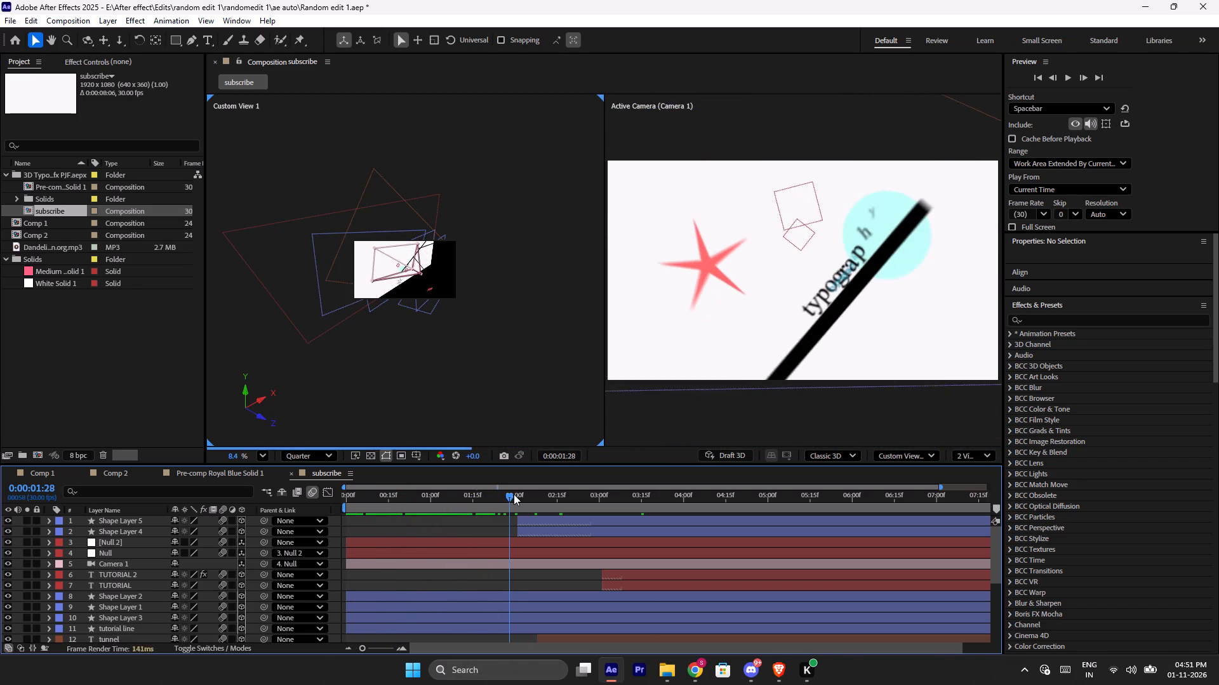
left_click_drag(514, 494, 560, 493)
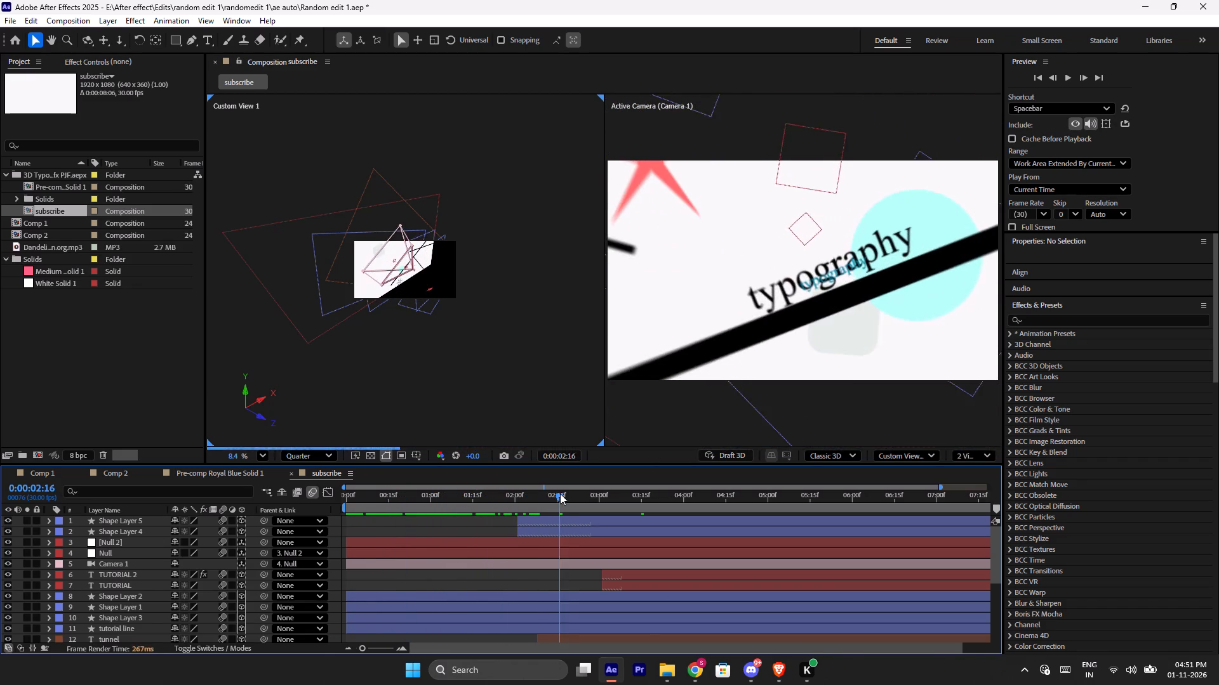
left_click_drag(560, 493, 597, 493)
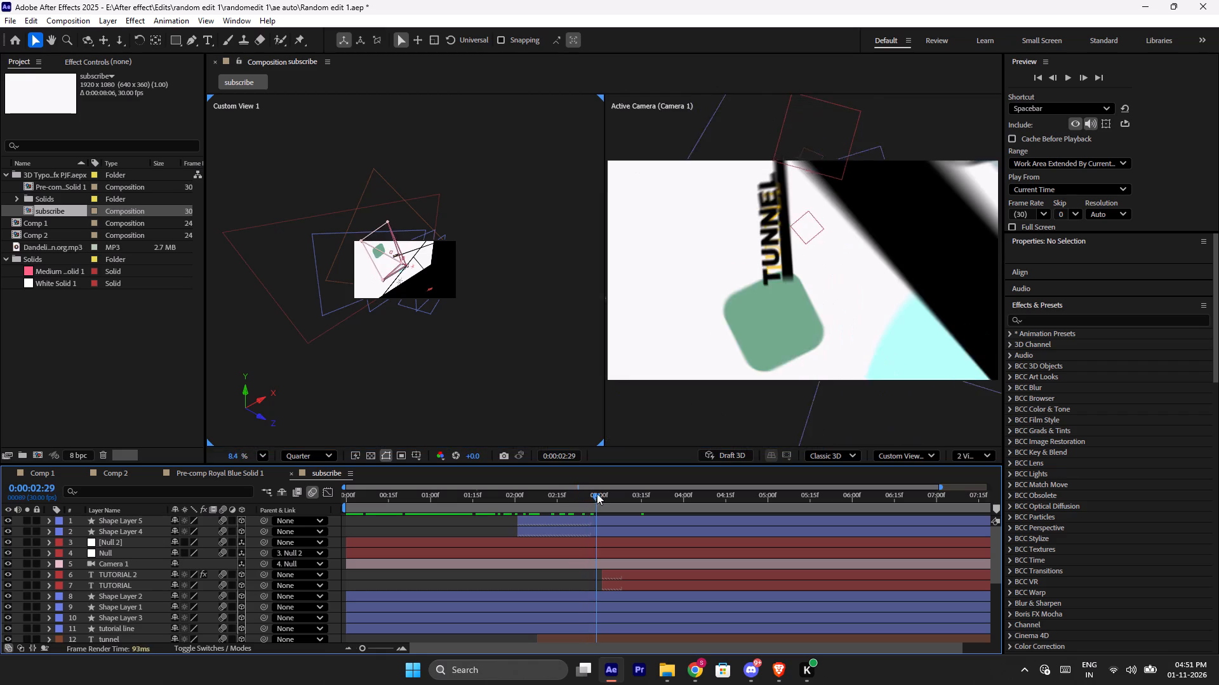
left_click_drag(597, 493, 632, 491)
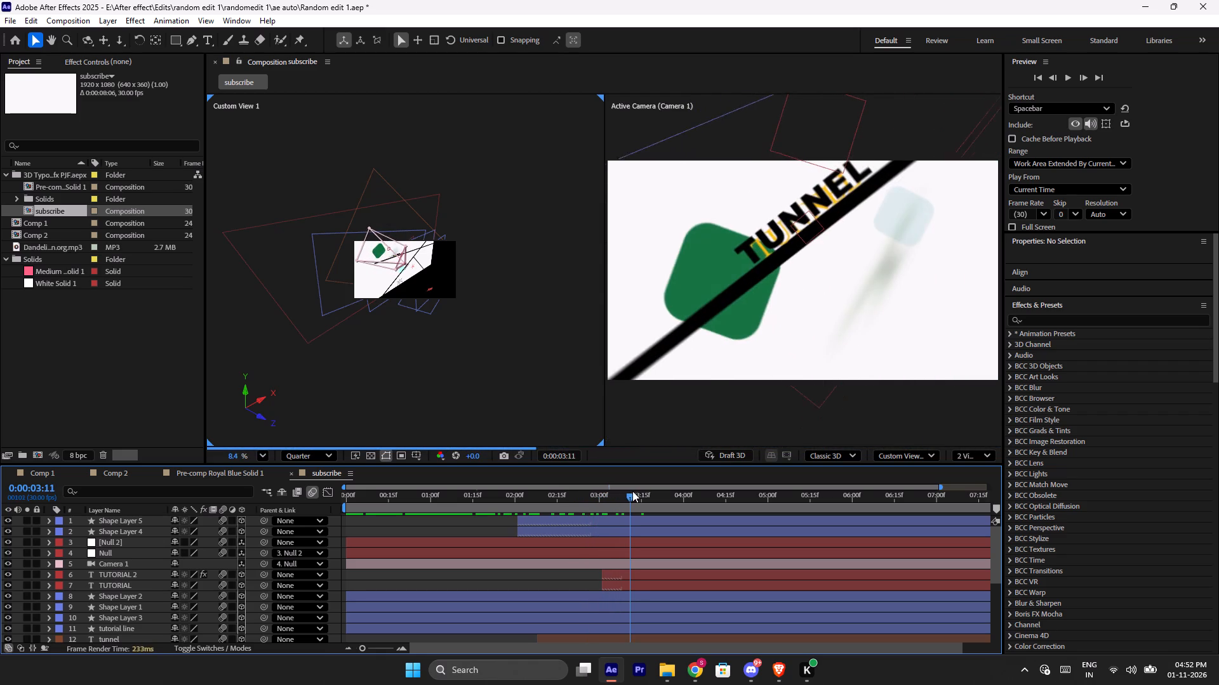
left_click_drag(632, 491, 677, 493)
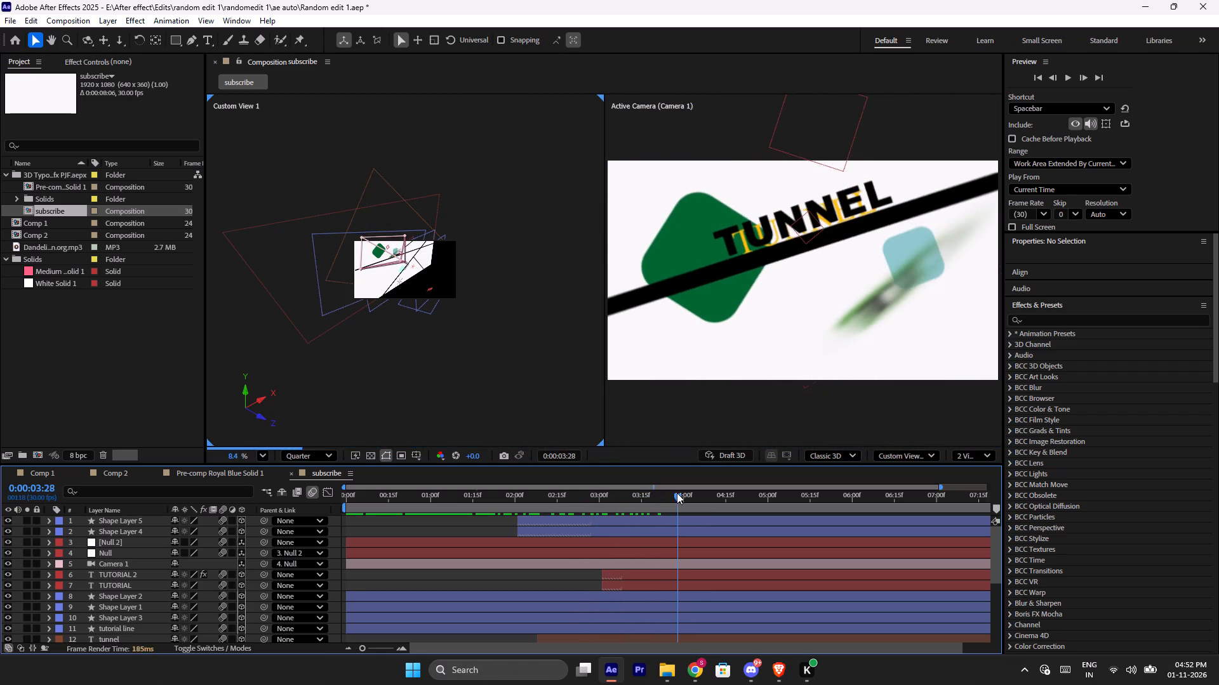
Scrub through the subscribe composition between the first frame and about seven seconds, comparing Camera 1's path in Custom View 1 with the Active Camera result.
left_click_drag(677, 493, 528, 535)
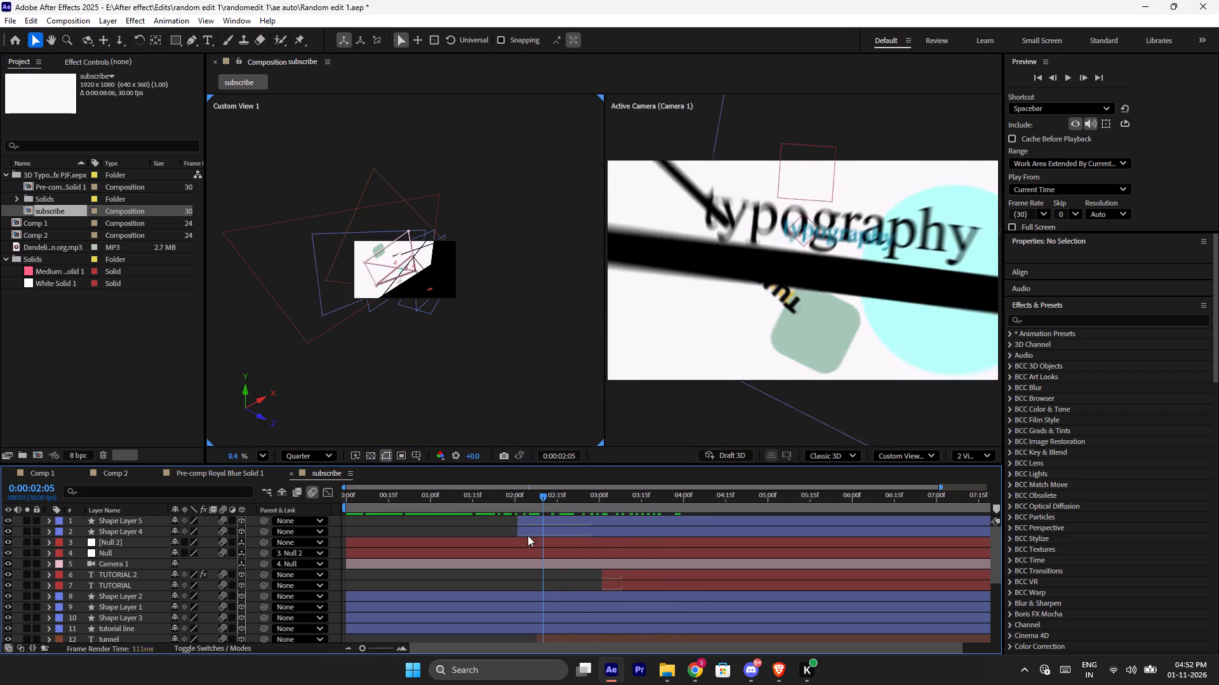
left_click_drag(528, 535, 387, 553)
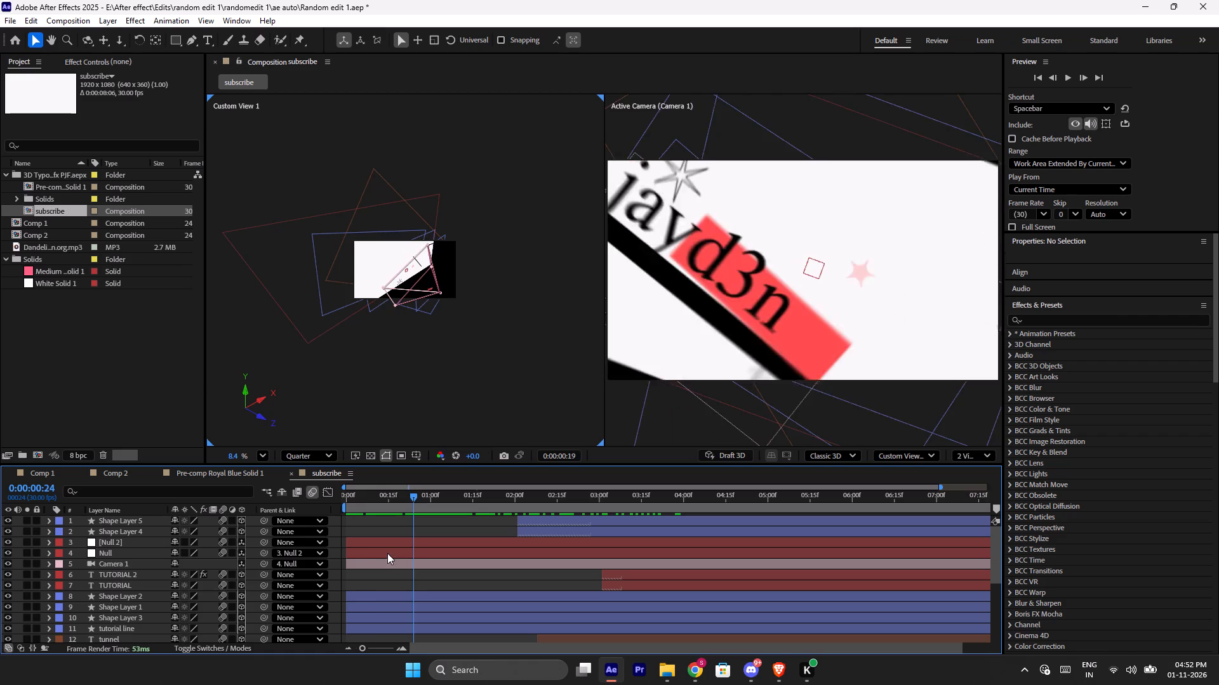
left_click_drag(387, 553, 358, 551)
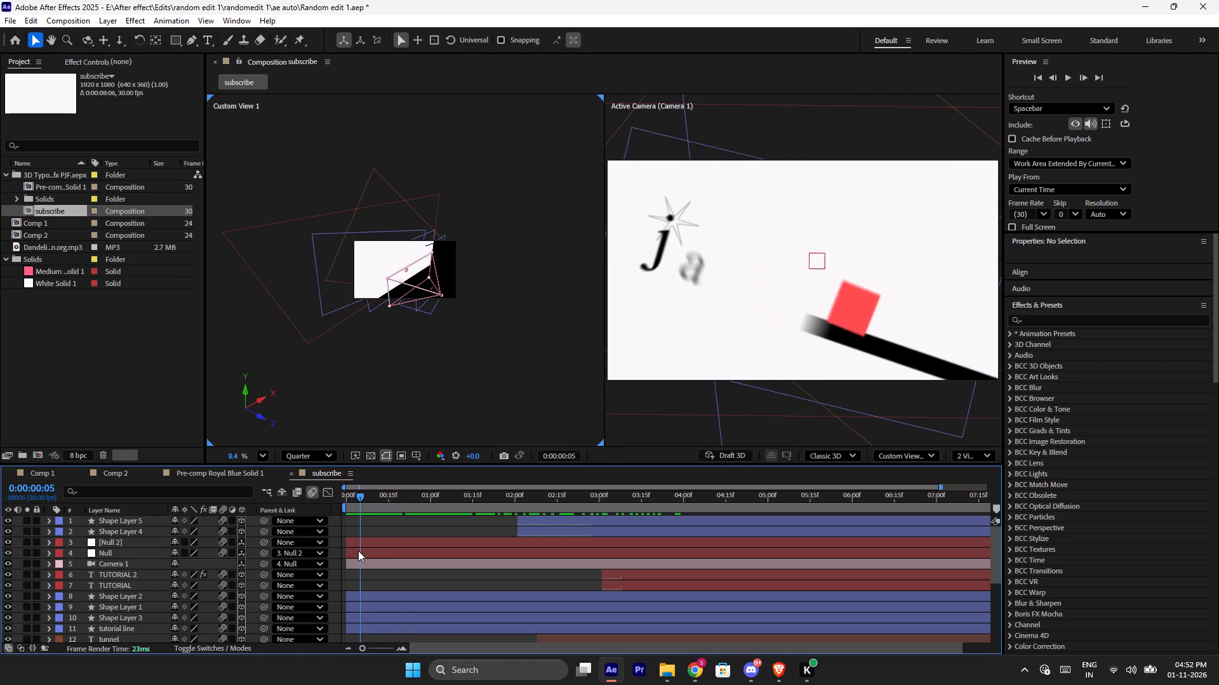
left_click_drag(358, 551, 383, 549)
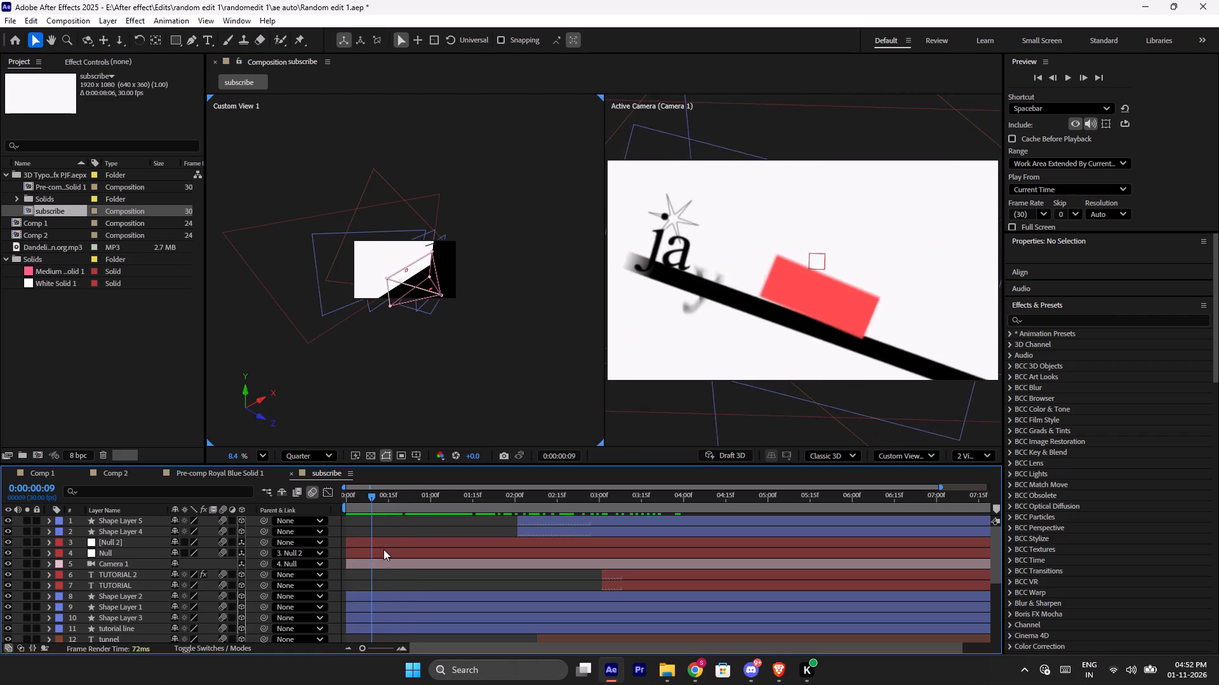
left_click_drag(383, 549, 474, 542)
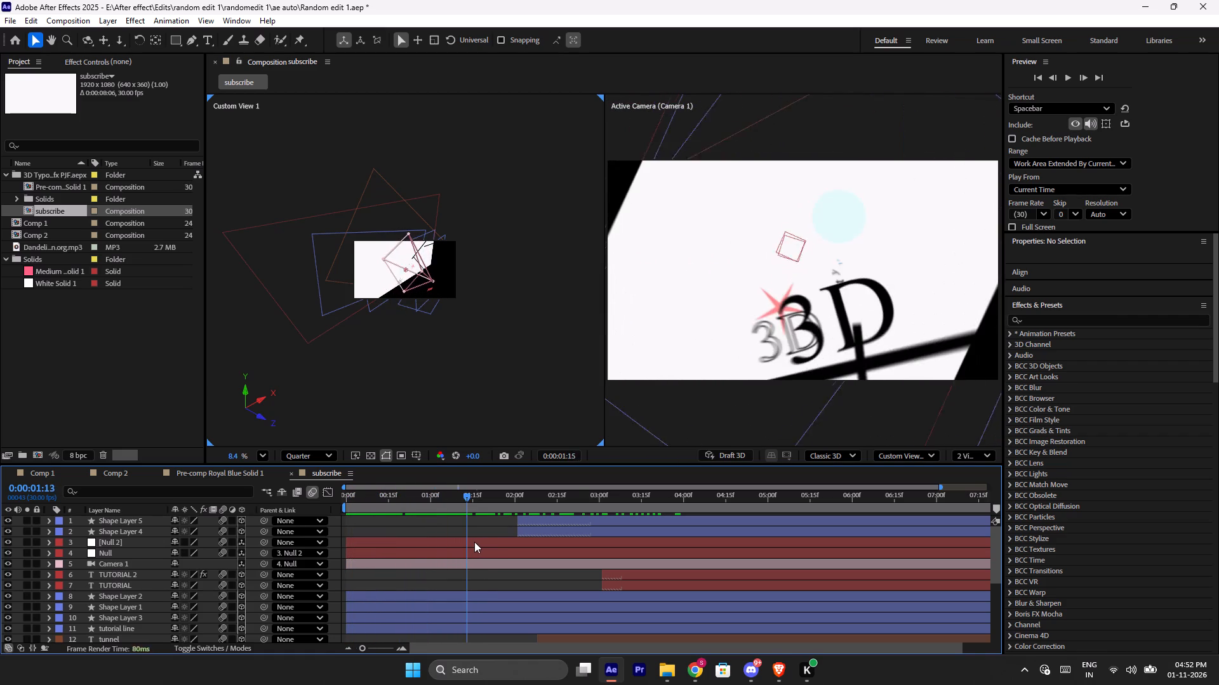
left_click_drag(474, 542, 531, 537)
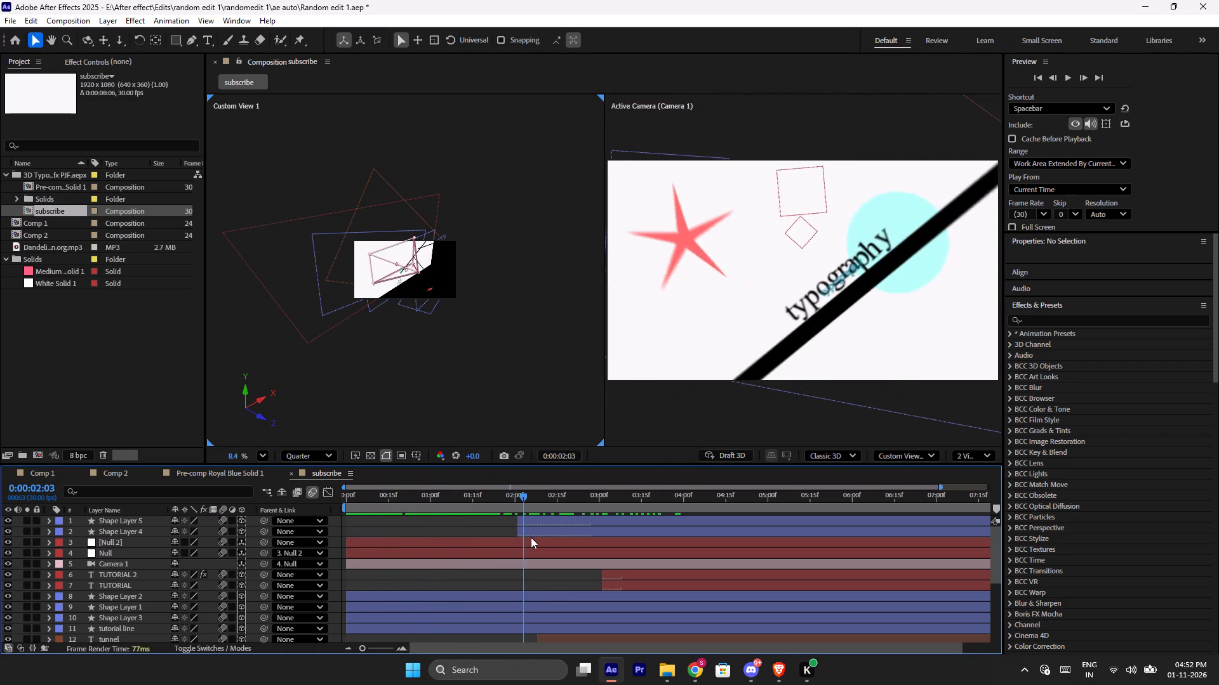
left_click_drag(531, 537, 620, 534)
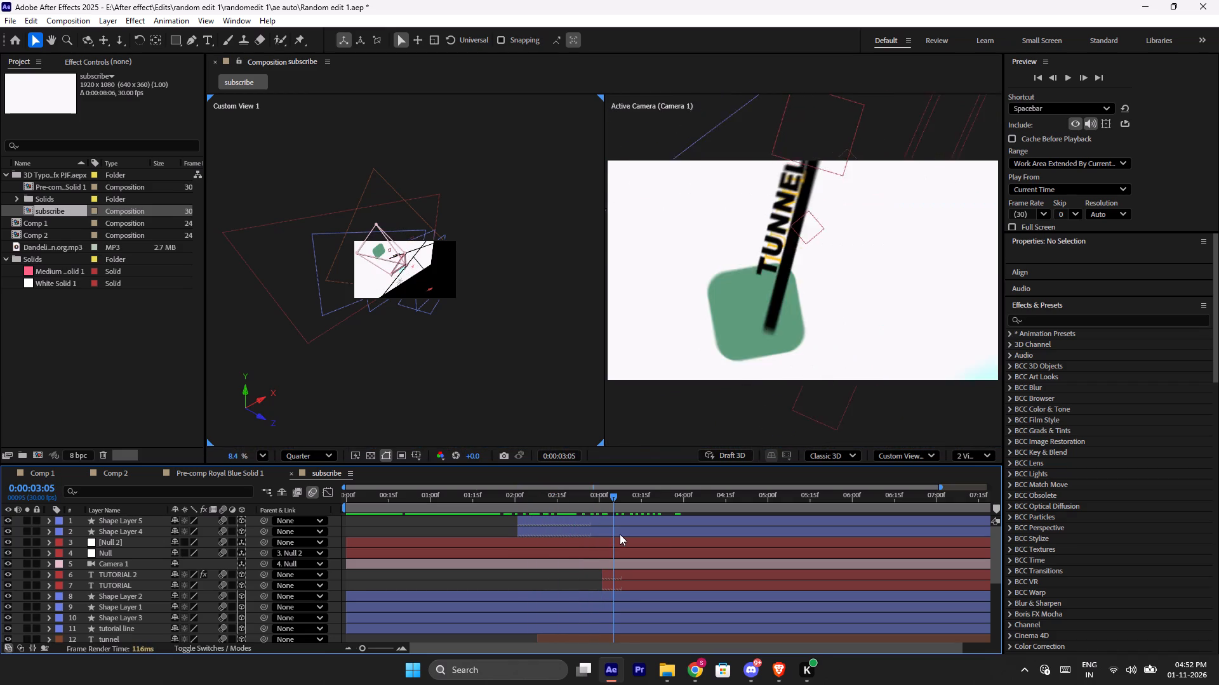
left_click_drag(620, 534, 686, 533)
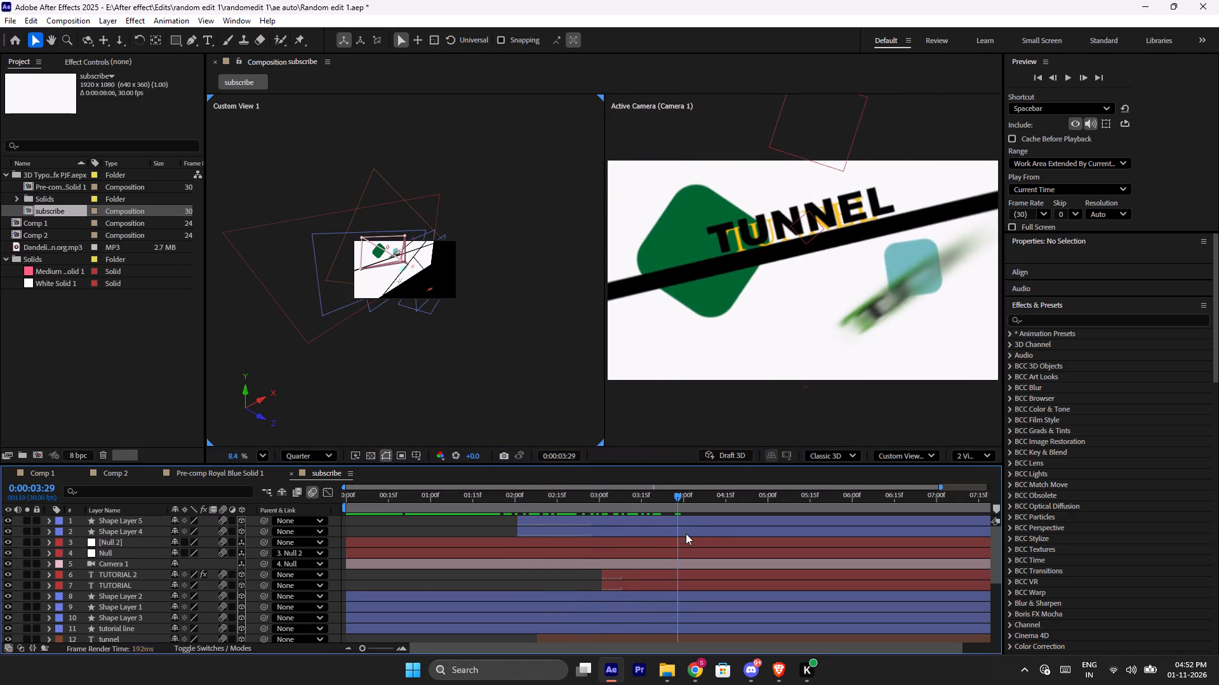
left_click_drag(686, 533, 777, 530)
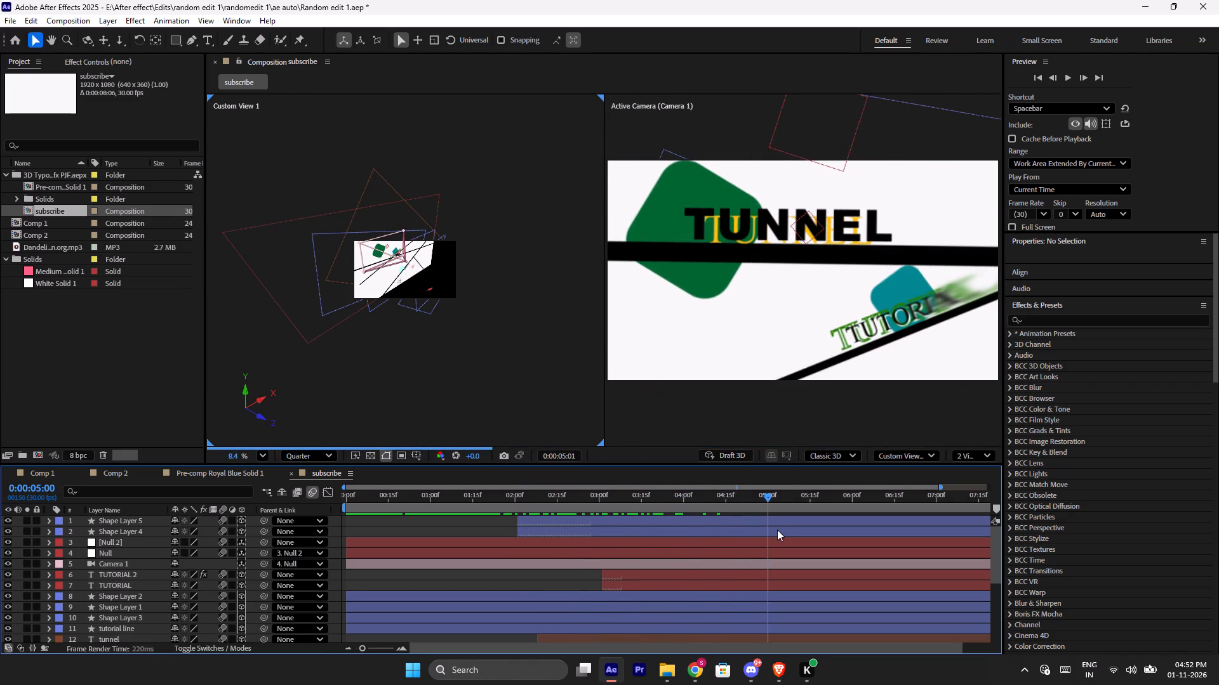
left_click_drag(777, 530, 854, 526)
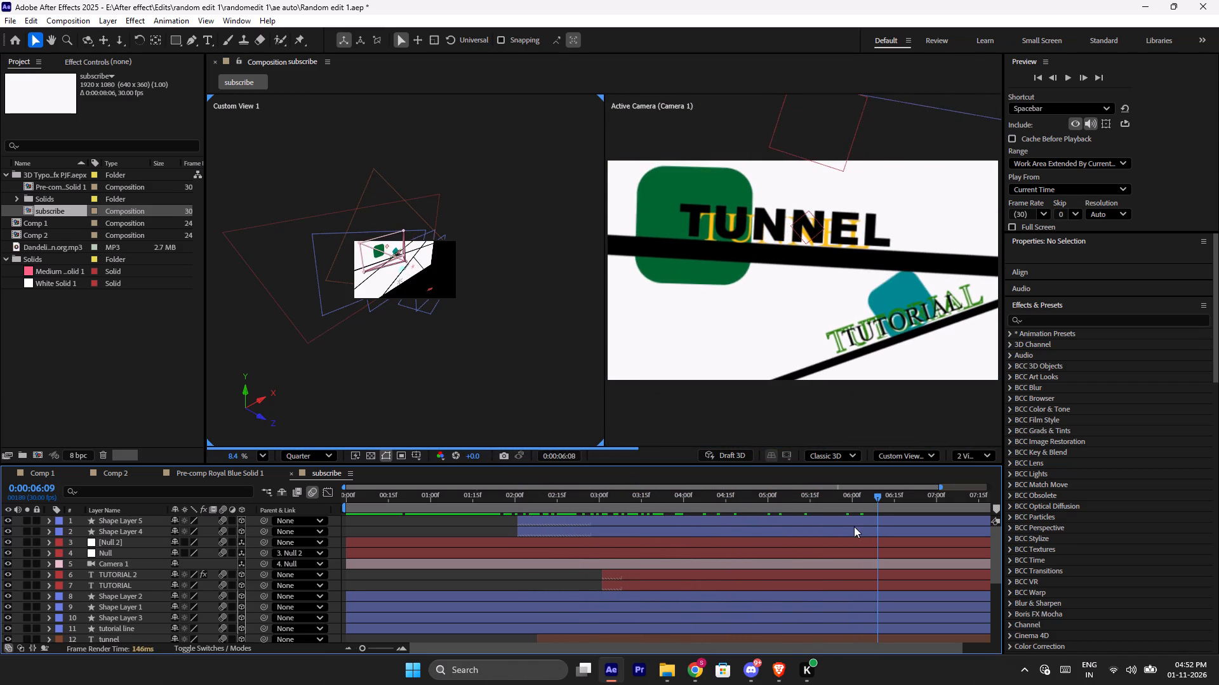
left_click_drag(854, 526, 723, 540)
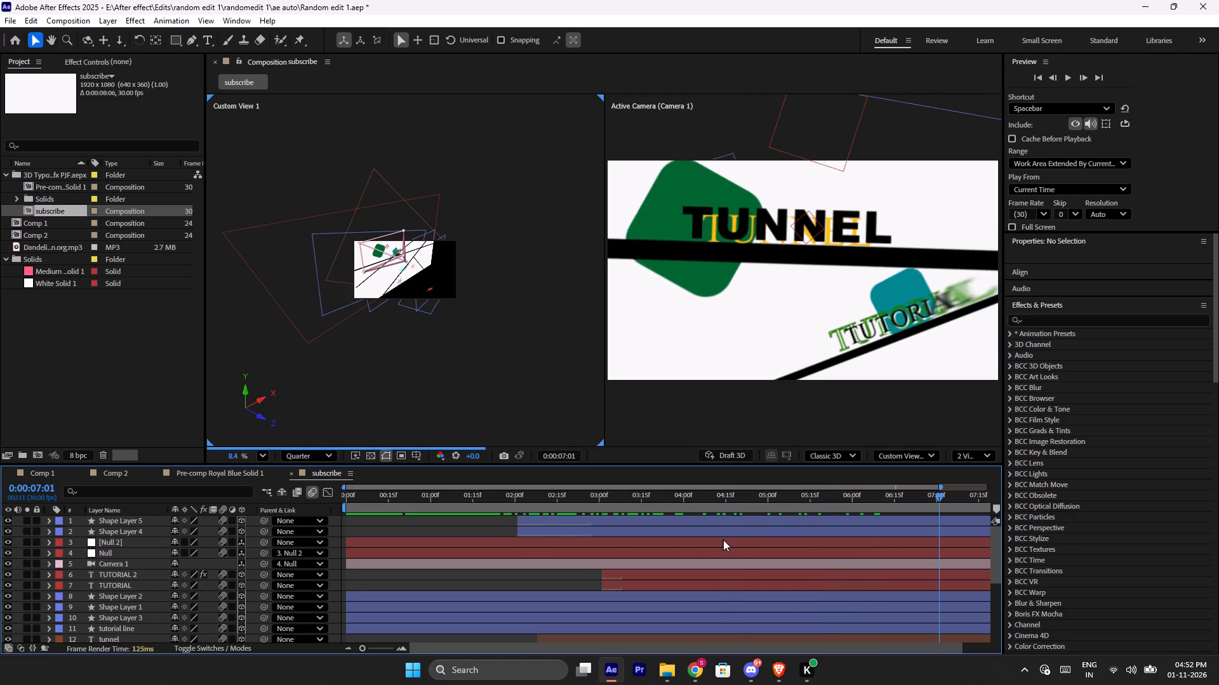
left_click_drag(723, 540, 521, 544)
Bring up the Pre-comp Royal Blue Solid 1 composition and close its timeline.
left_click(231, 471)
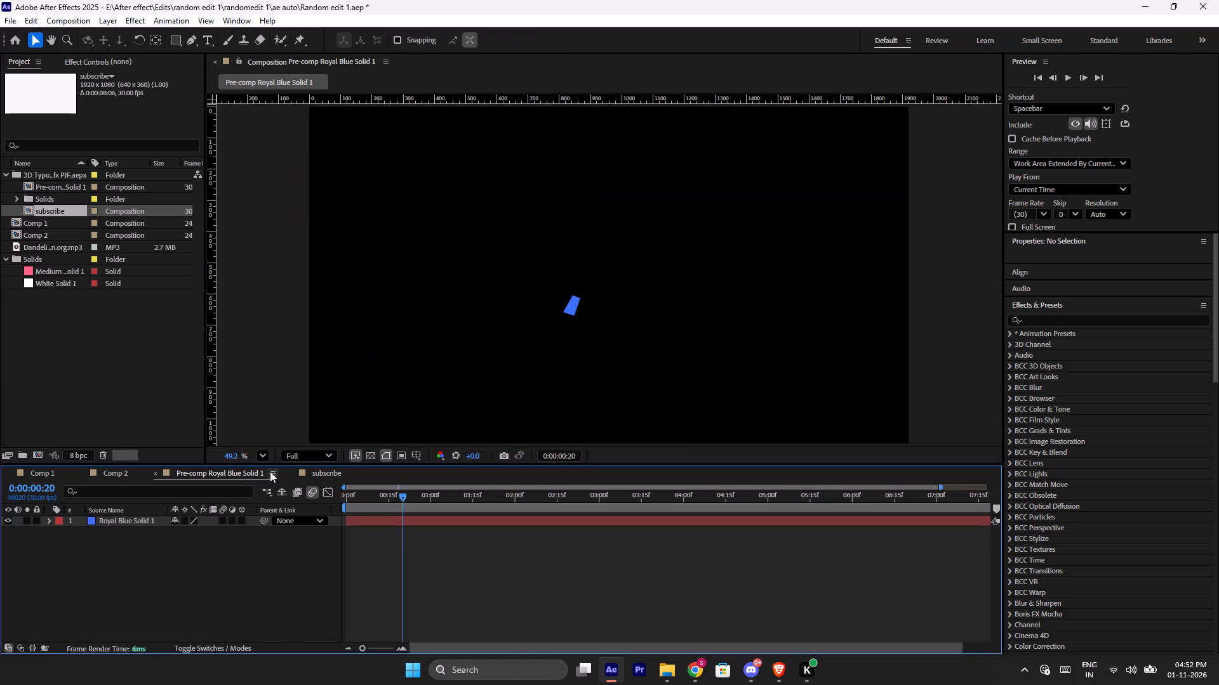
left_click(155, 472)
Look over the crossing line layers in Comp 2, scrubbing its timeline to about 20 seconds and back.
left_click(110, 475)
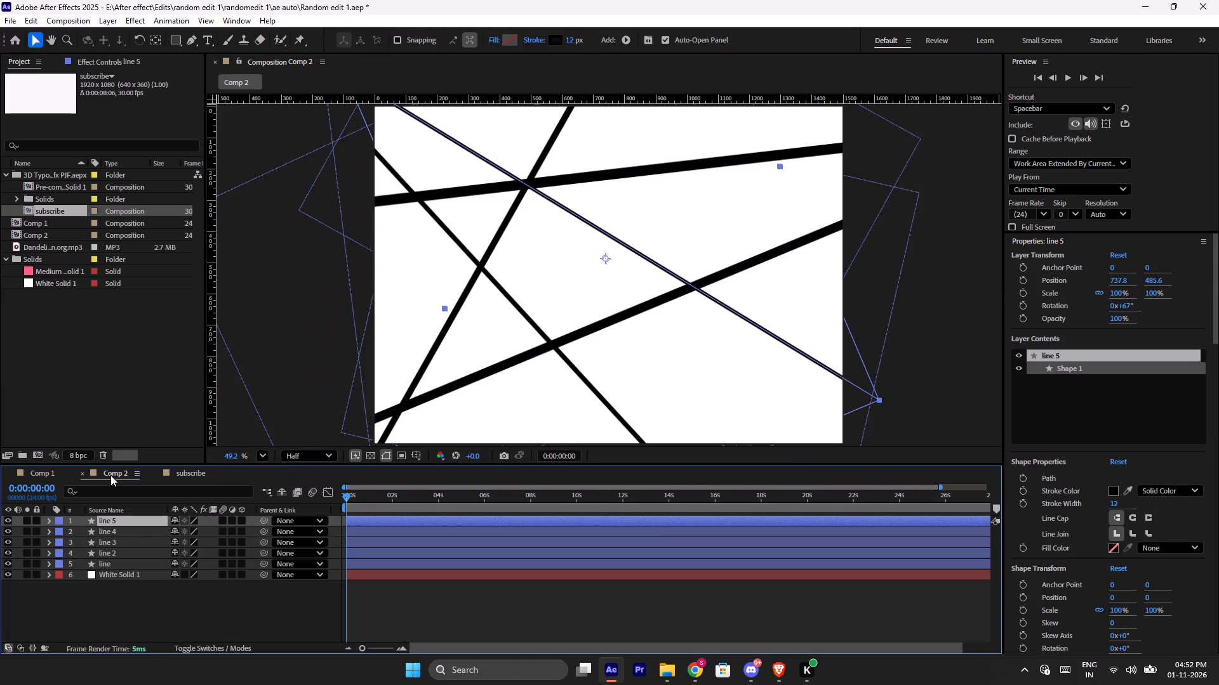
left_click_drag(345, 490, 431, 504)
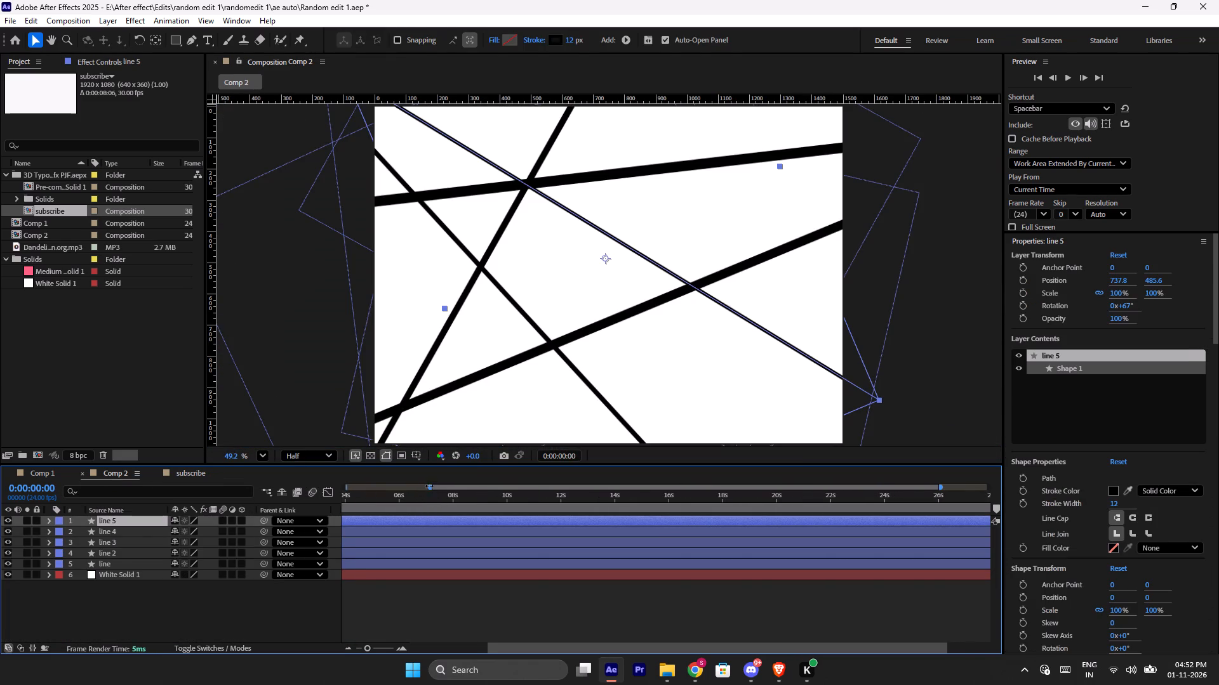
left_click_drag(432, 488, 267, 497)
left_click_drag(350, 505, 787, 526)
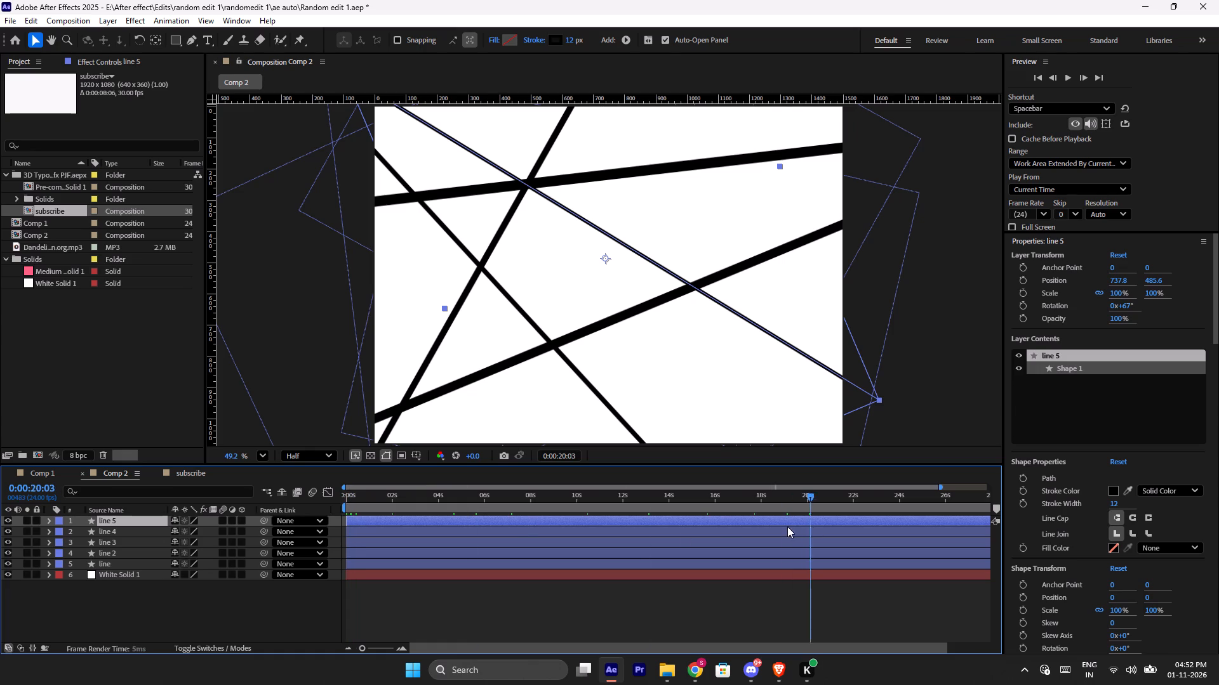
left_click_drag(787, 526, 172, 528)
Return to the subscribe composition, scrub around the two-second mark and inspect the transform properties of Null and Null 2.
left_click(178, 473)
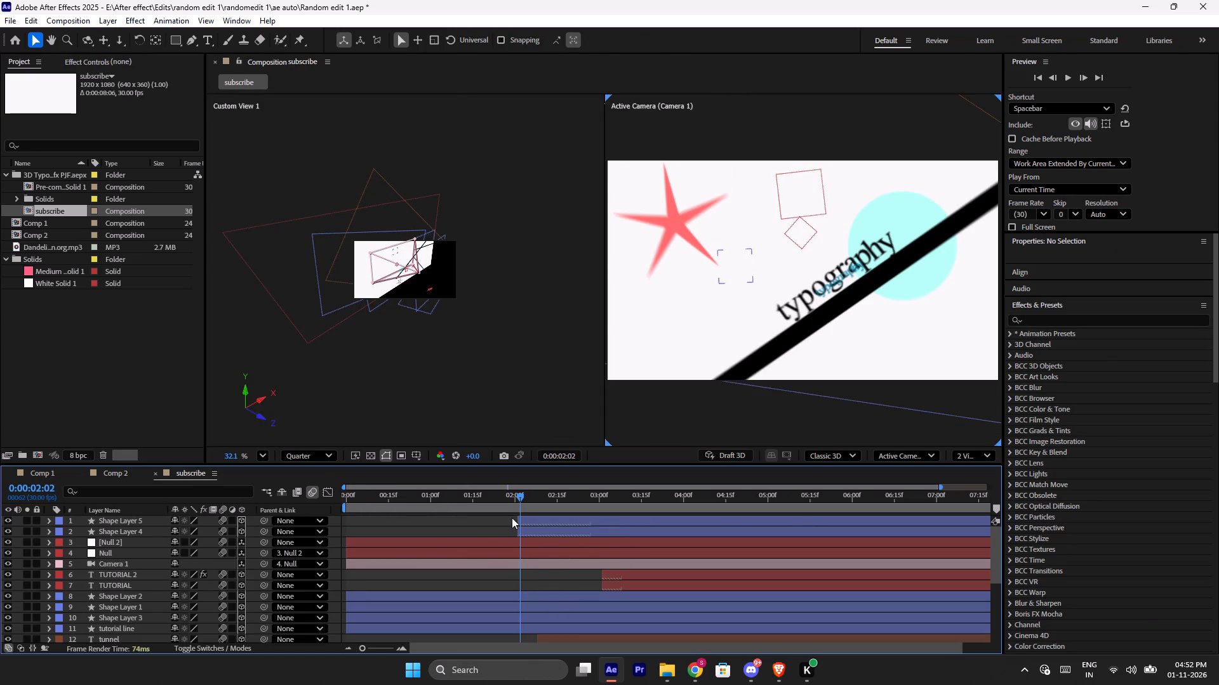
left_click_drag(521, 494, 530, 532)
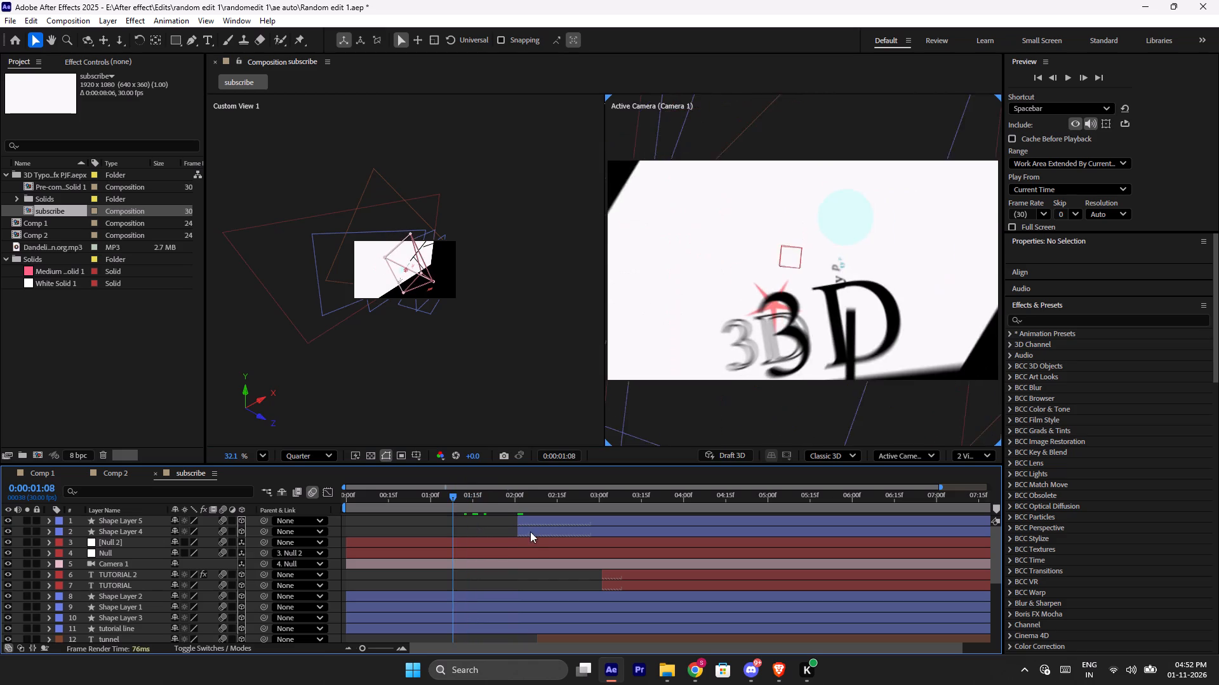
left_click_drag(530, 532, 535, 549)
left_click(1112, 434)
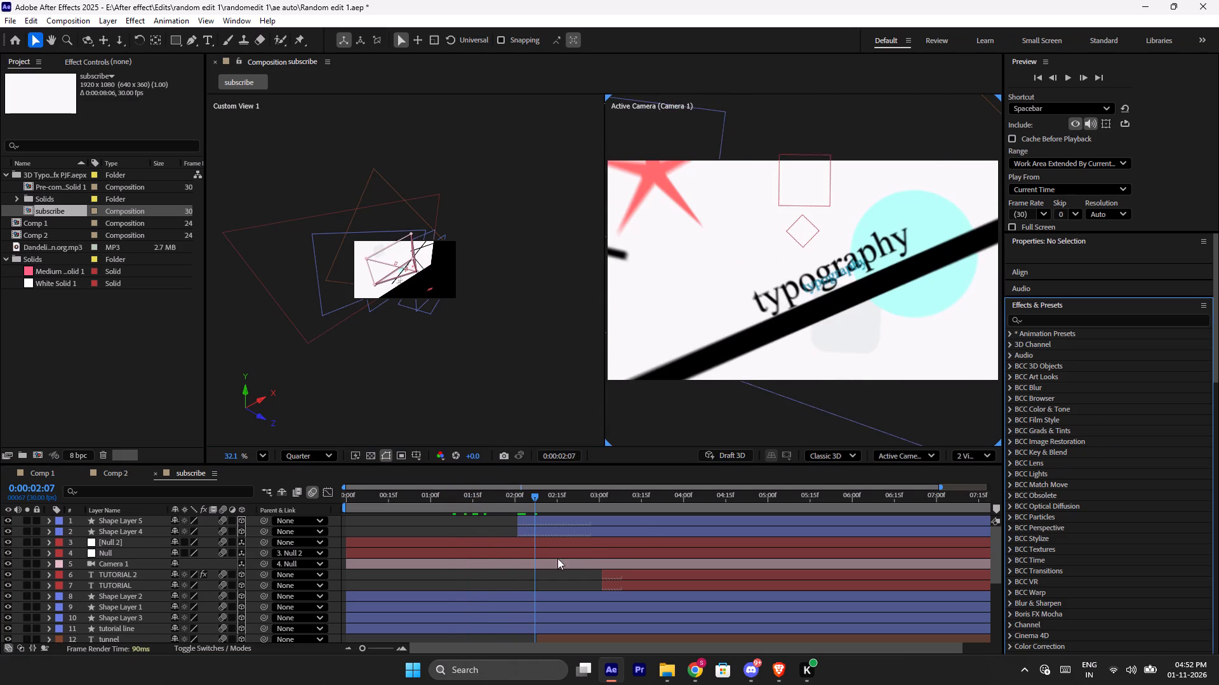
left_click_drag(534, 493, 494, 512)
left_click(124, 556)
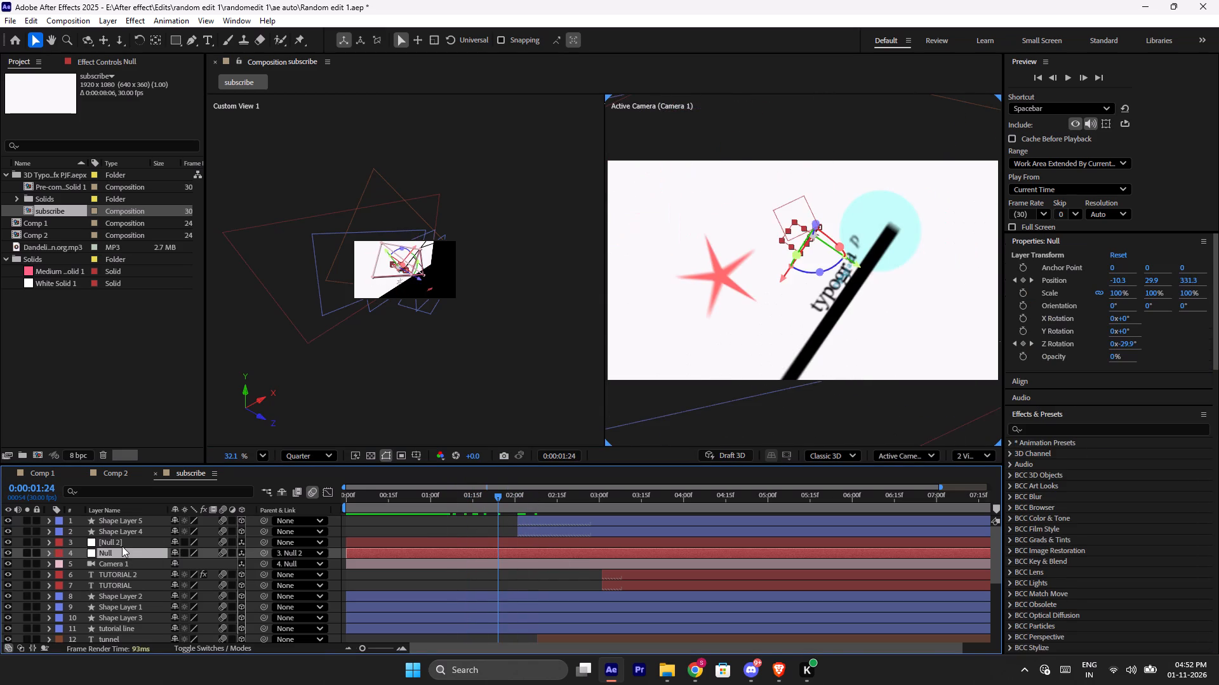
left_click(122, 544)
Examine when the jayd3nfx, 3D and typography layers come in relative to the camera movement, scrubbing the first two and a half seconds.
scroll(118, 553, "down", 10)
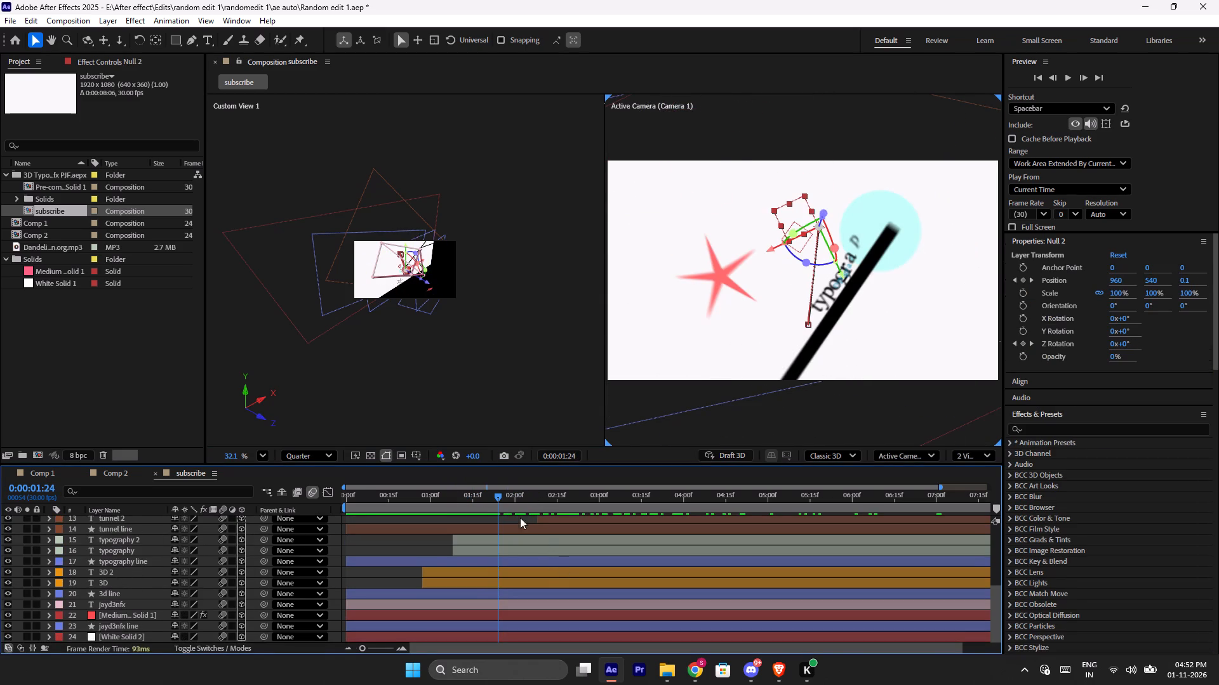
left_click_drag(495, 494, 393, 531)
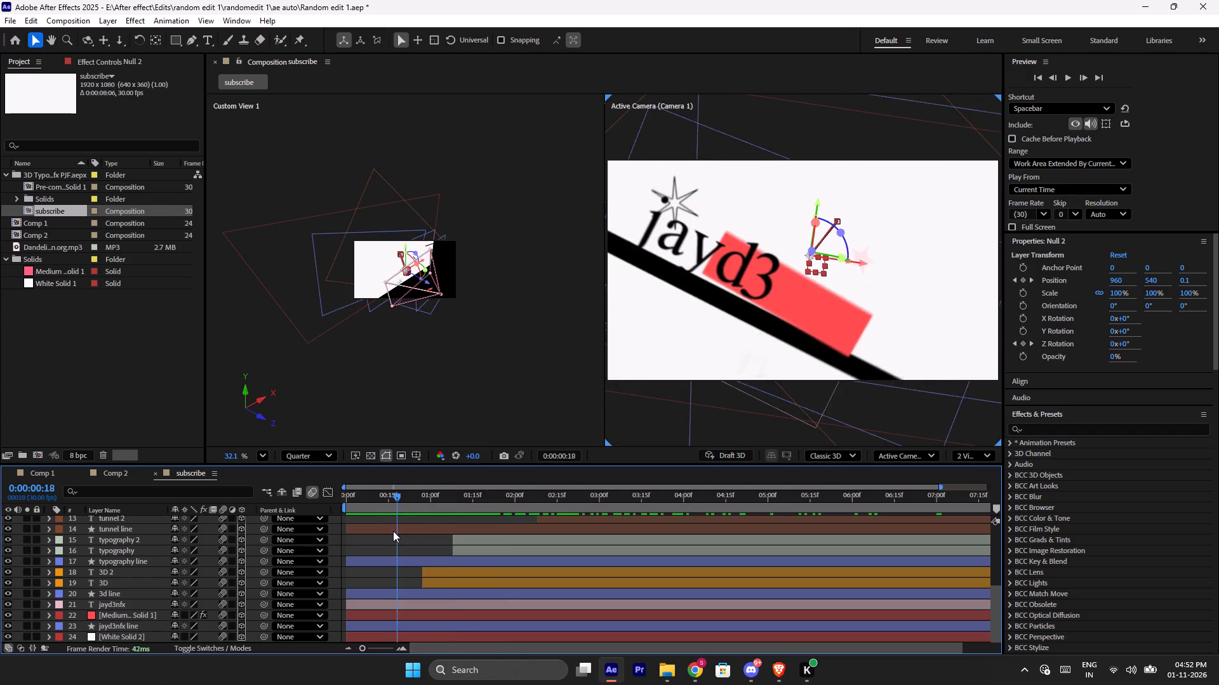
left_click_drag(393, 531, 383, 558)
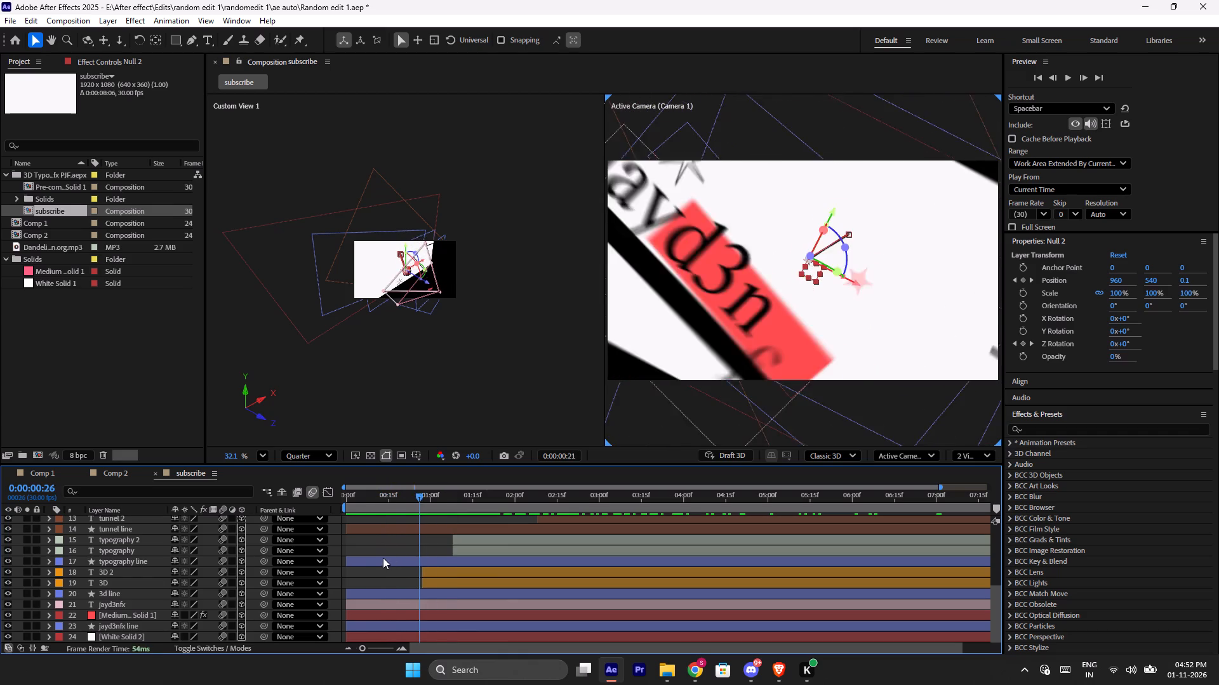
left_click_drag(383, 558, 400, 549)
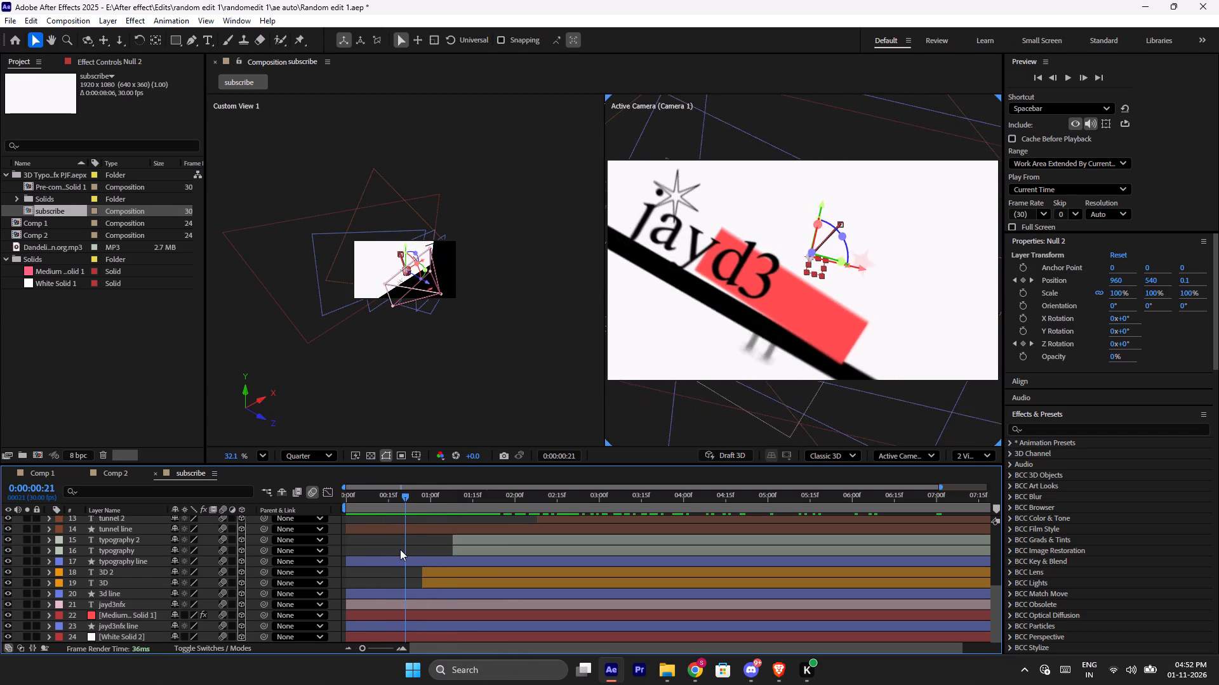
left_click_drag(400, 549, 324, 585)
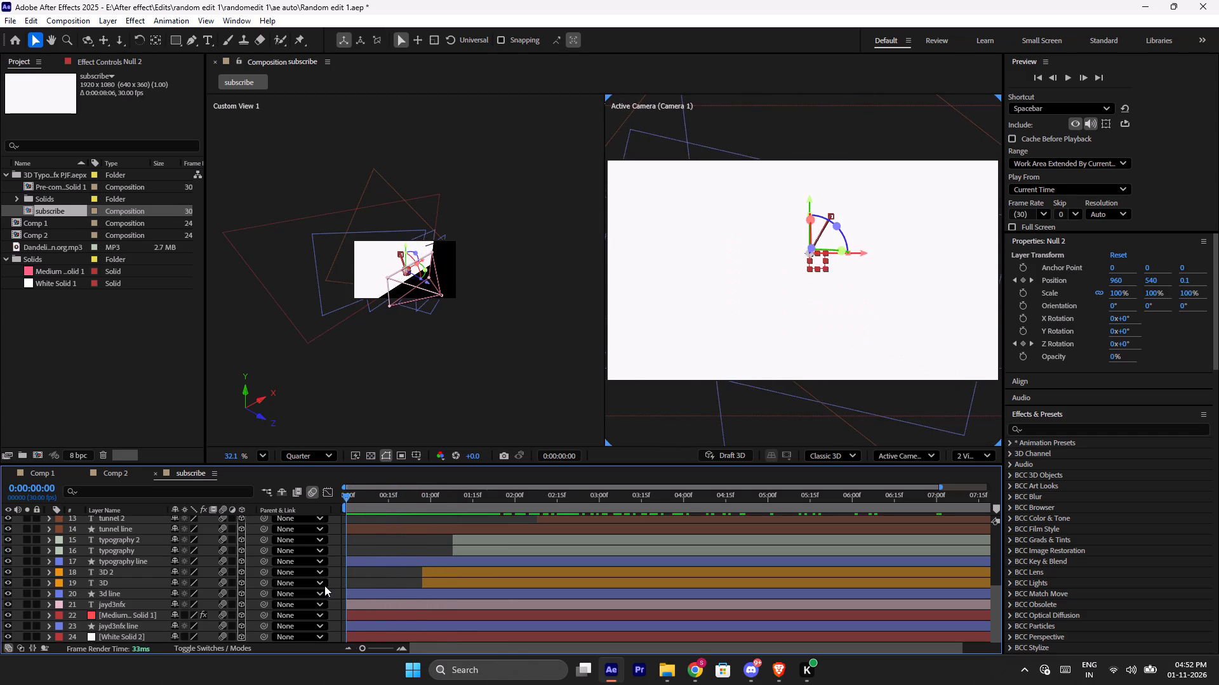
left_click_drag(324, 585, 404, 556)
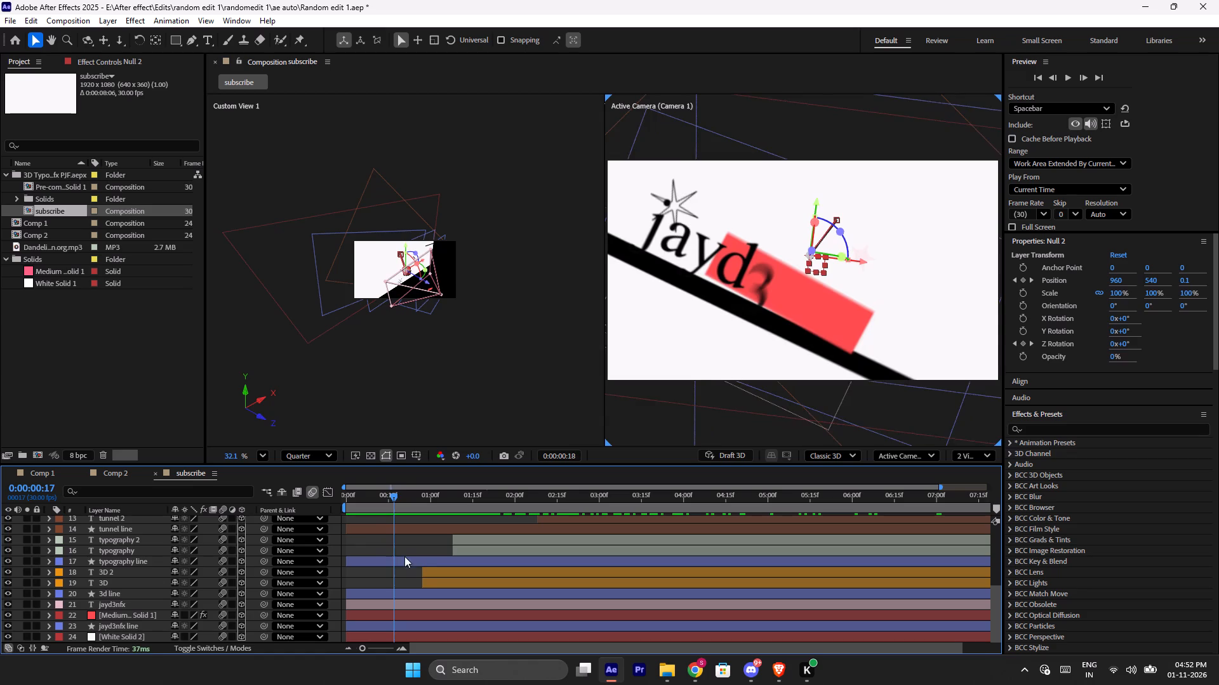
left_click_drag(404, 556, 479, 542)
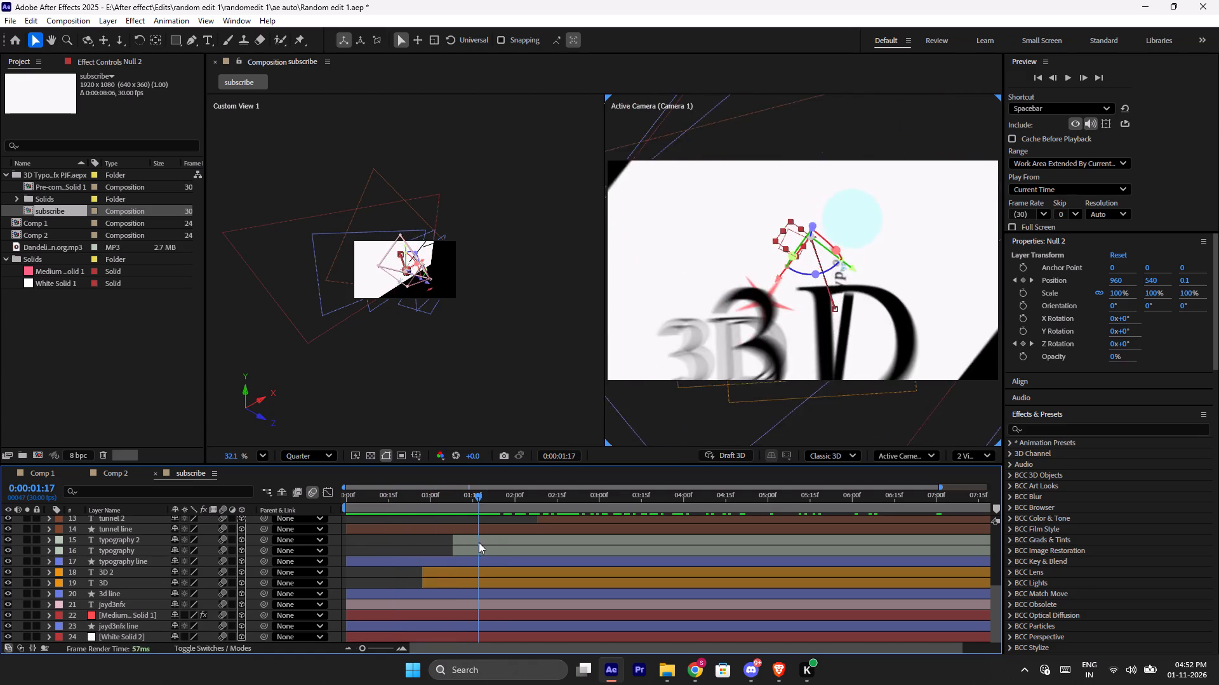
left_click_drag(479, 542, 545, 547)
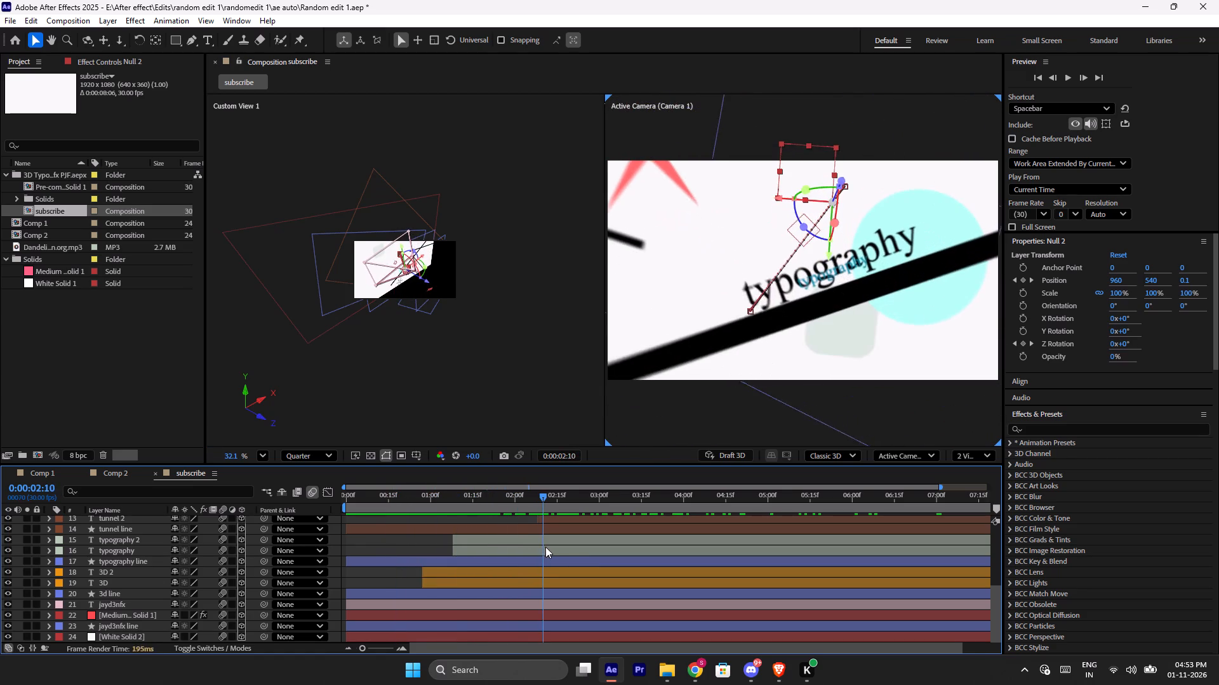
left_click_drag(545, 547, 434, 556)
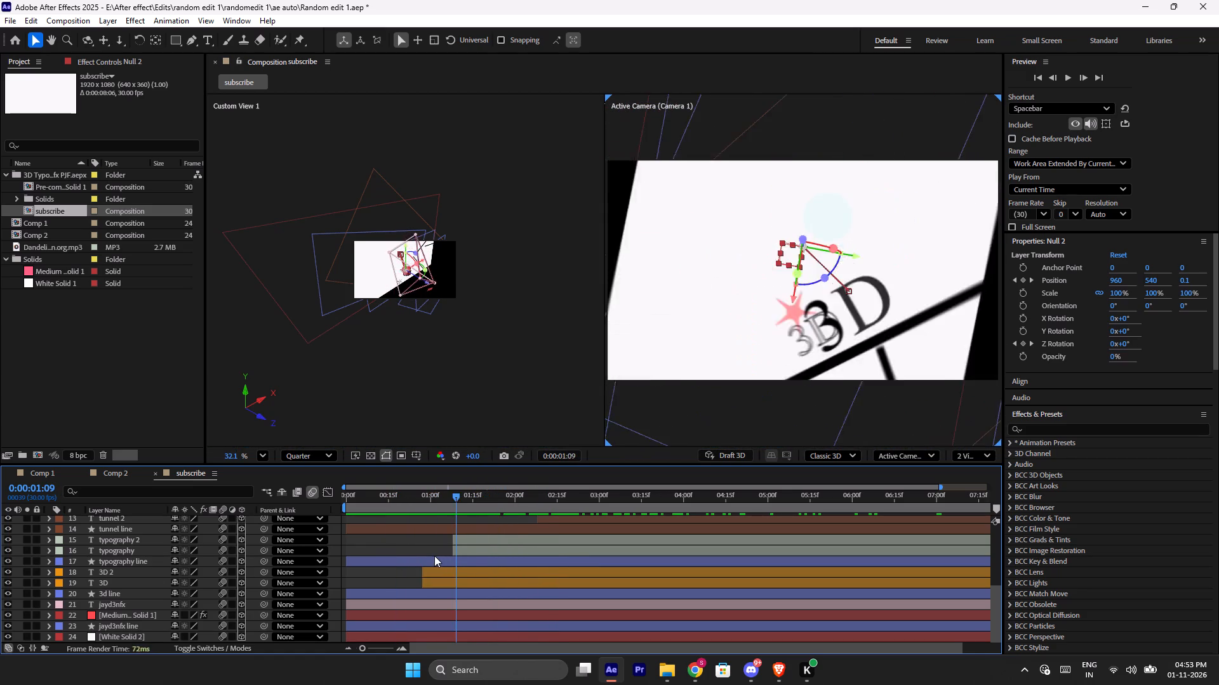
left_click_drag(434, 556, 361, 558)
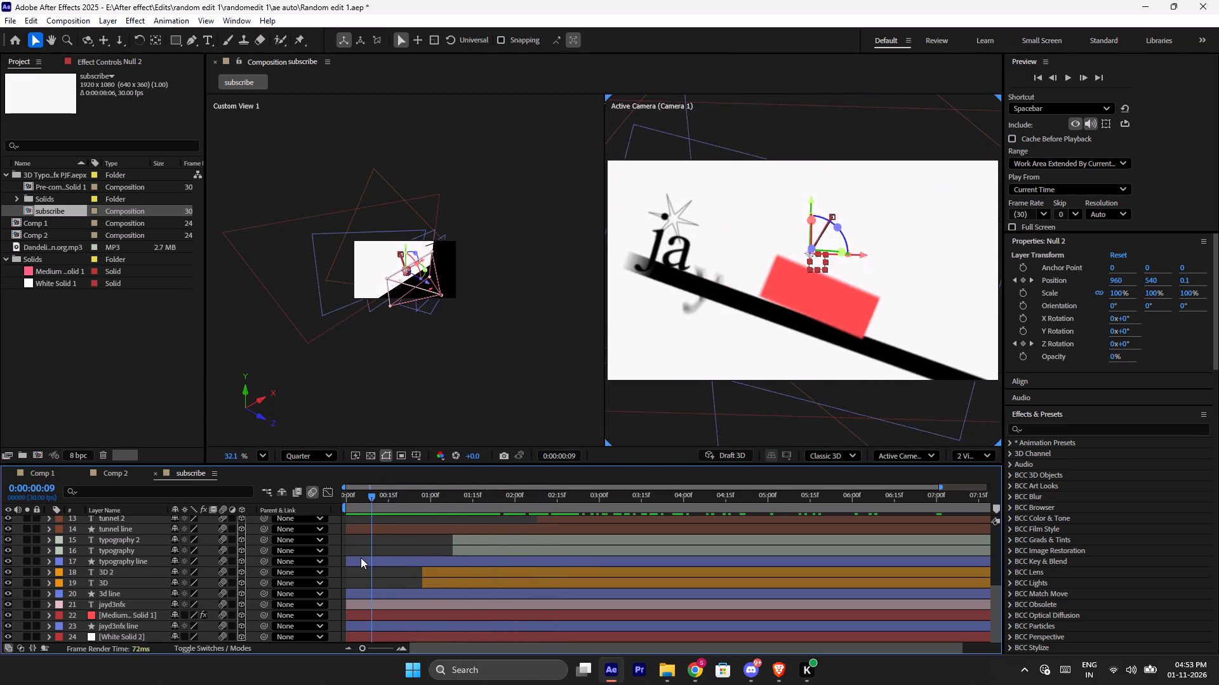
left_click_drag(361, 558, 331, 564)
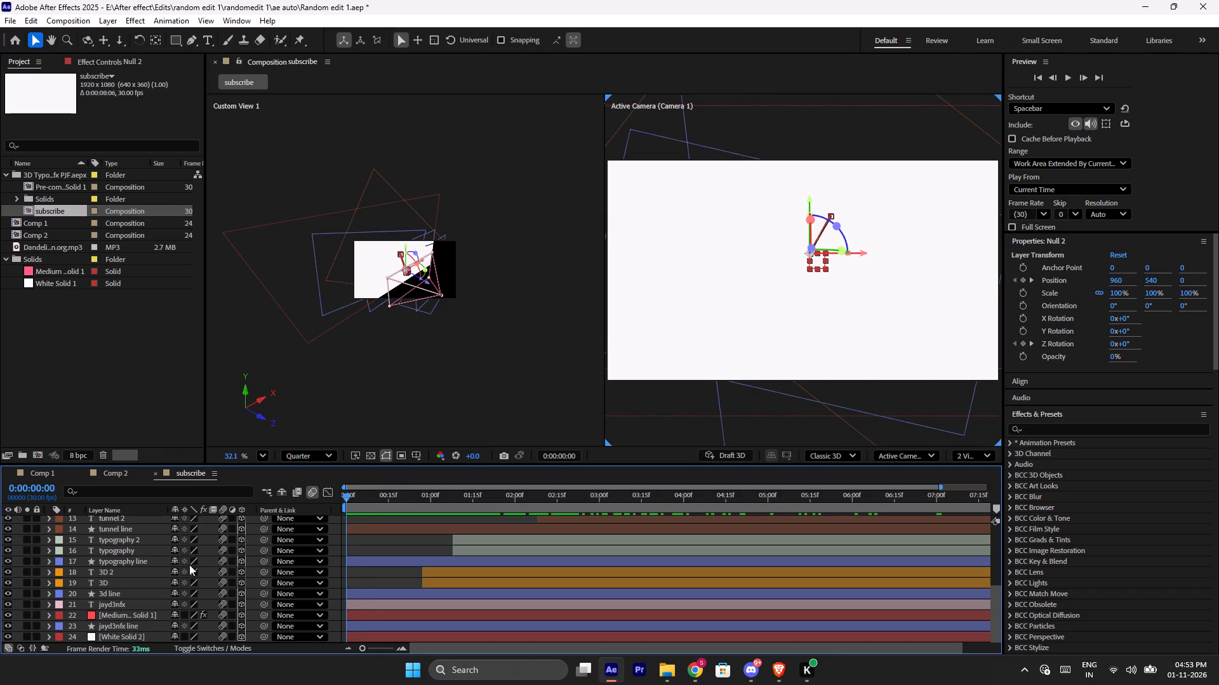
Examine the opening reveal of the jayd3nfx text, red solid and line by scrubbing the first eight or so frames of the subscribe composition.
scroll(180, 592, "down", 5)
left_click_drag(348, 495, 368, 493)
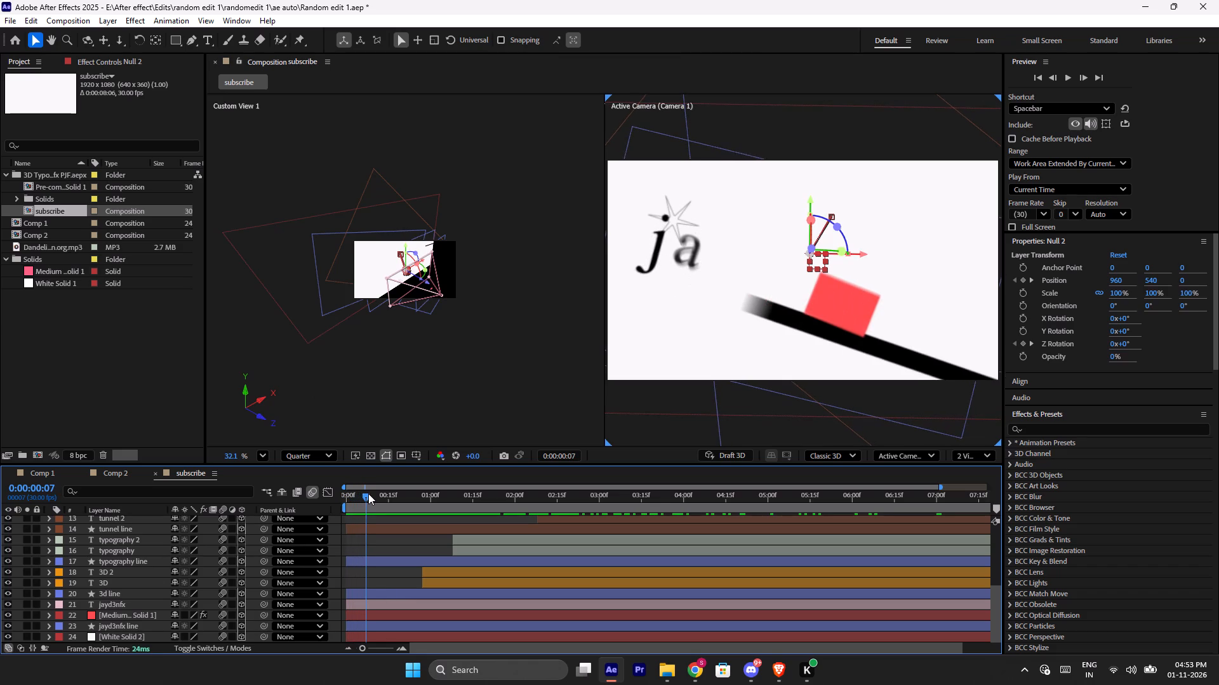
left_click_drag(368, 493, 359, 496)
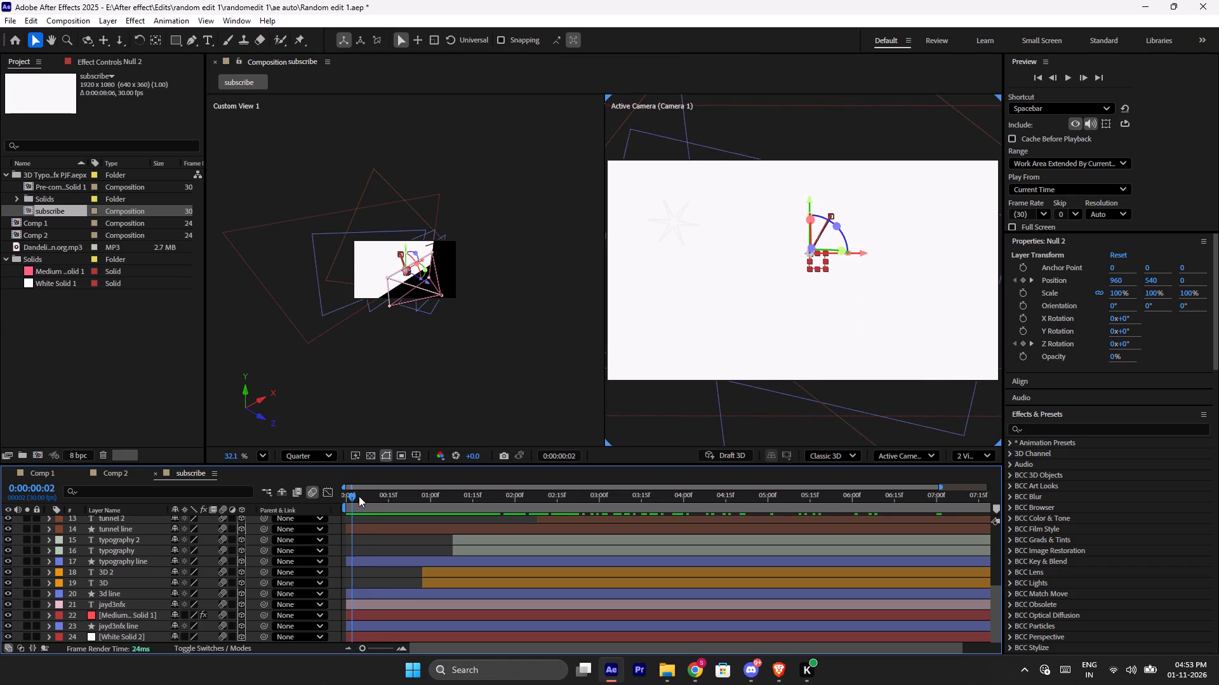
left_click_drag(359, 496, 371, 492)
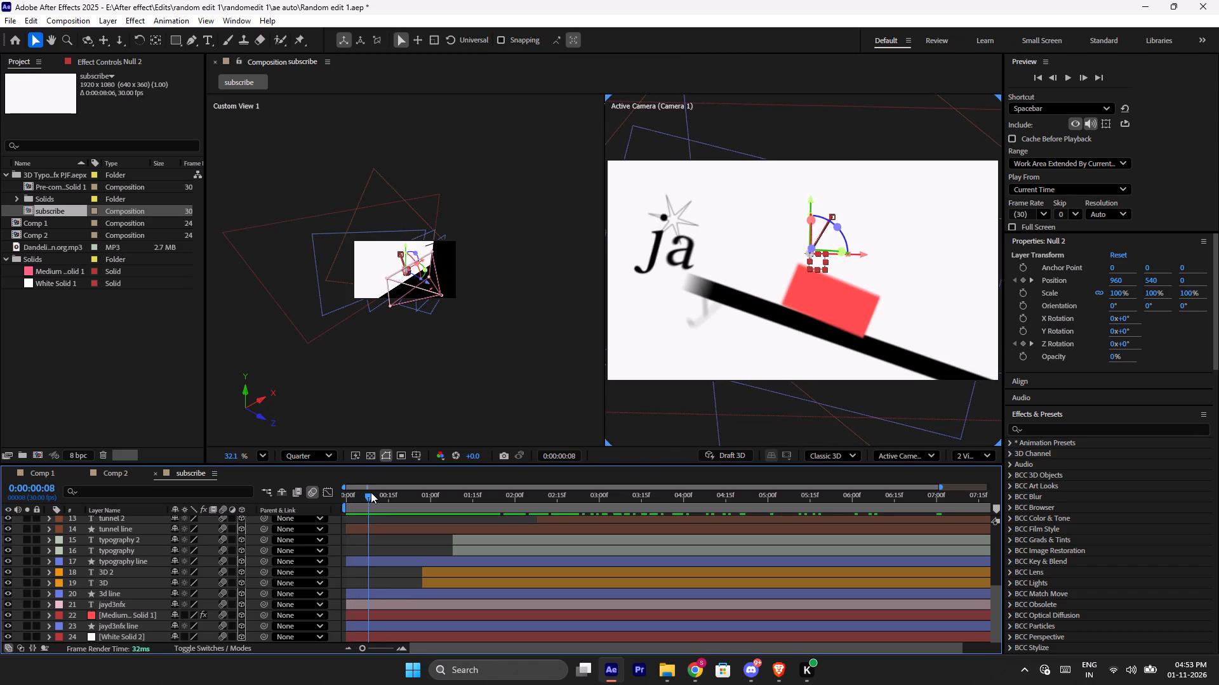
left_click_drag(371, 492, 325, 509)
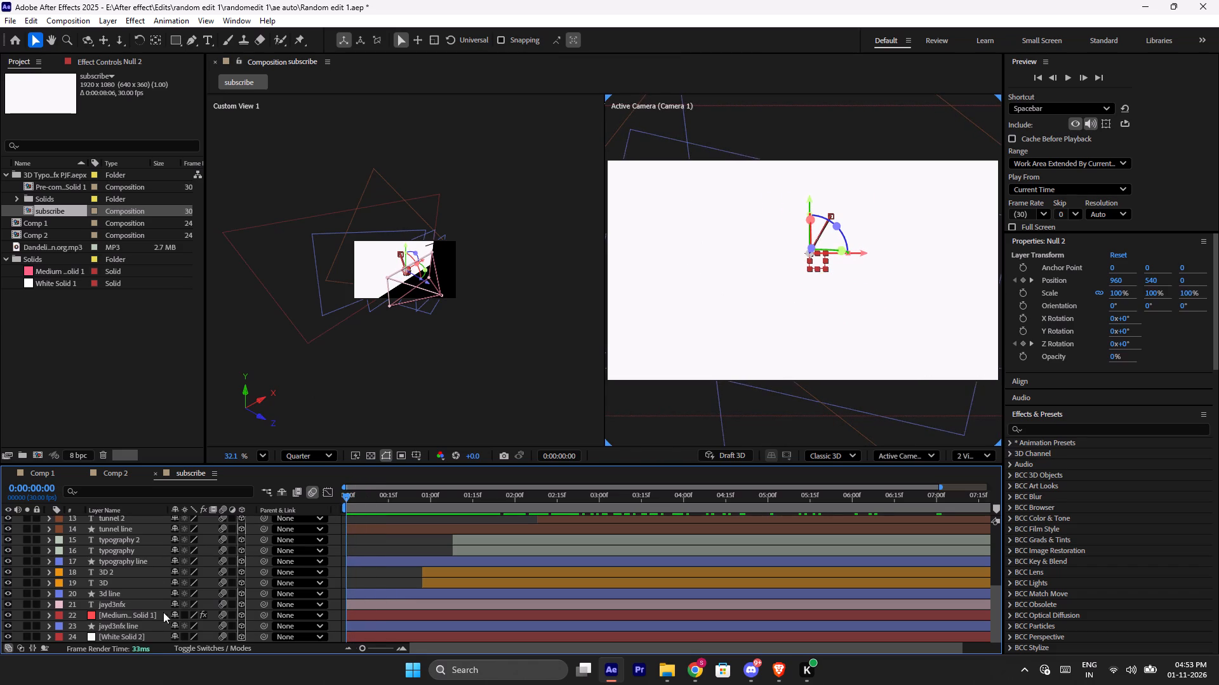
Examine how the jayd3nfx text and the Medium Red Solid 1 rectangle reveal, scrubbing the subscribe composition from its start to about 0:00:01:16.
left_click(122, 604)
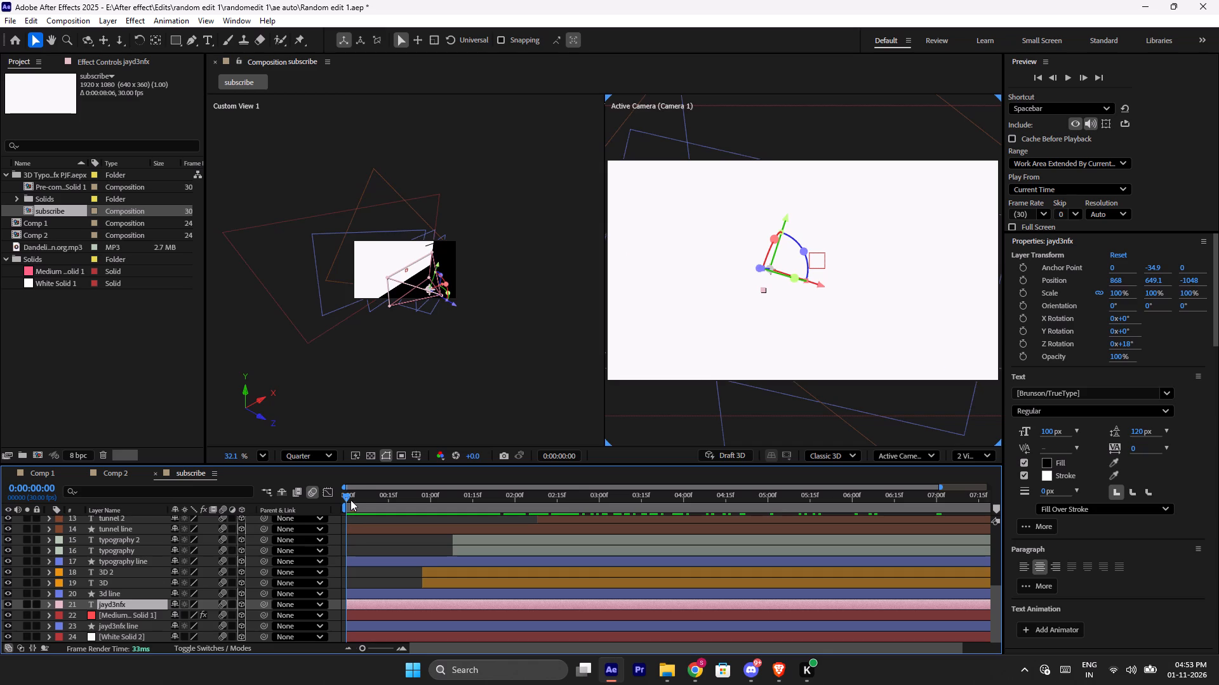
left_click_drag(349, 497, 374, 493)
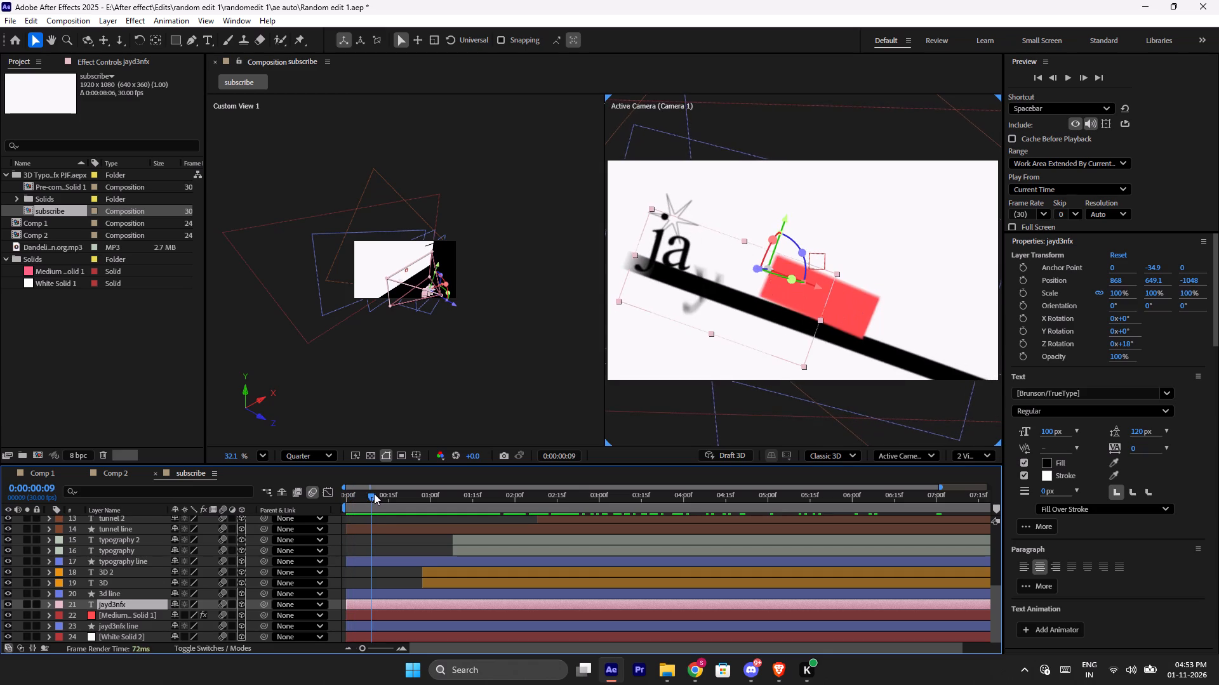
left_click_drag(374, 493, 396, 492)
left_click(114, 616)
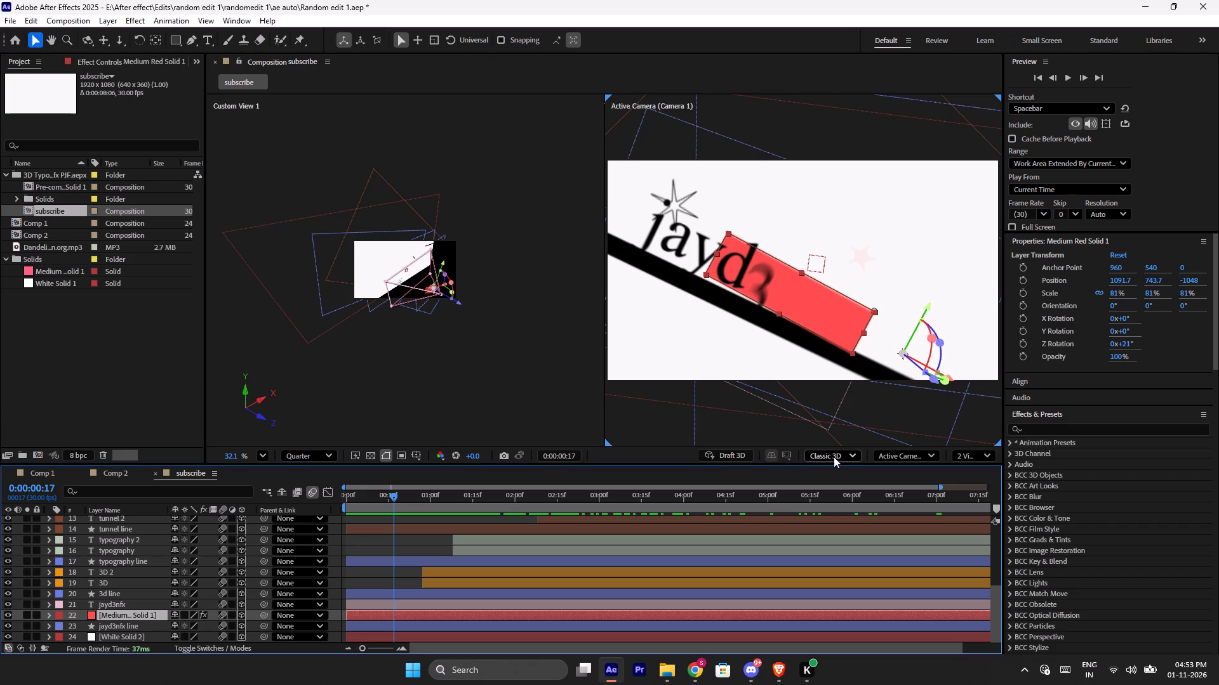
left_click_drag(395, 495, 370, 507)
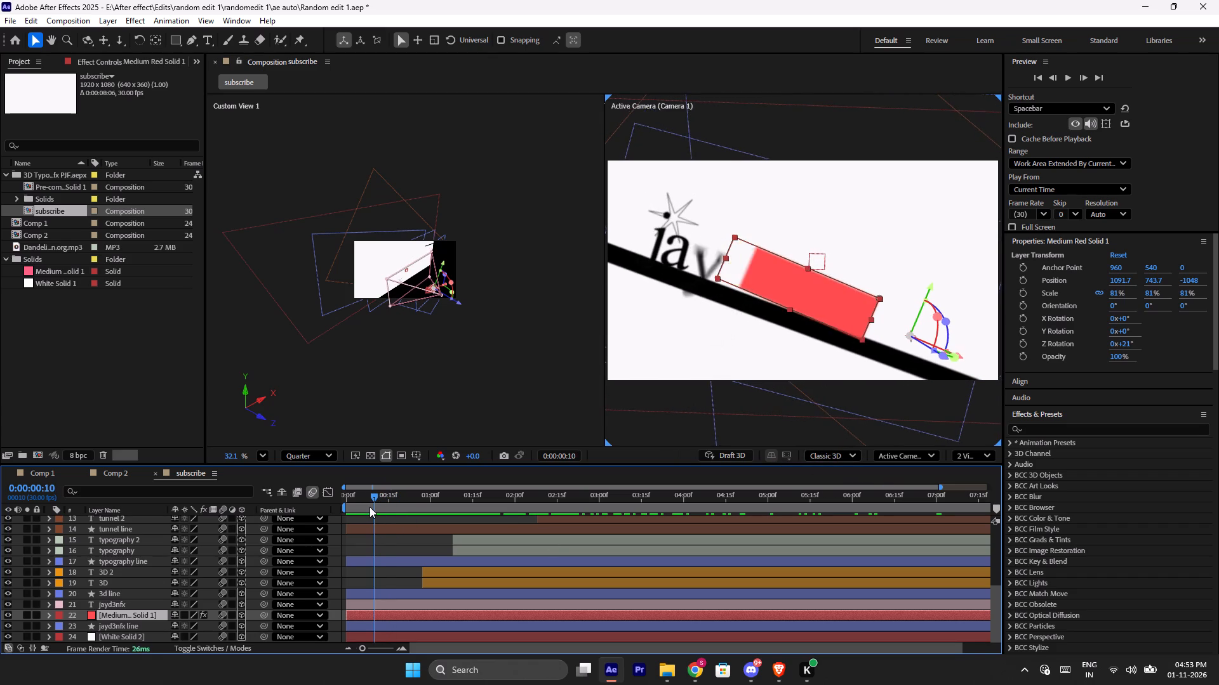
left_click_drag(370, 507, 352, 526)
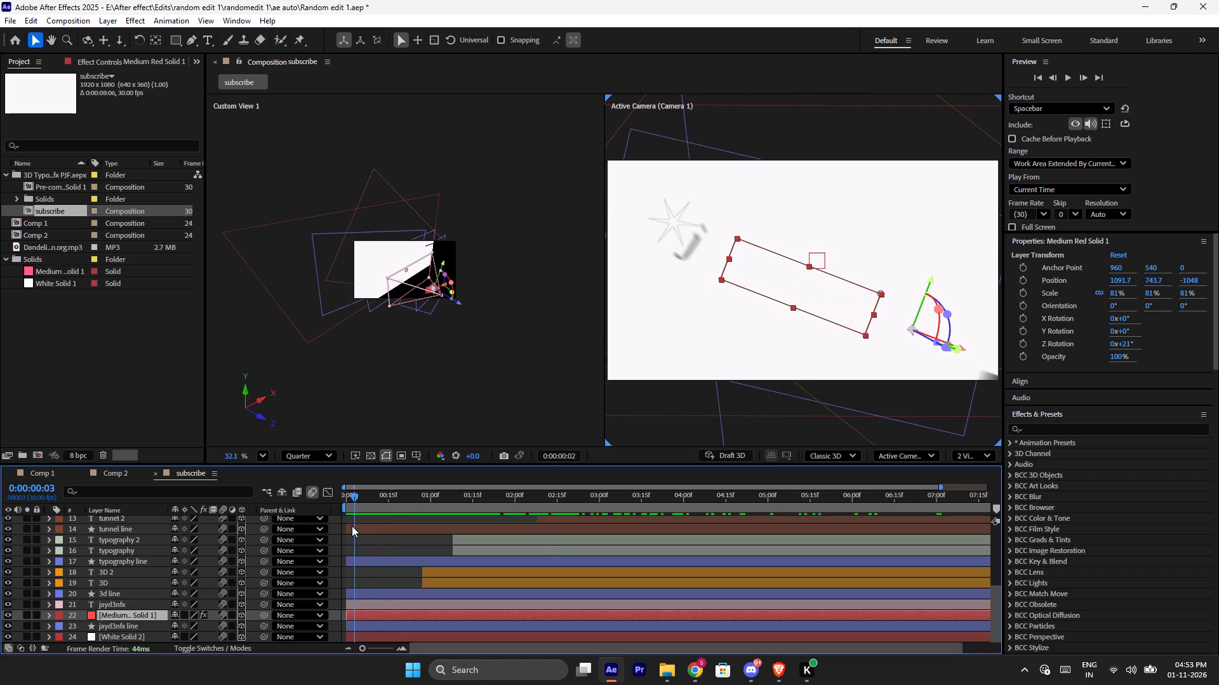
left_click_drag(352, 526, 373, 525)
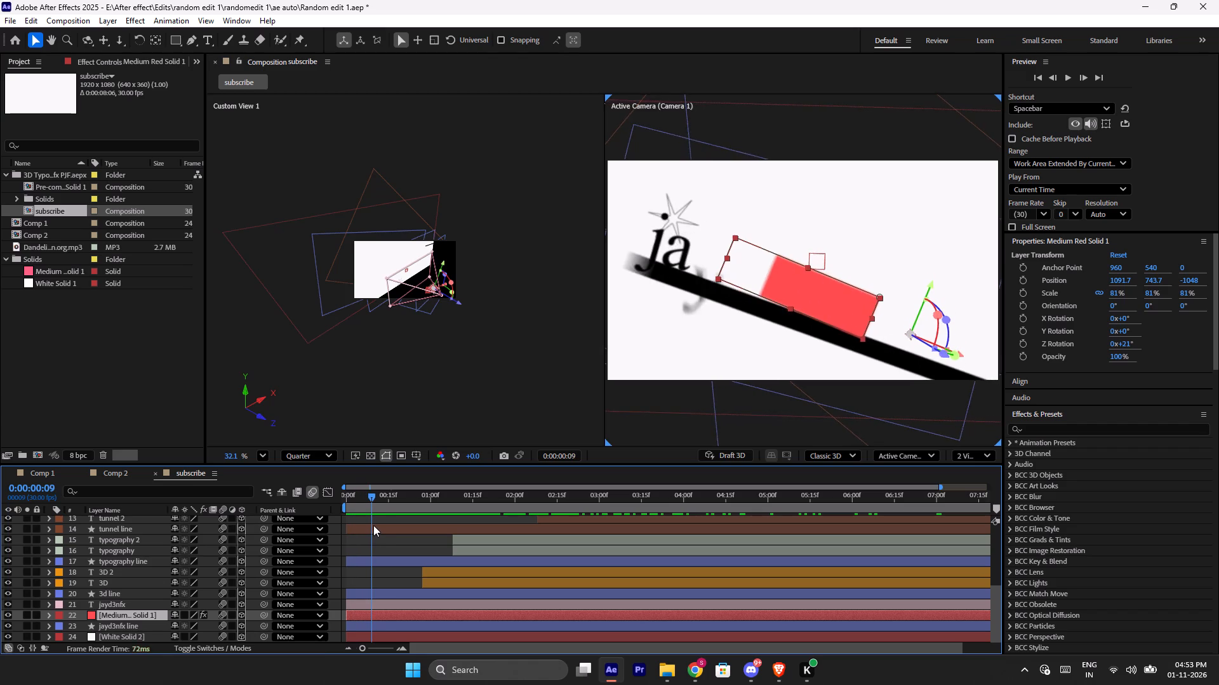
left_click_drag(373, 525, 415, 518)
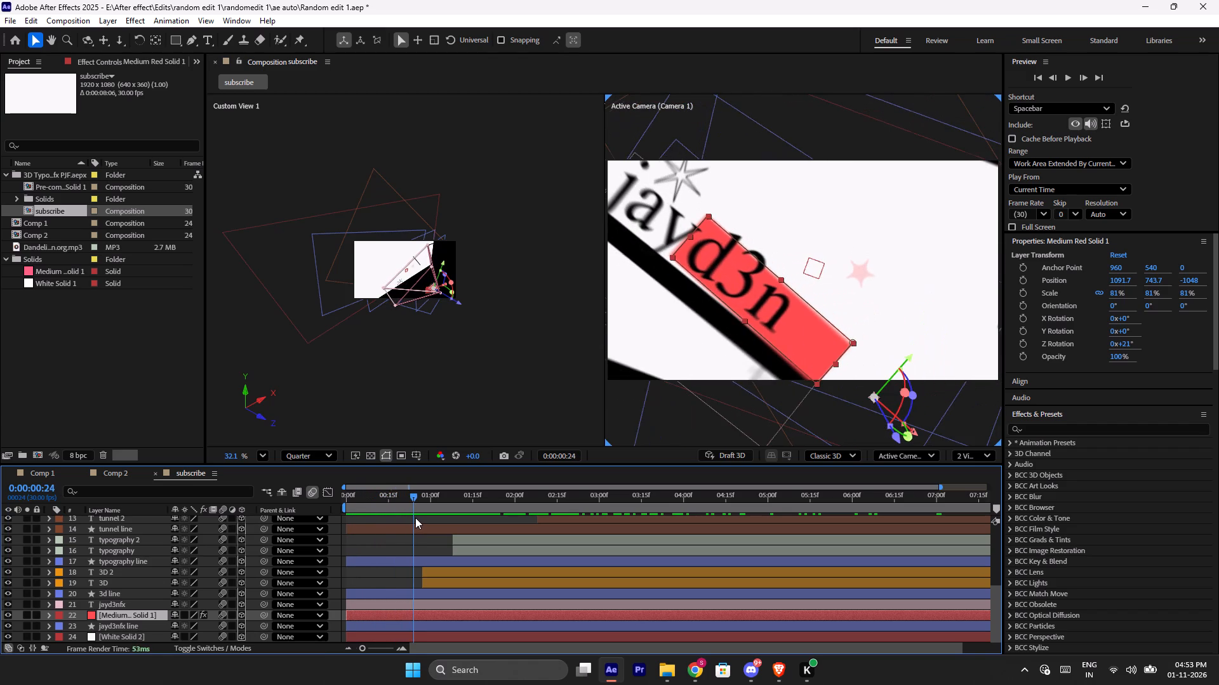
left_click_drag(415, 518, 412, 521)
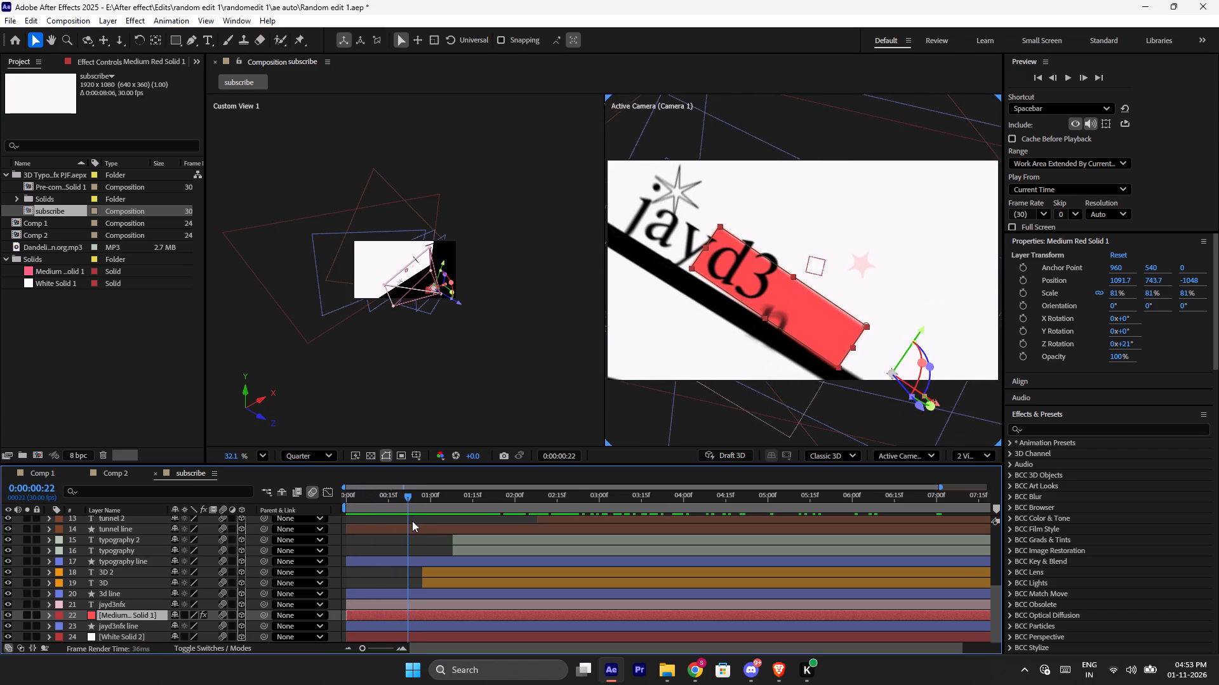
left_click_drag(412, 521, 425, 519)
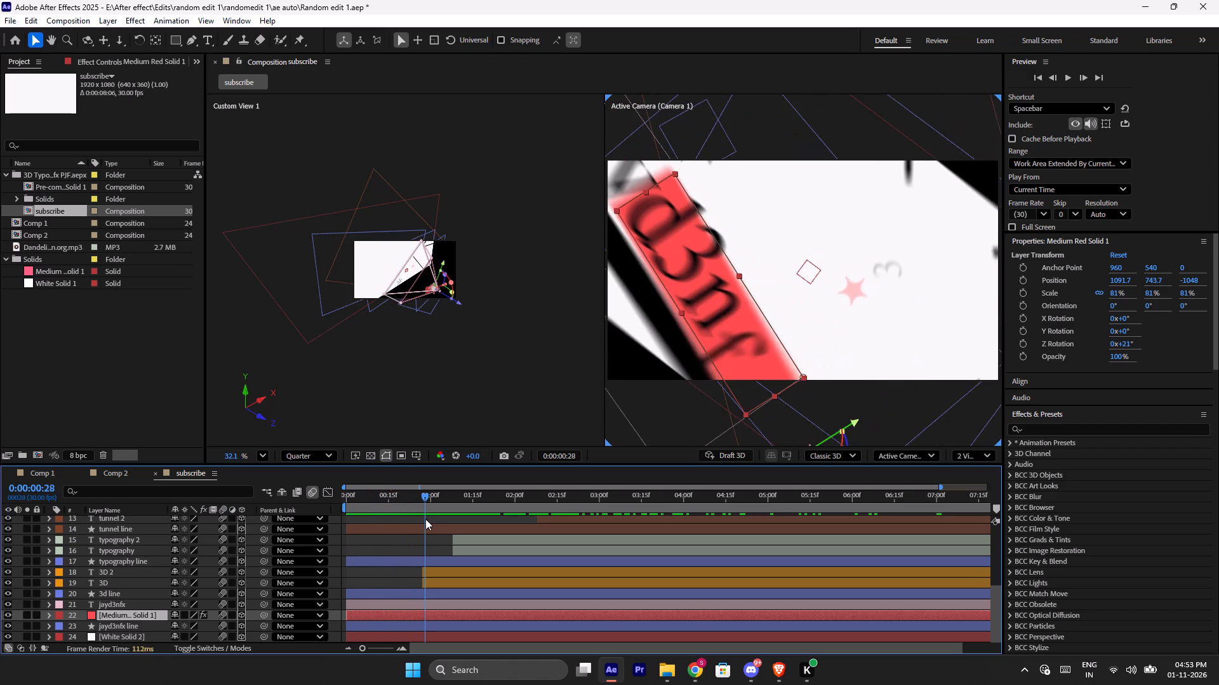
left_click_drag(425, 519, 476, 516)
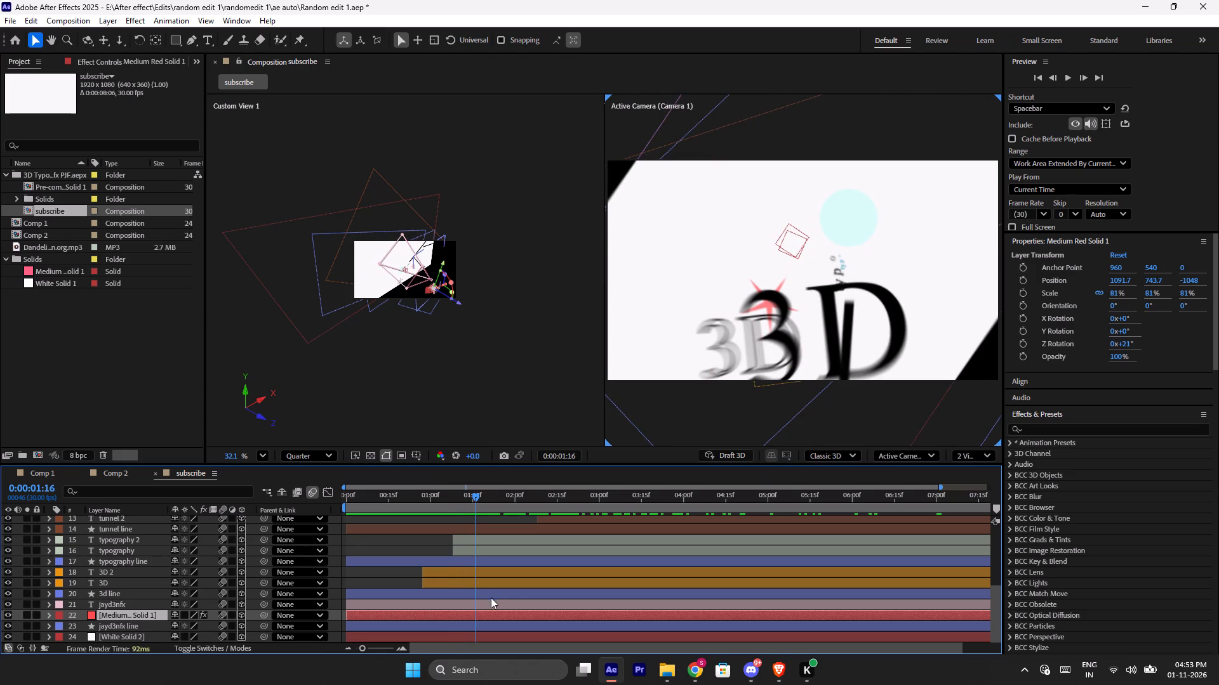
Inspect the 3D, 3D 2 and 3d line layers, comparing their transform properties and checking 3D and 3D 2 for applied effects.
left_click(828, 353)
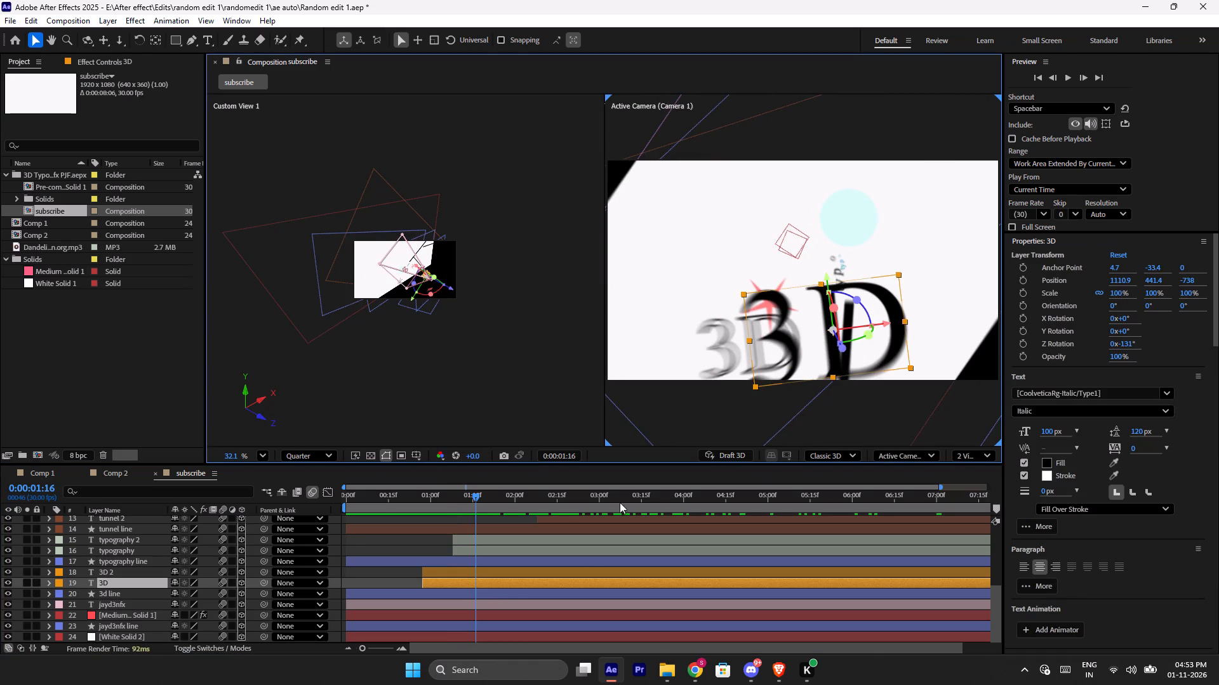
left_click(131, 568)
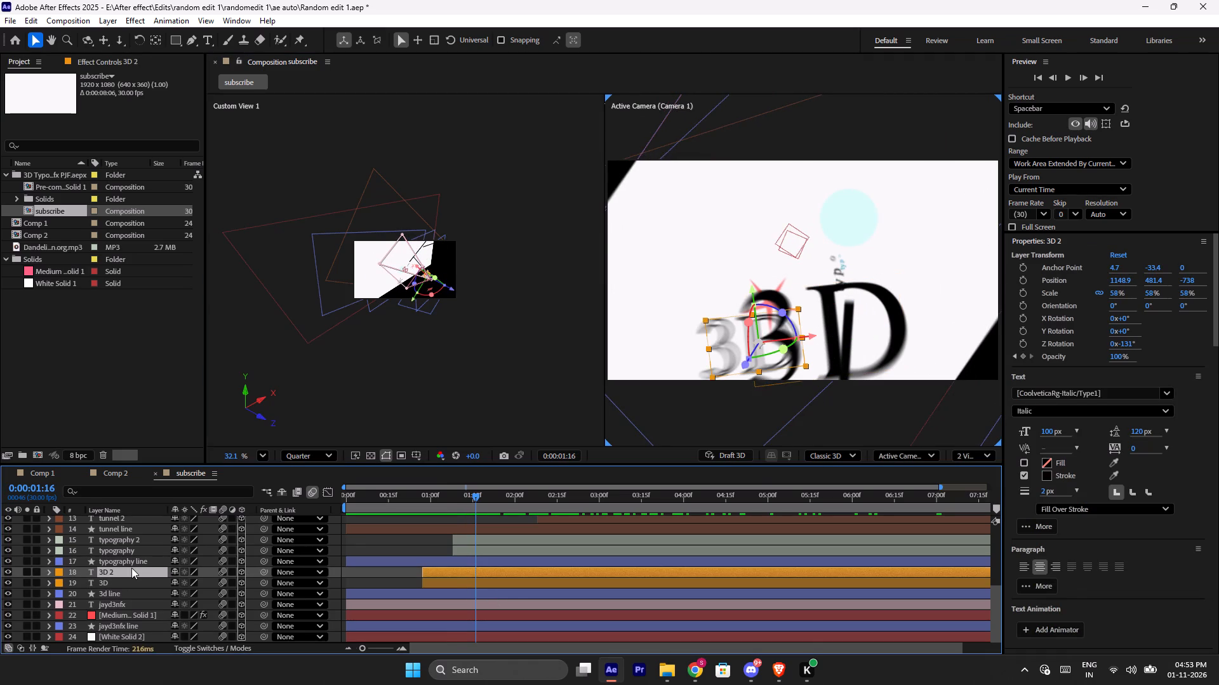
left_click(132, 594)
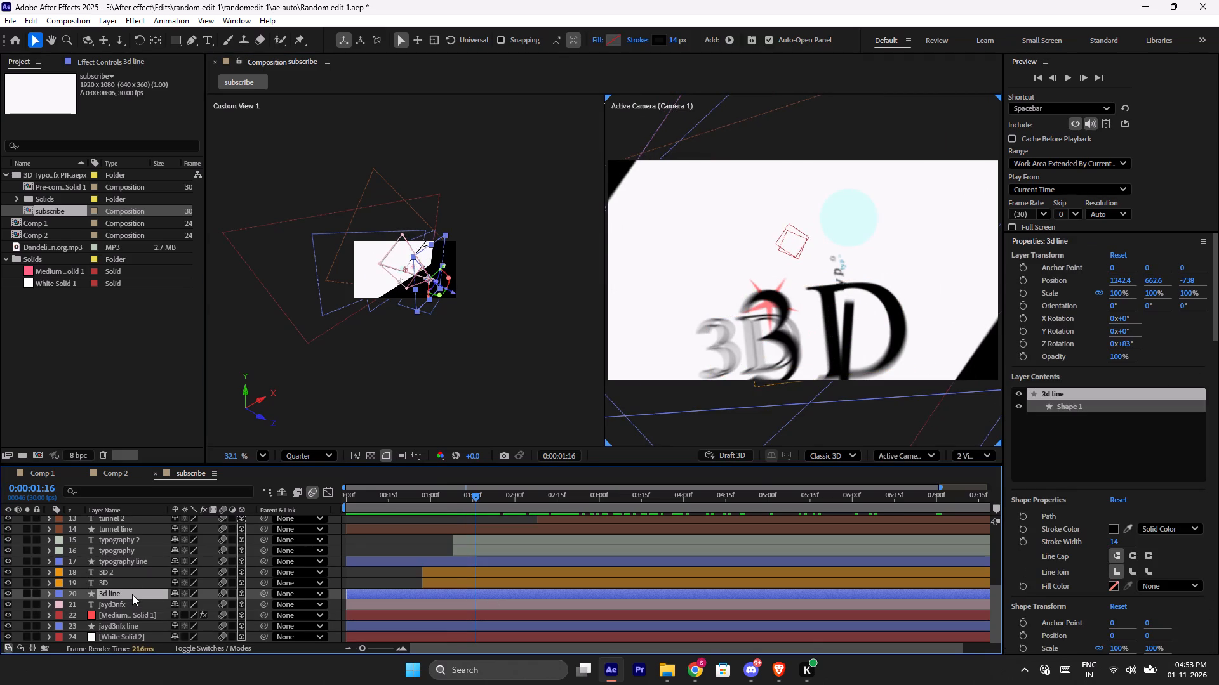
left_click(136, 578)
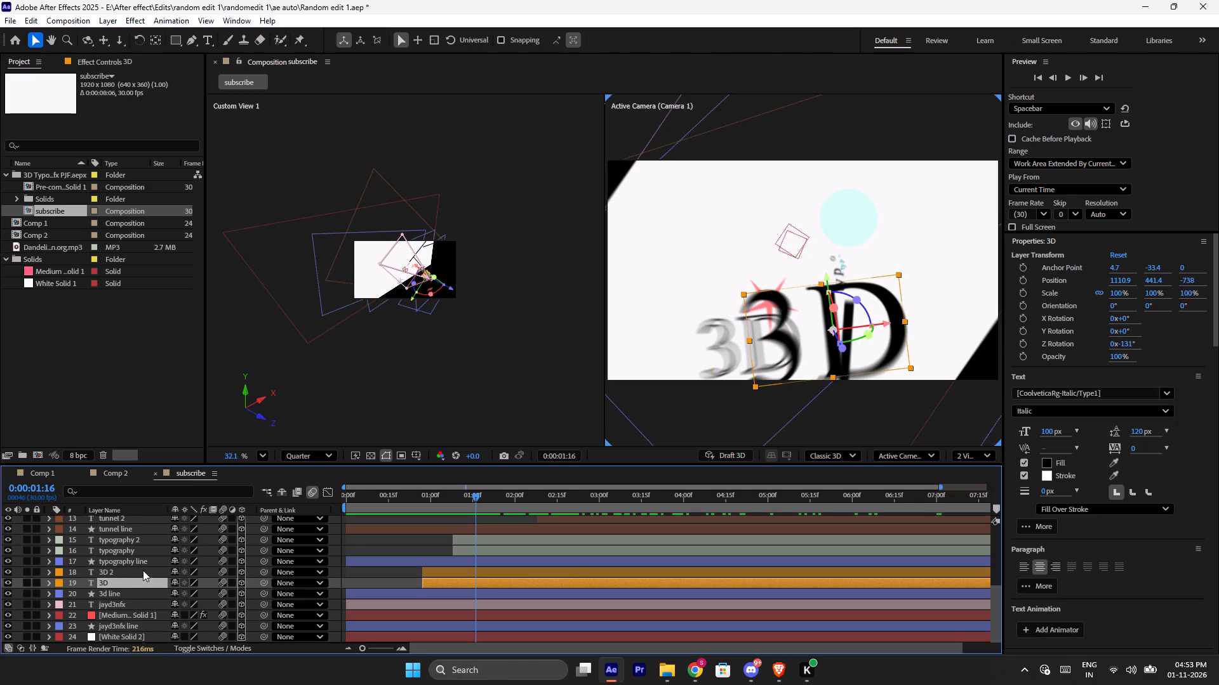
left_click(143, 568)
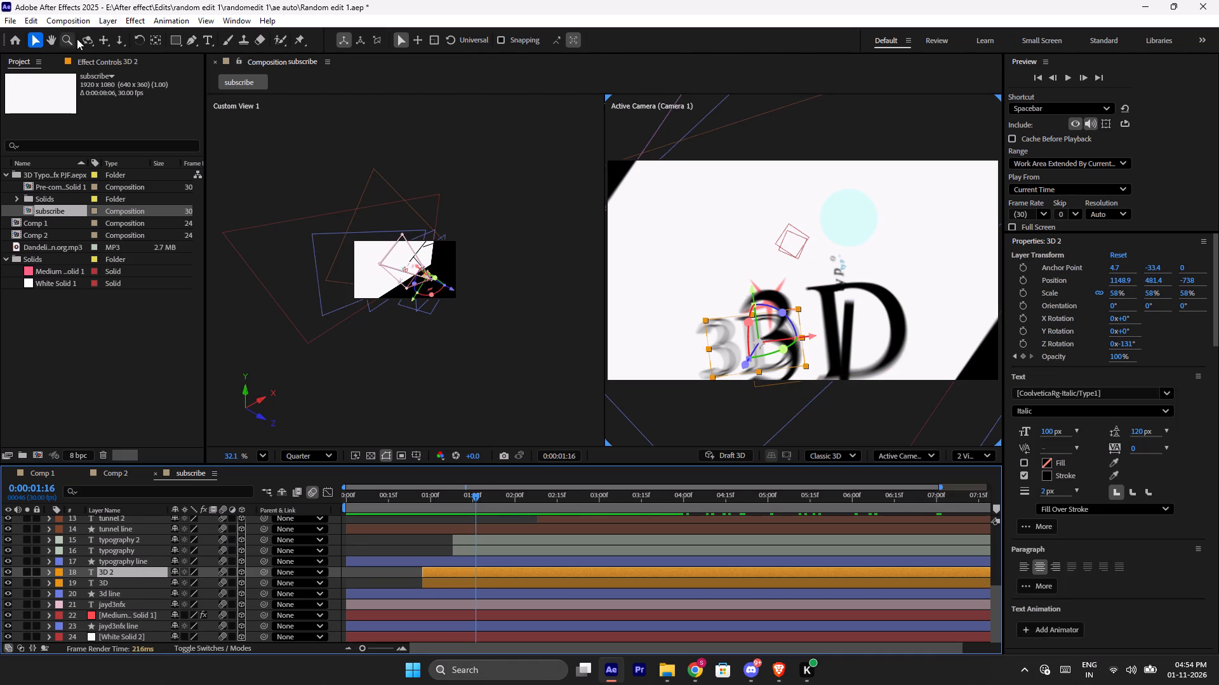
left_click(112, 65)
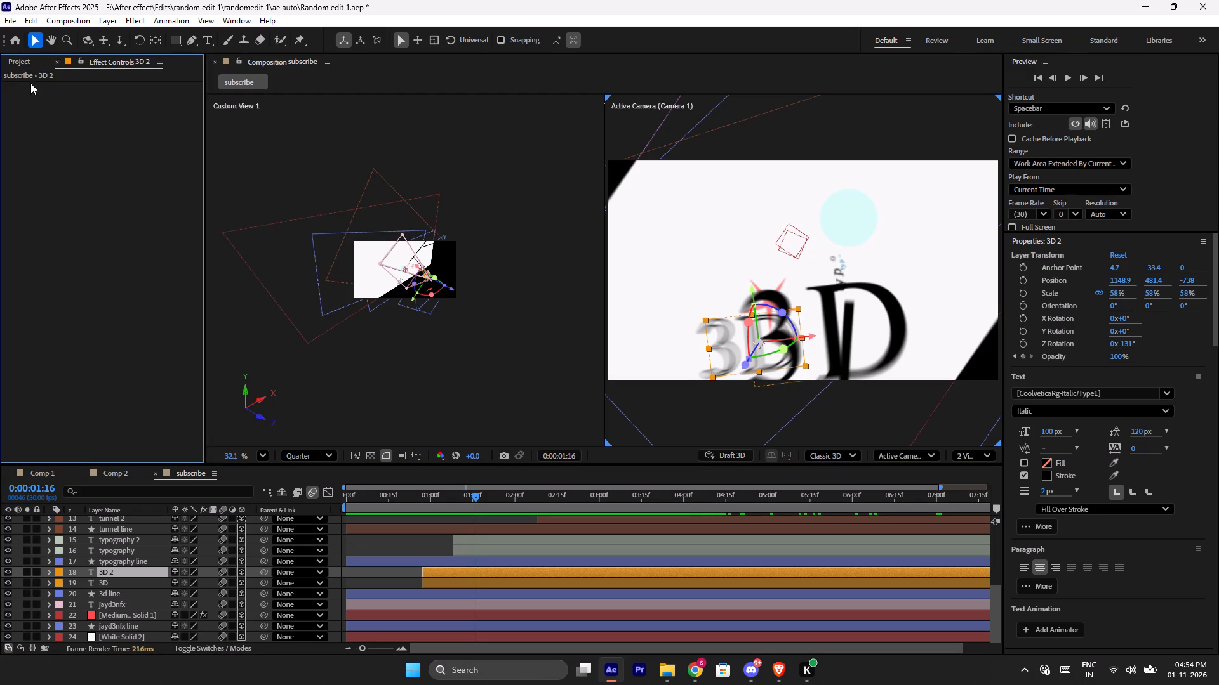
left_click(33, 76)
left_click(20, 61)
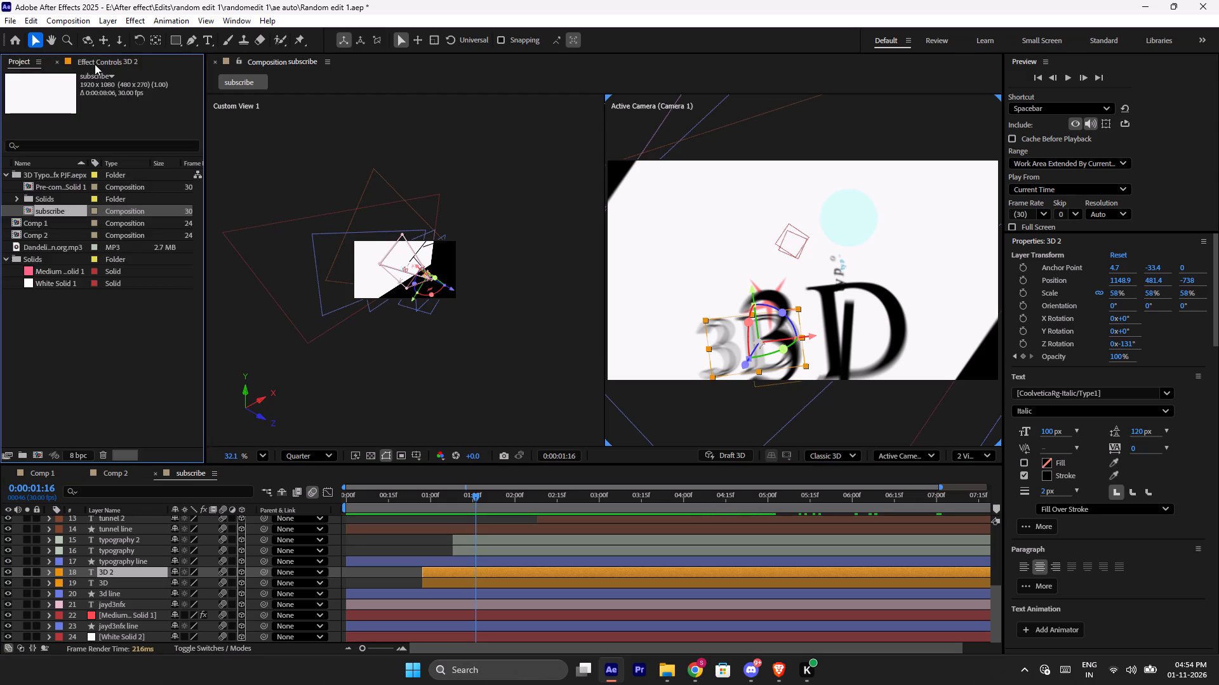
left_click(95, 64)
left_click(120, 586)
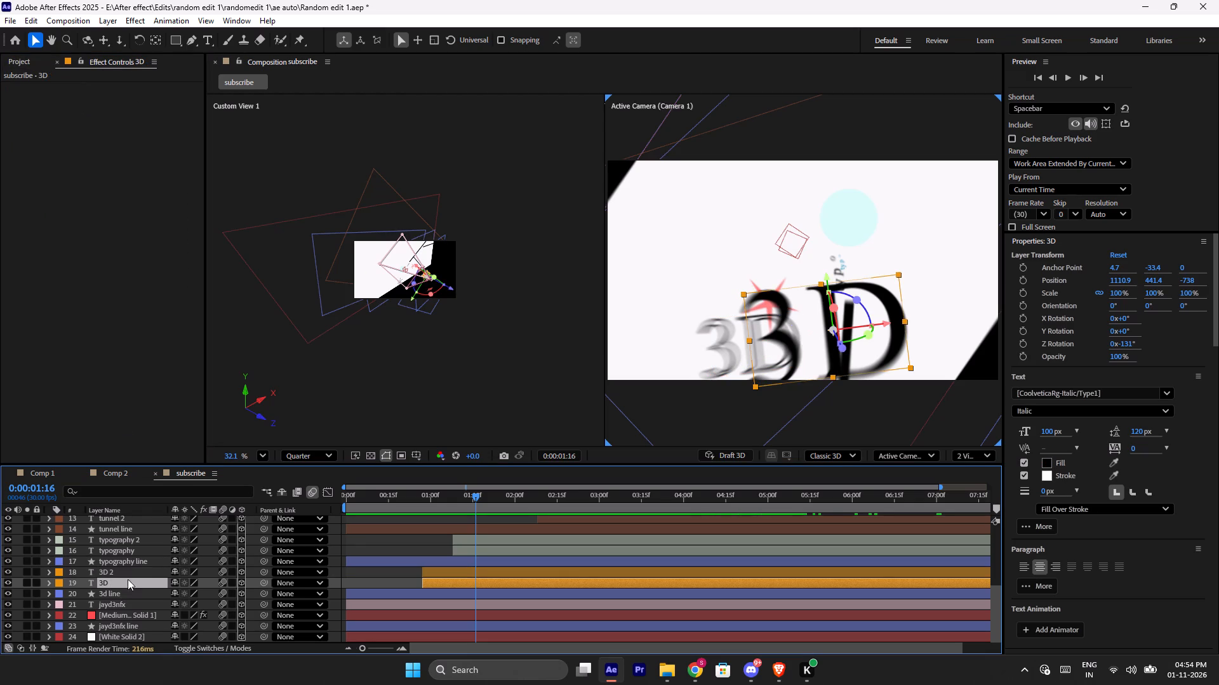
left_click(131, 575)
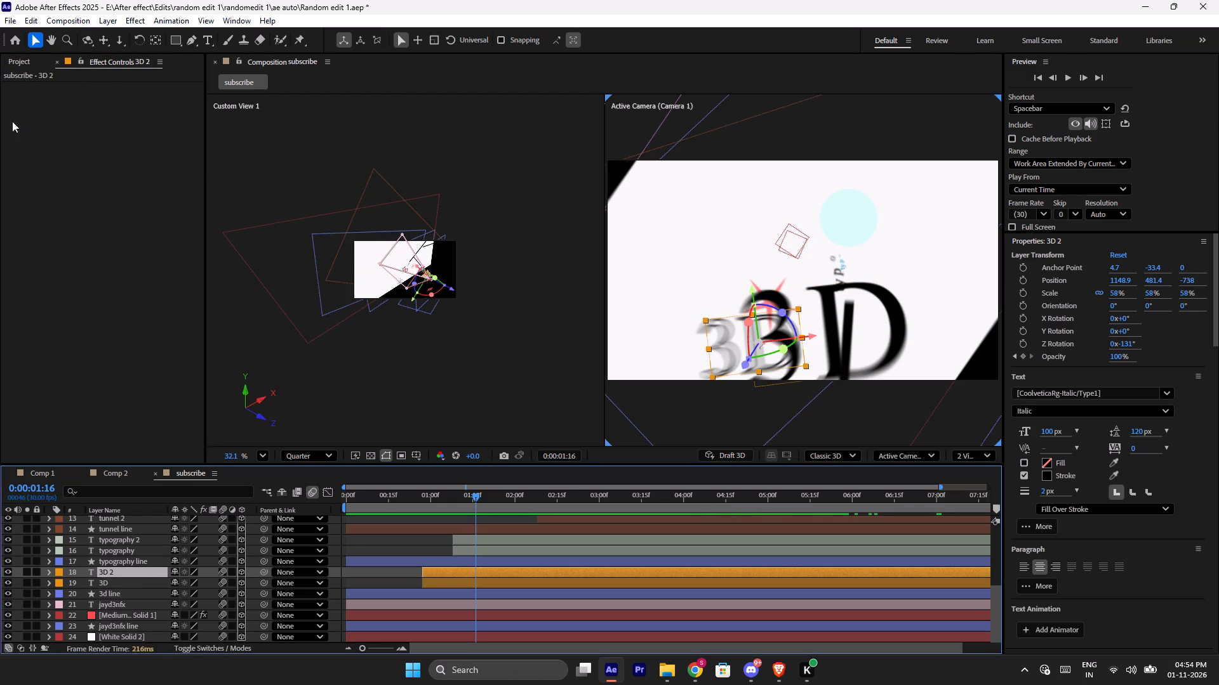
left_click(21, 60)
left_click(125, 64)
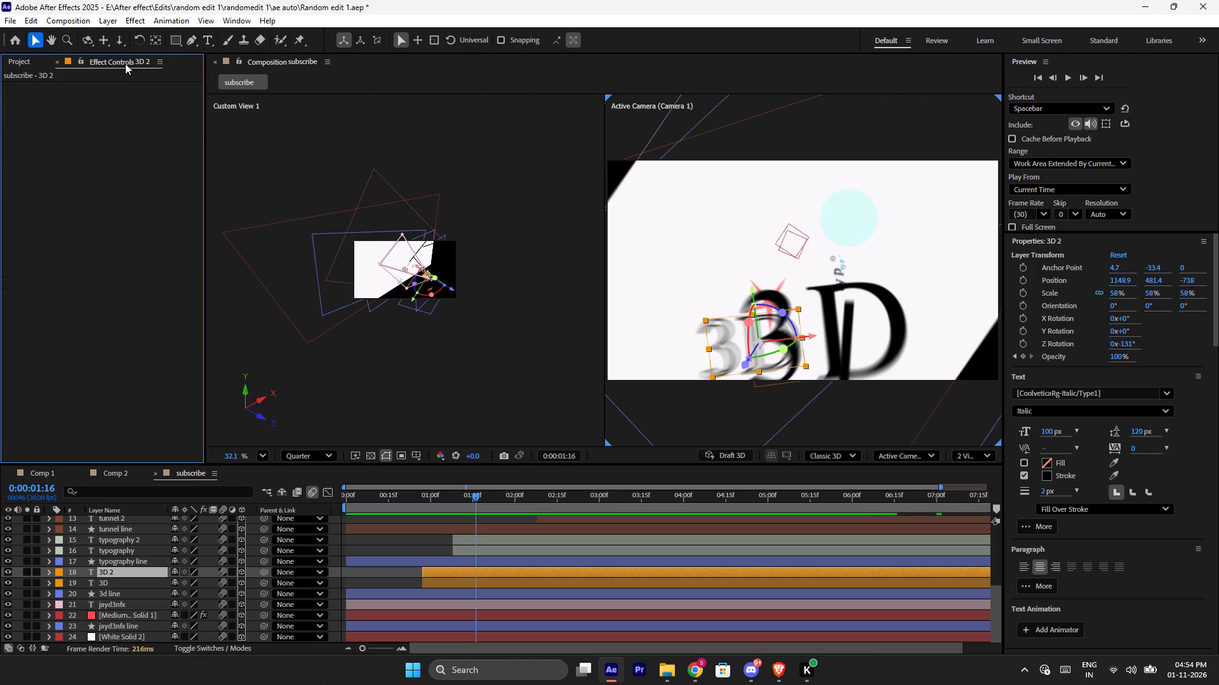
Look through the transform, text, paragraph and text animation properties of the 3D 2 layer.
scroll(1123, 290, "down", 4)
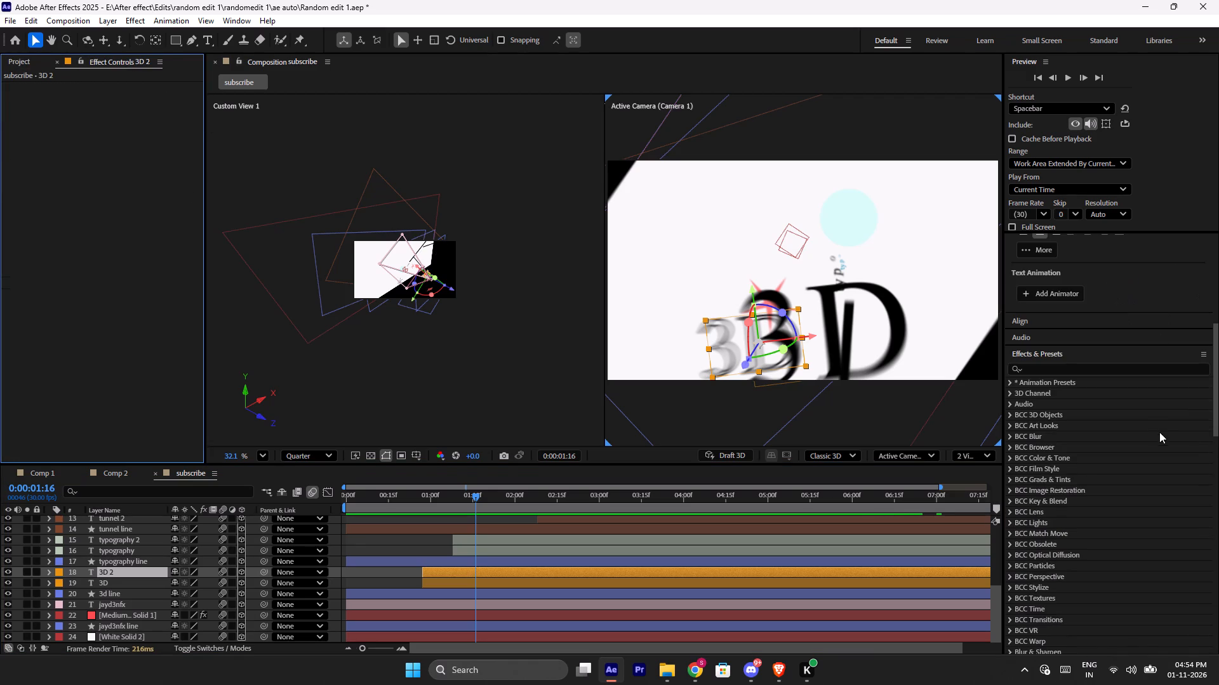
scroll(1150, 424, "up", 10)
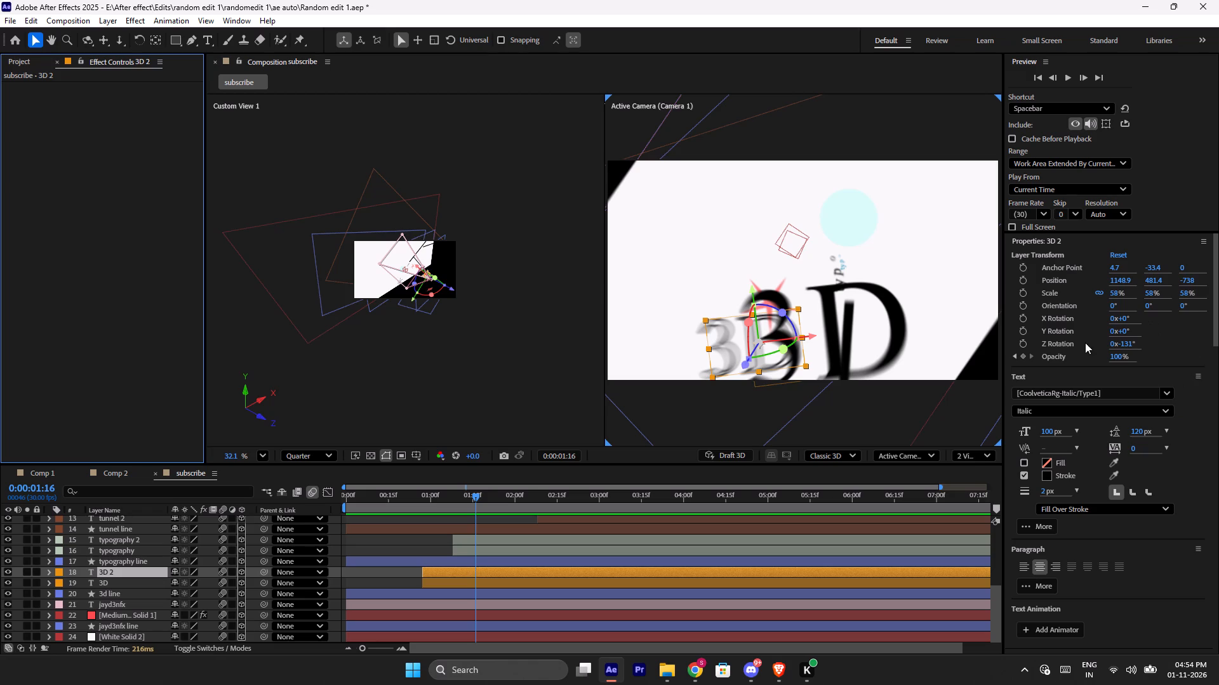
scroll(1211, 400, "down", 3)
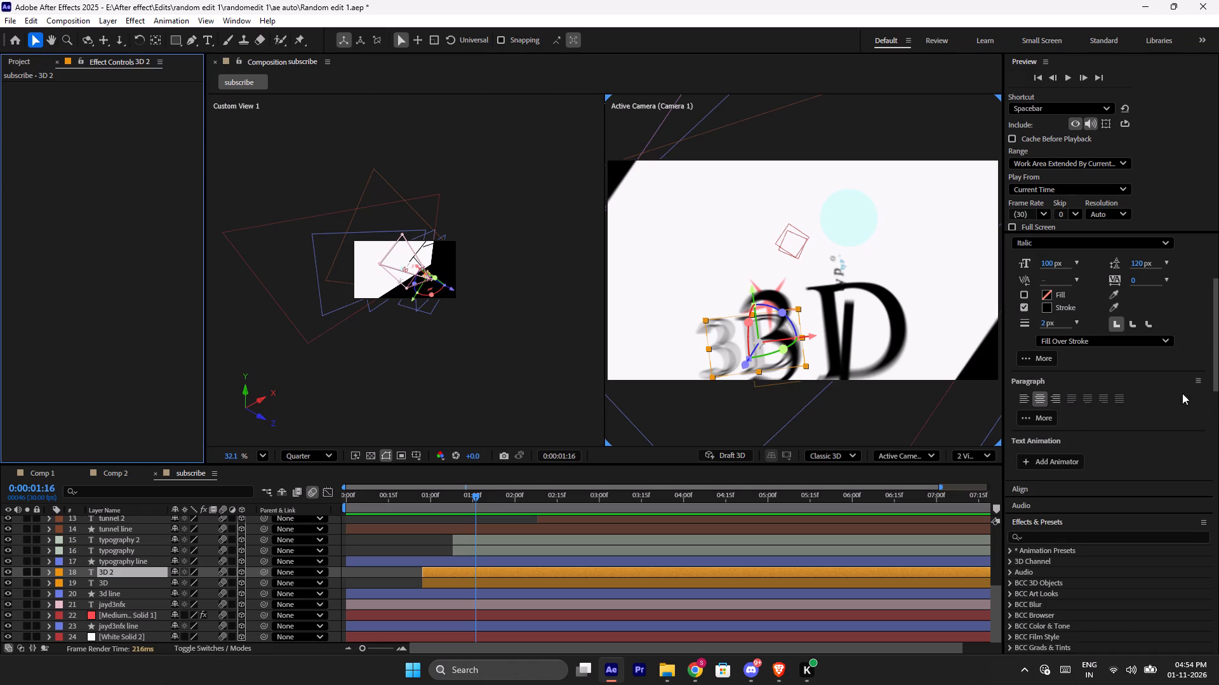
scroll(1164, 395, "down", 18)
scroll(1185, 407, "down", 4)
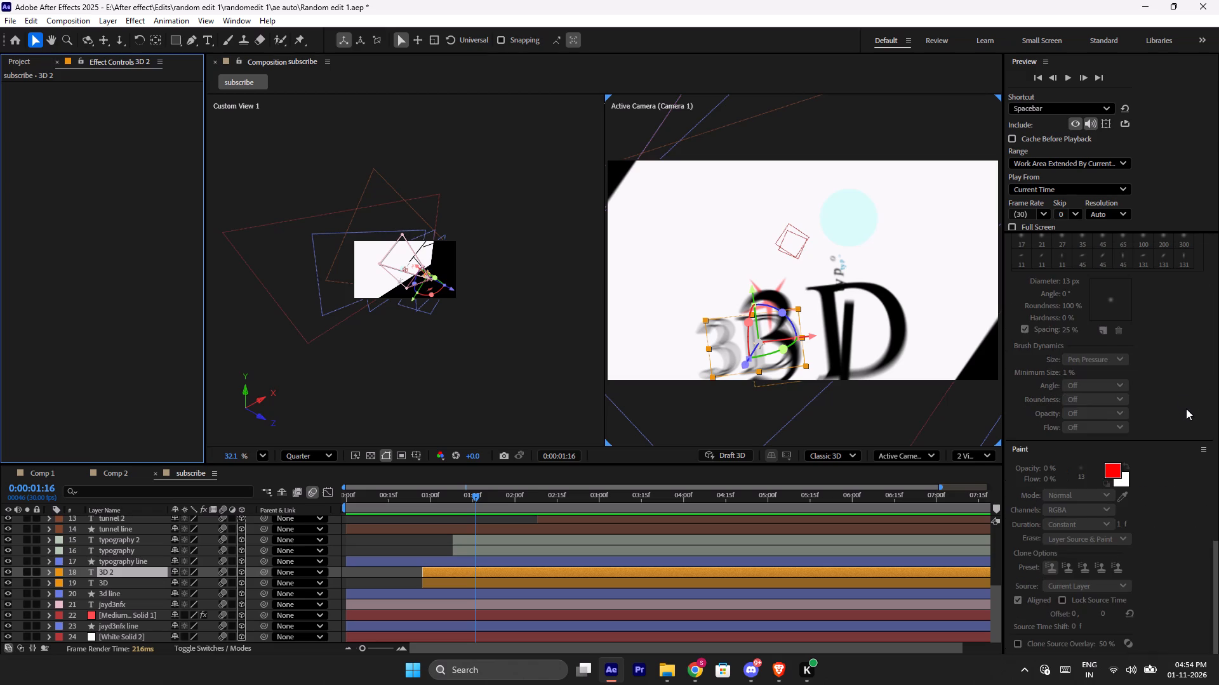
scroll(1186, 408, "down", 7)
scroll(1193, 421, "up", 17)
scroll(1142, 444, "up", 8)
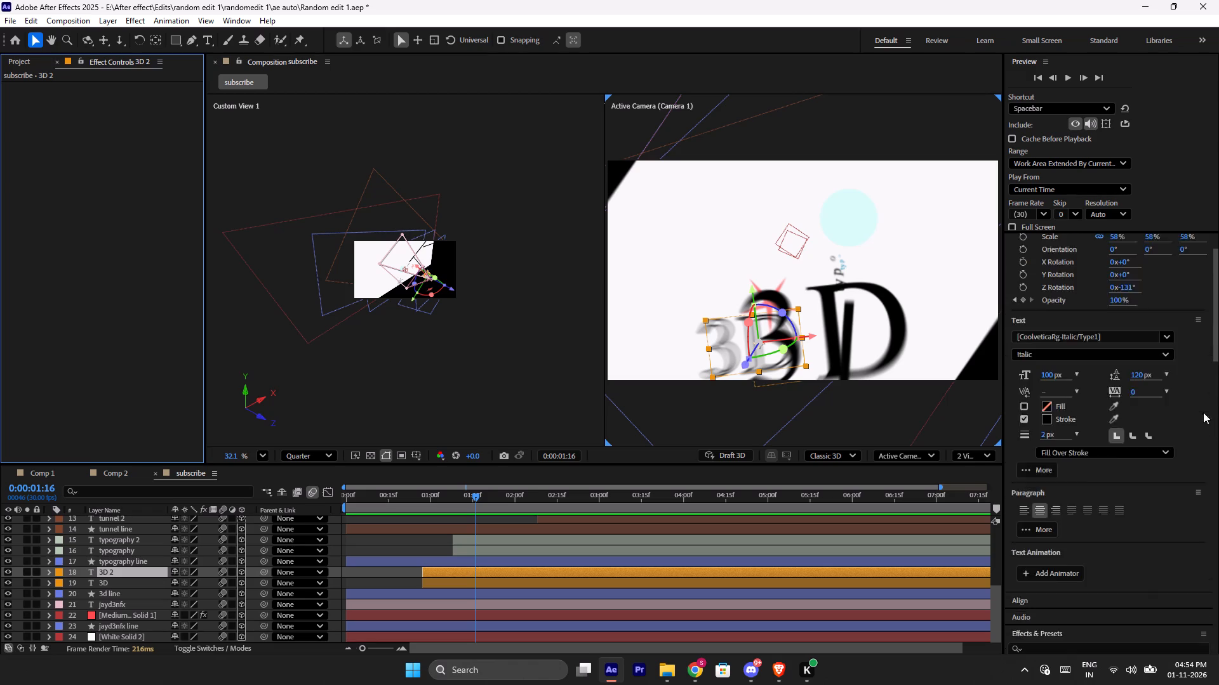
scroll(1203, 412, "up", 11)
Preview the subscribe composition from its first frame twice, extending the visible timeline range to the full duration before the second playback.
left_click_drag(470, 490, 463, 496)
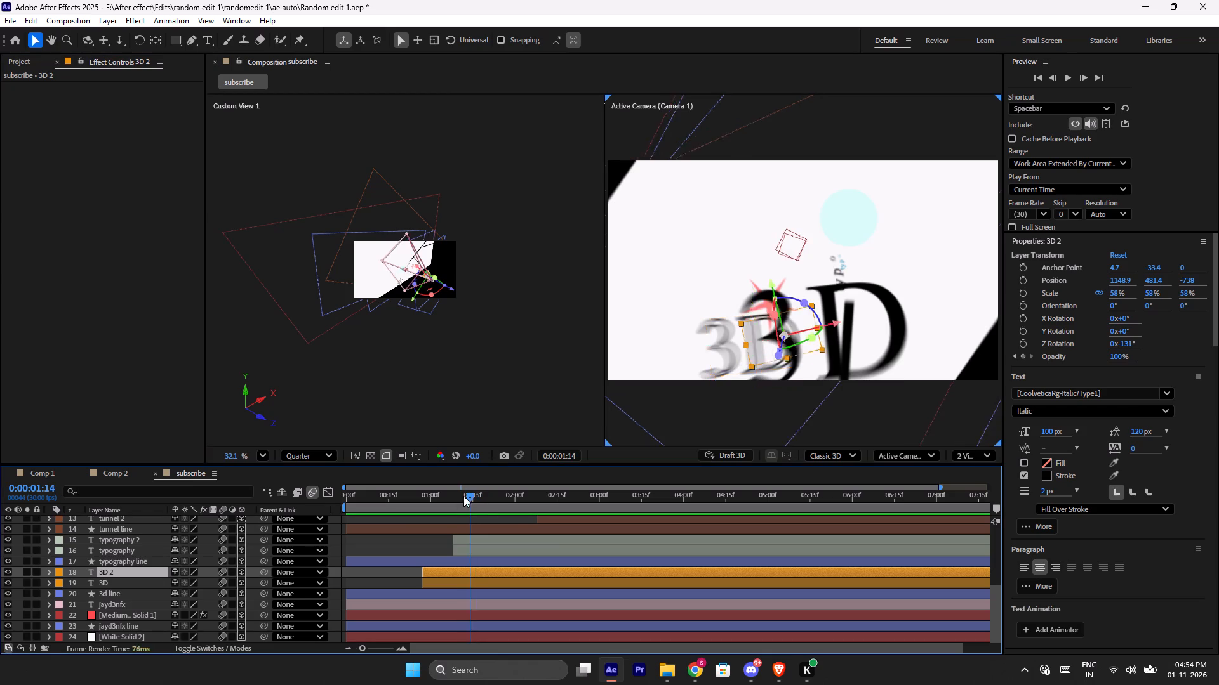
left_click_drag(463, 496, 314, 540)
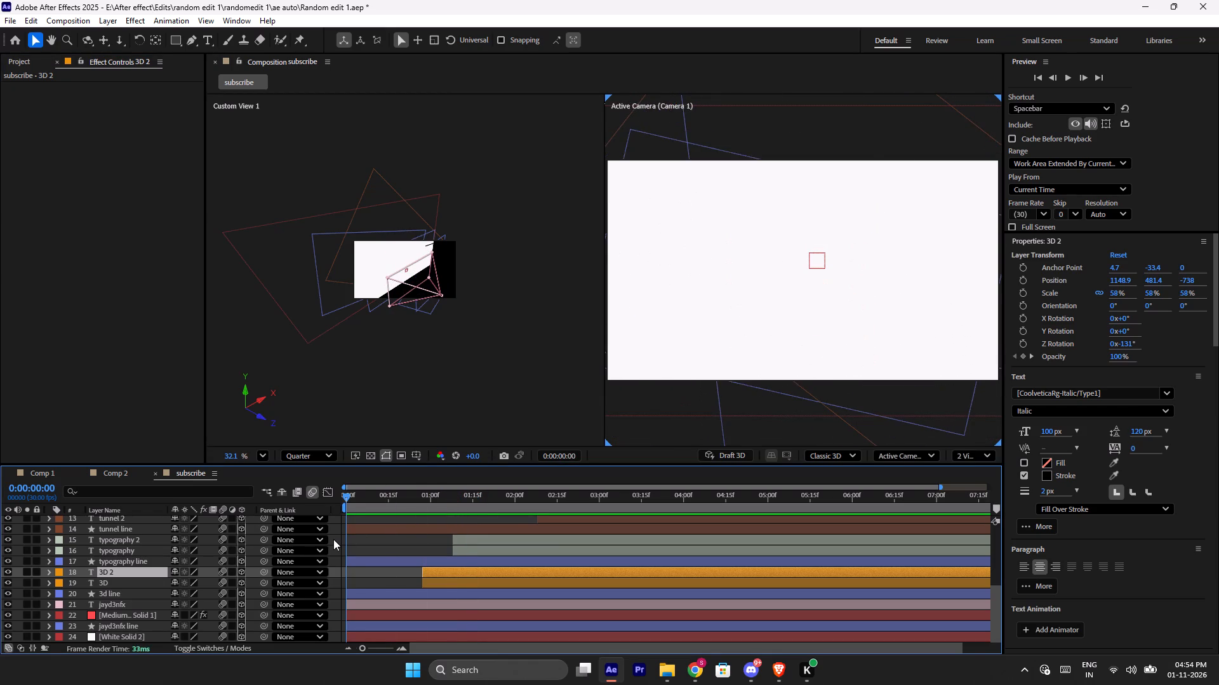
key("space")
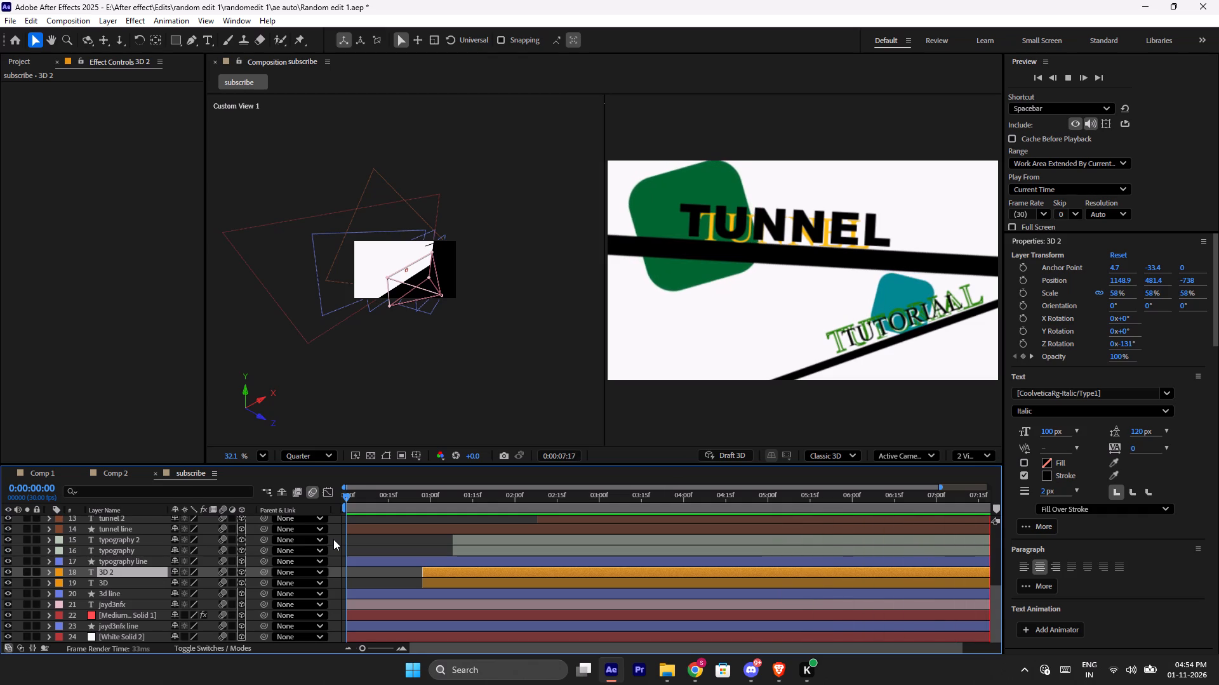
key("space")
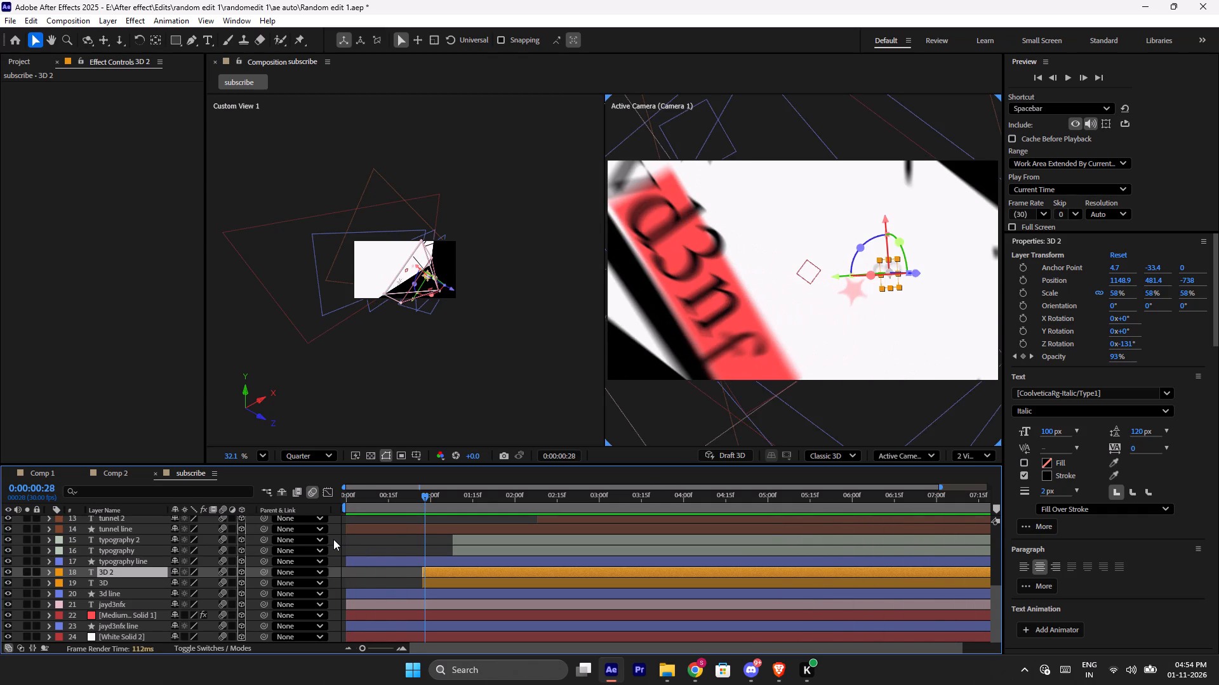
left_click_drag(943, 489, 1003, 486)
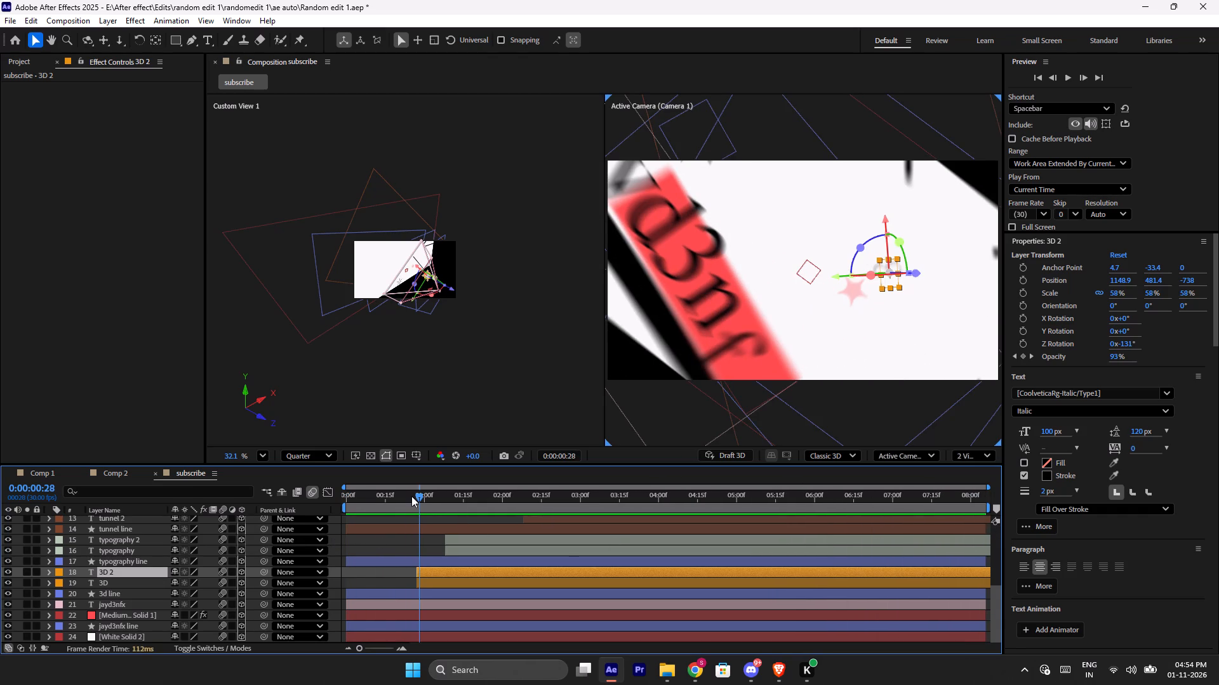
left_click_drag(416, 497, 331, 532)
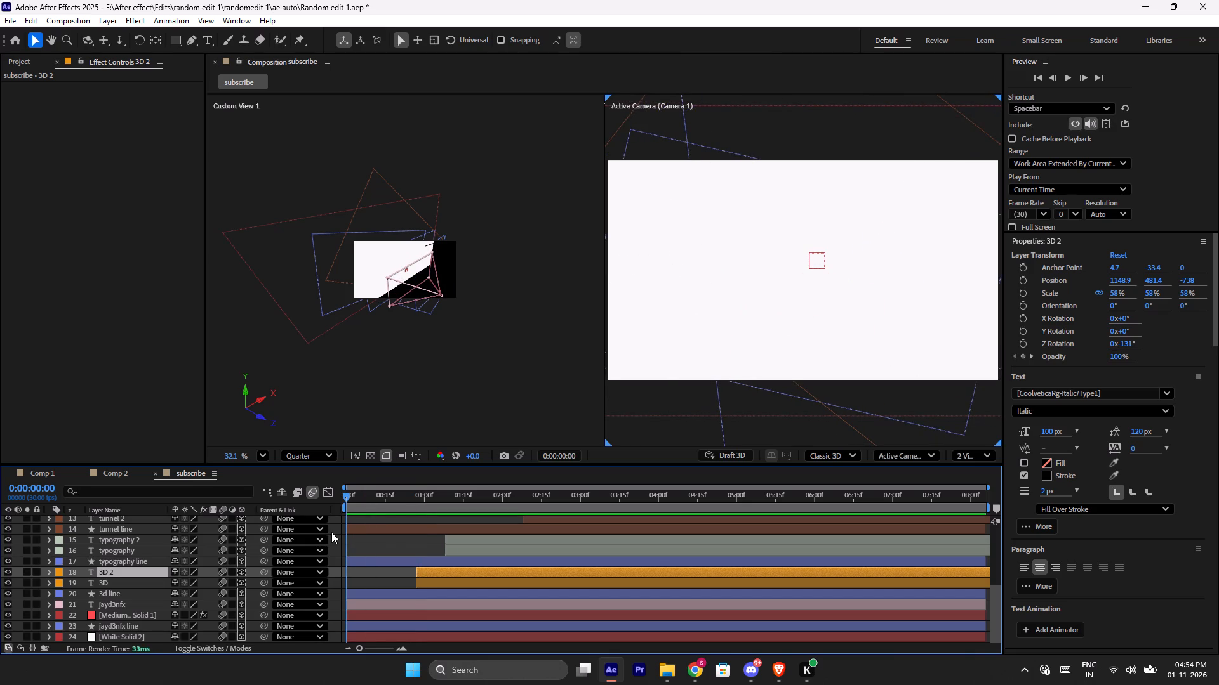
key("space")
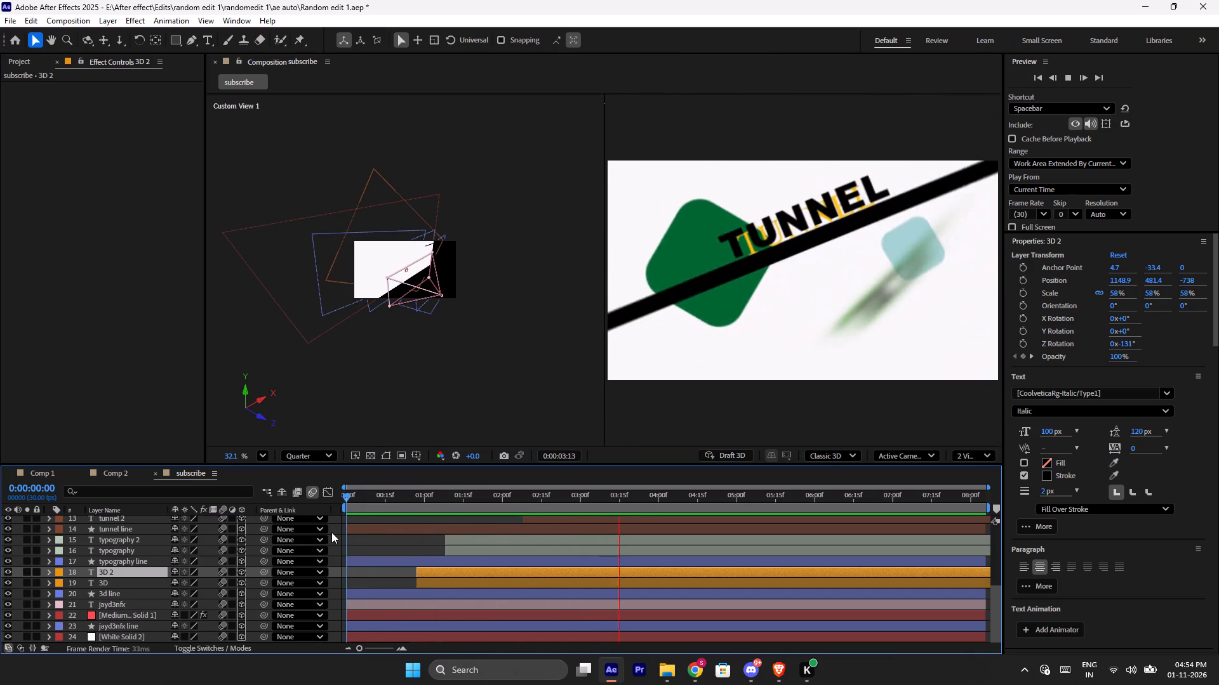
key("space")
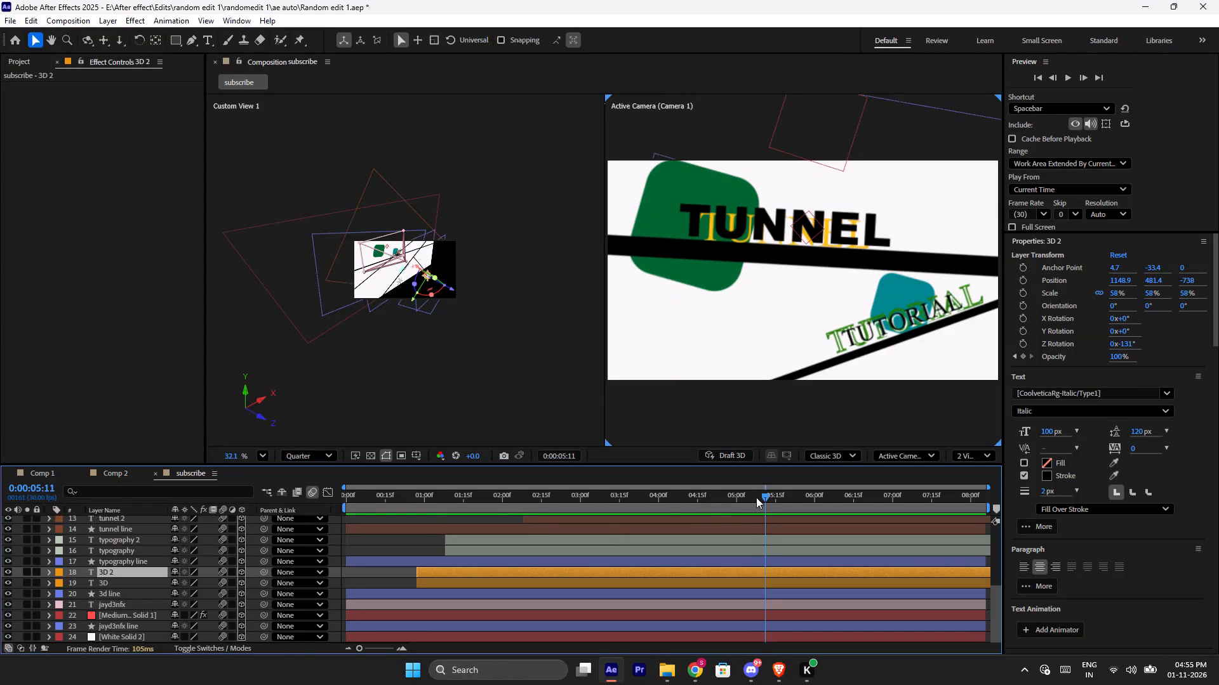
Examine how the camera moves from the jayd3nfx text through 3D to typography, scrubbing the subscribe composition between its start and about 0:00:02:01.
left_click_drag(759, 494, 339, 525)
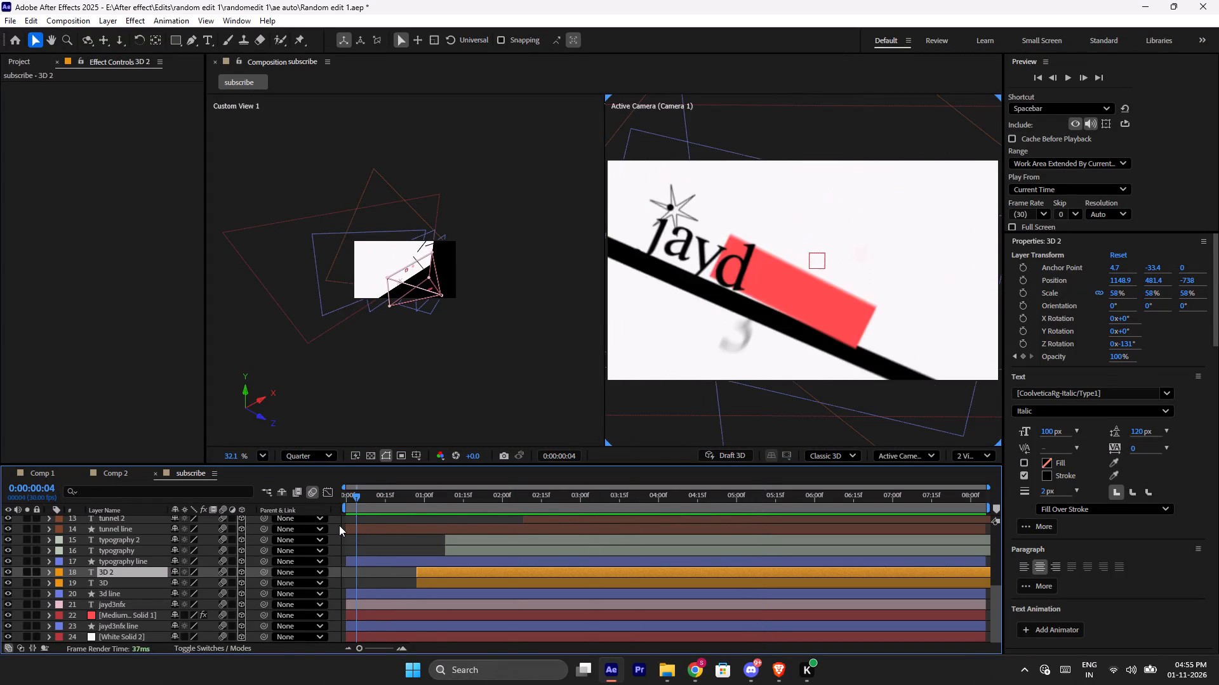
left_click_drag(339, 525, 421, 514)
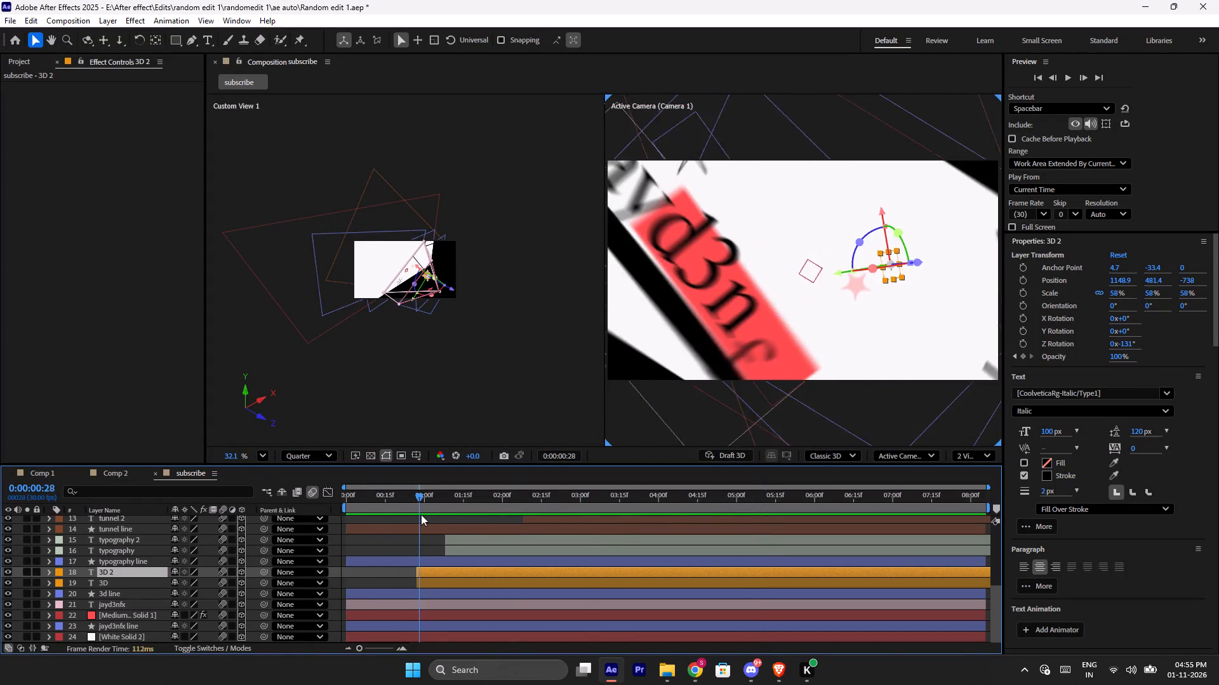
left_click_drag(421, 514, 480, 492)
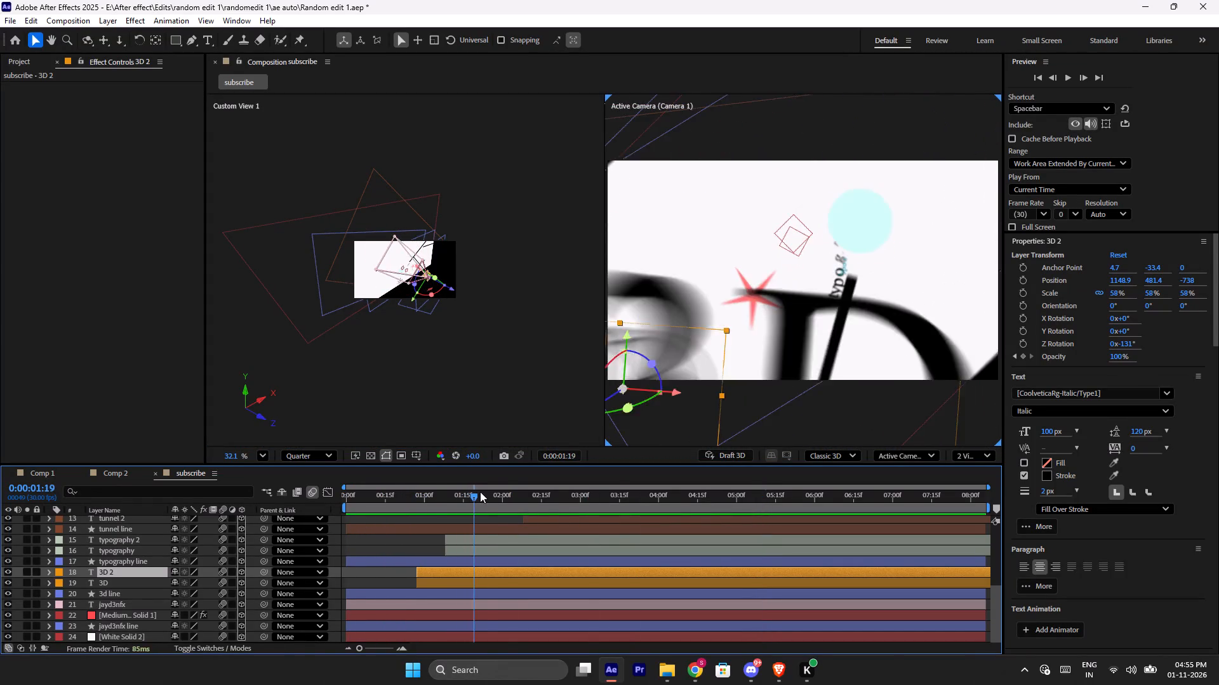
left_click_drag(480, 492, 505, 484)
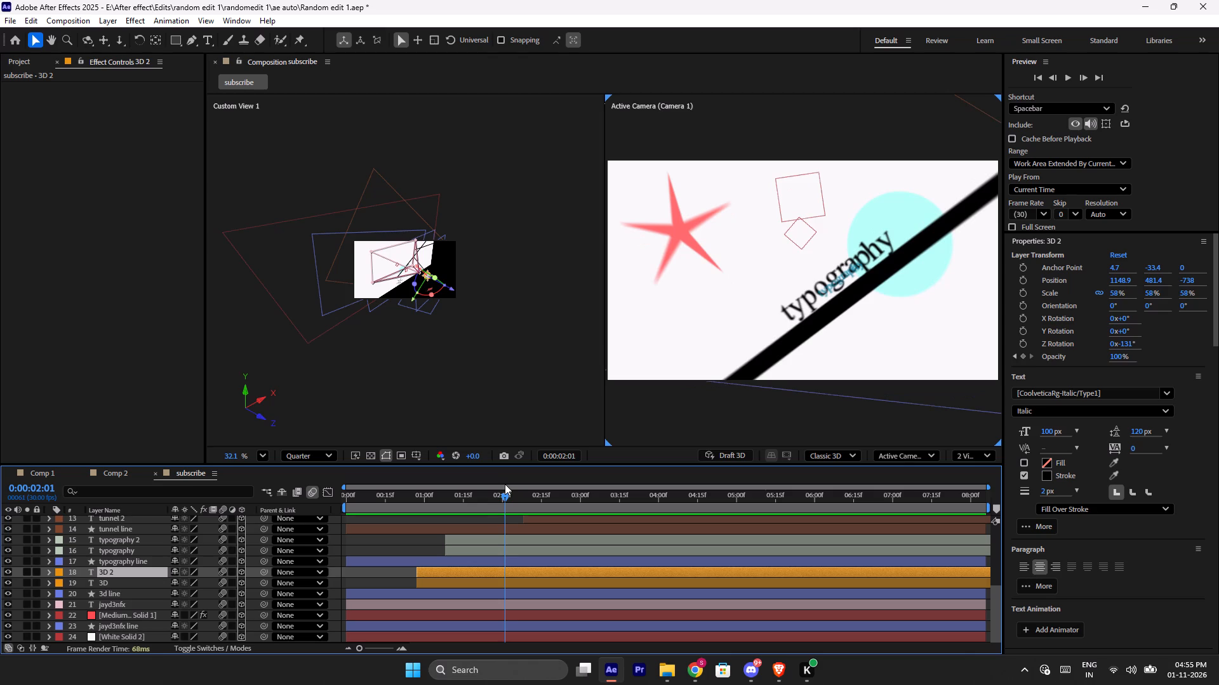
left_click_drag(505, 484, 450, 507)
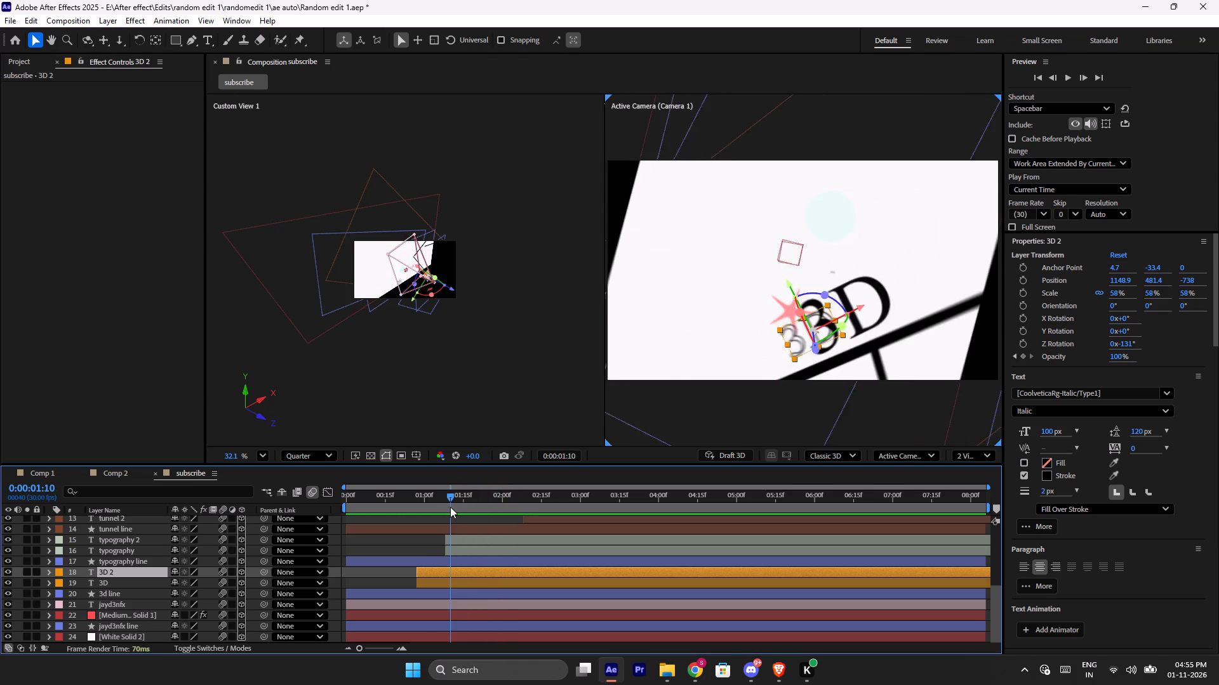
left_click_drag(450, 507, 353, 585)
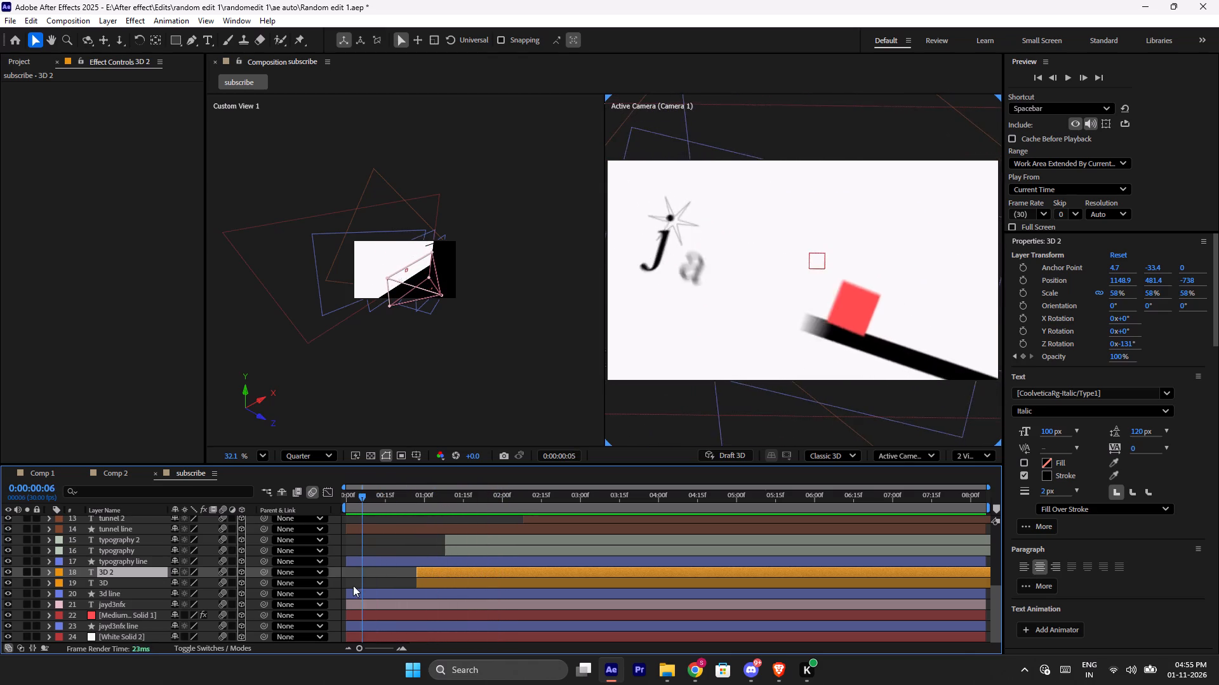
left_click_drag(353, 585, 344, 608)
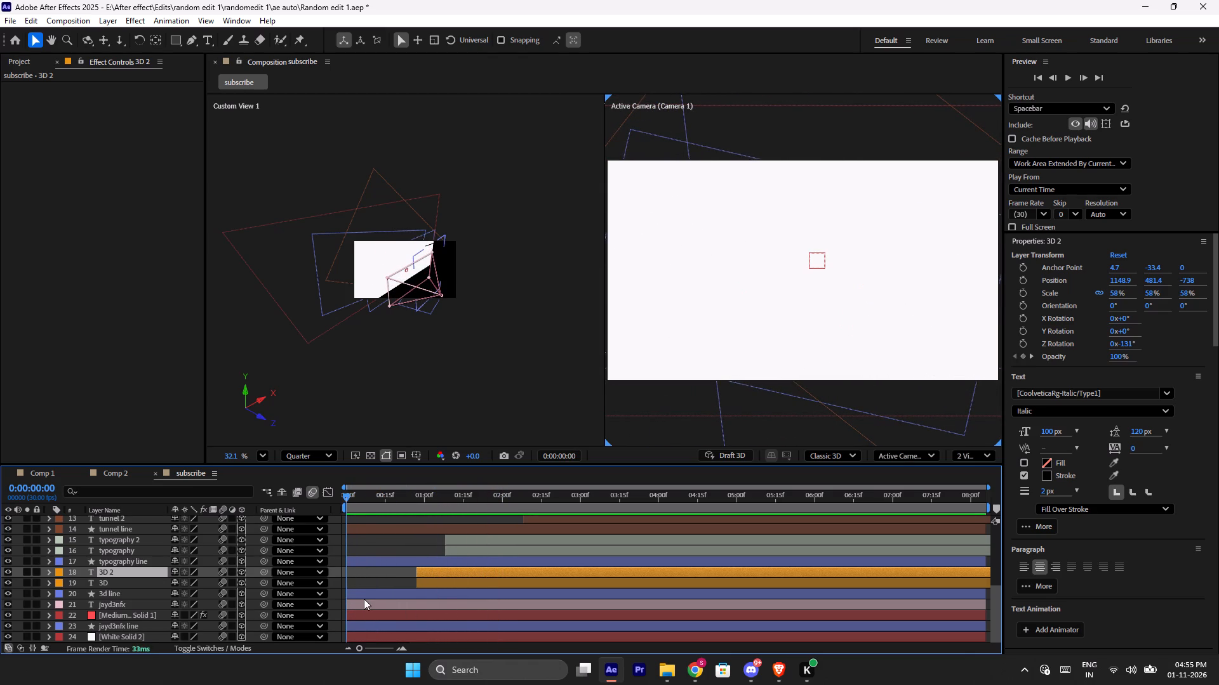
left_click_drag(348, 497, 414, 499)
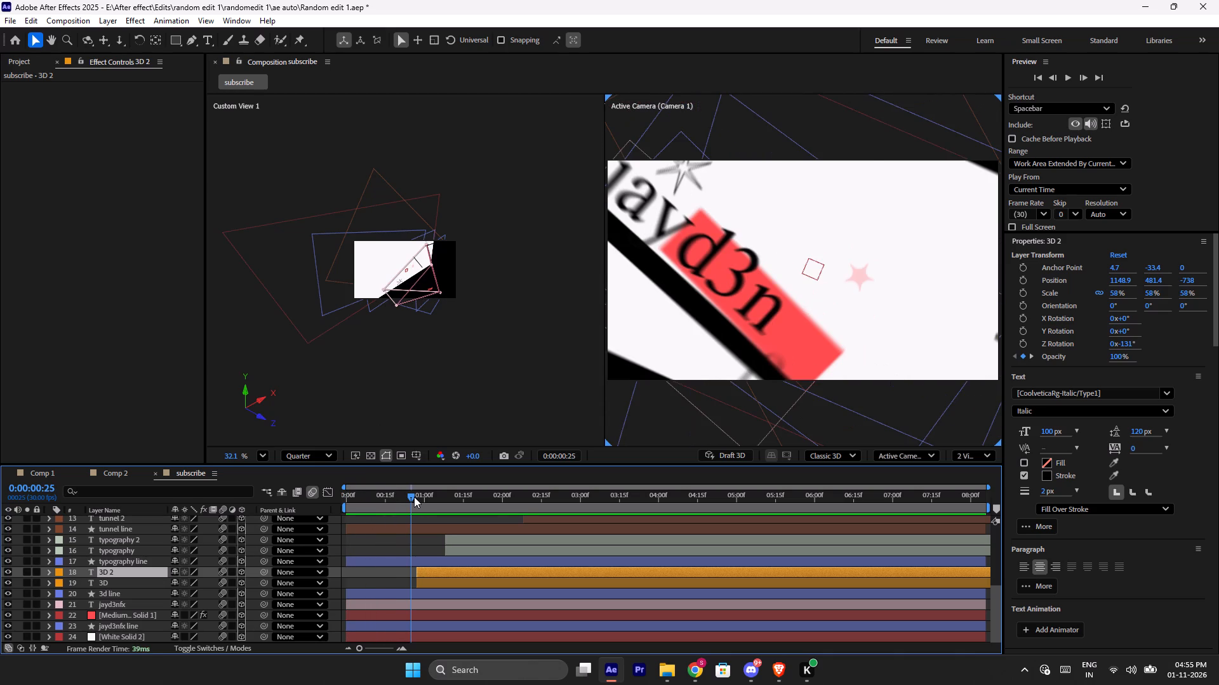
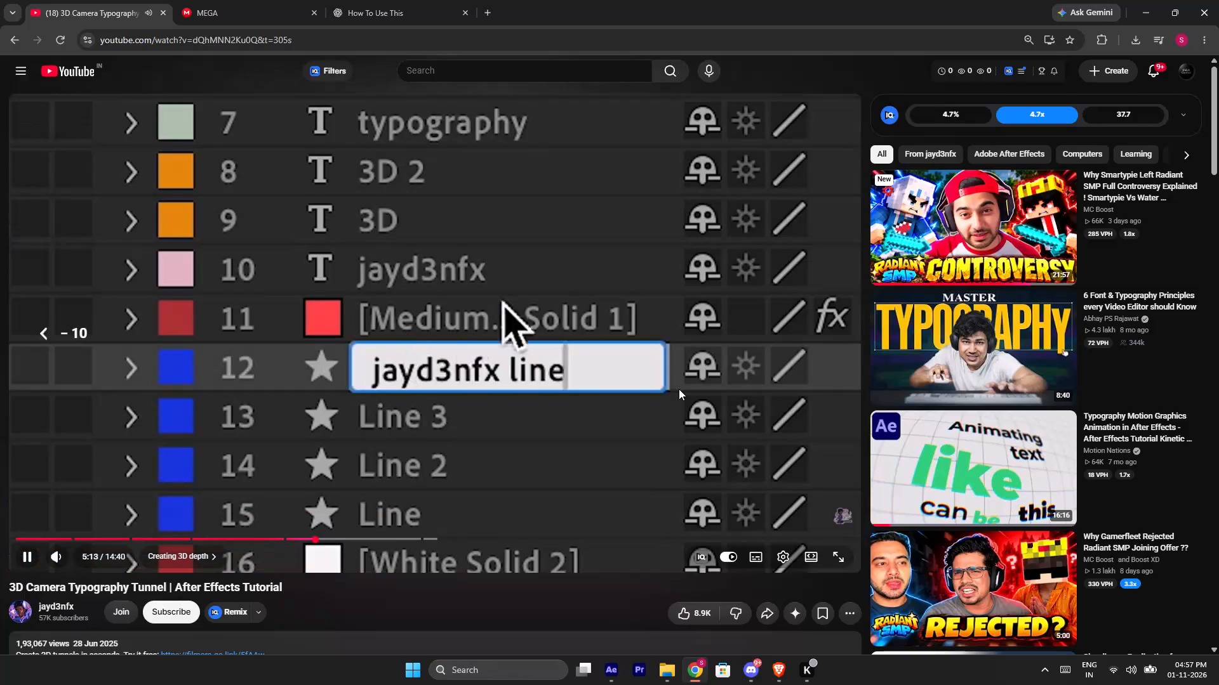
Rewind the tutorial to about 5:08 in the Creating 3D depth section to rewatch how the line layer is renamed.
key("Left")
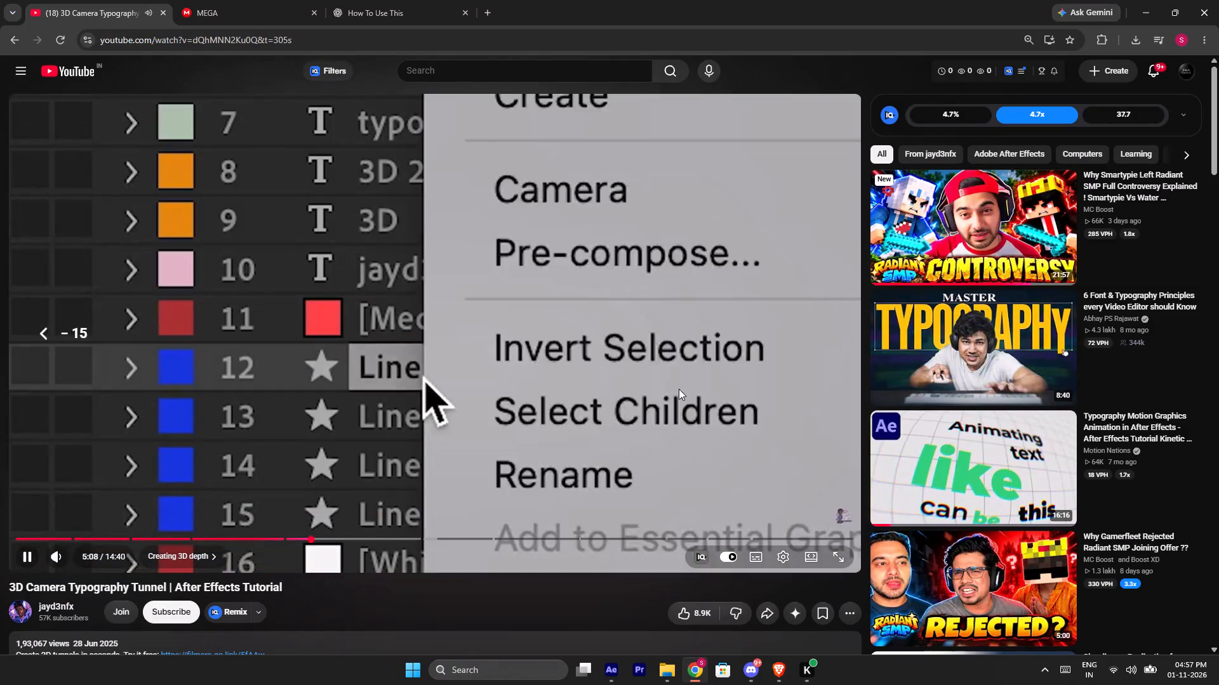
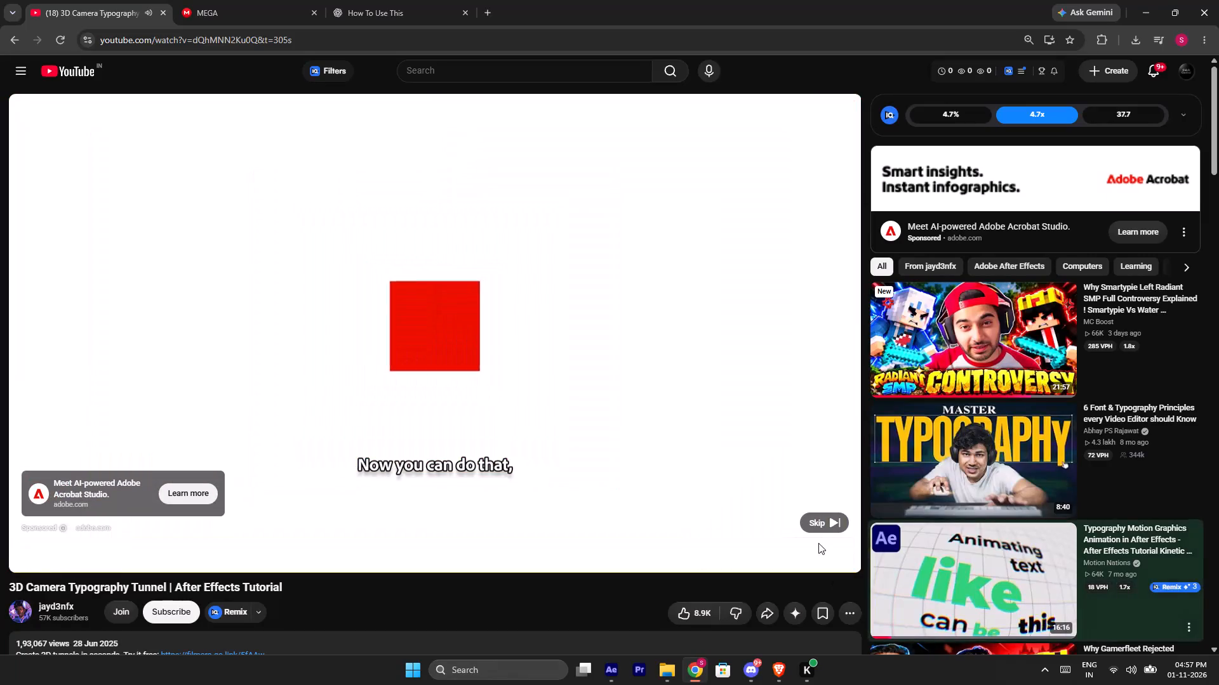
Skip the advertisement to get back to the Creating 3D depth section of the tutorial.
left_click(820, 519)
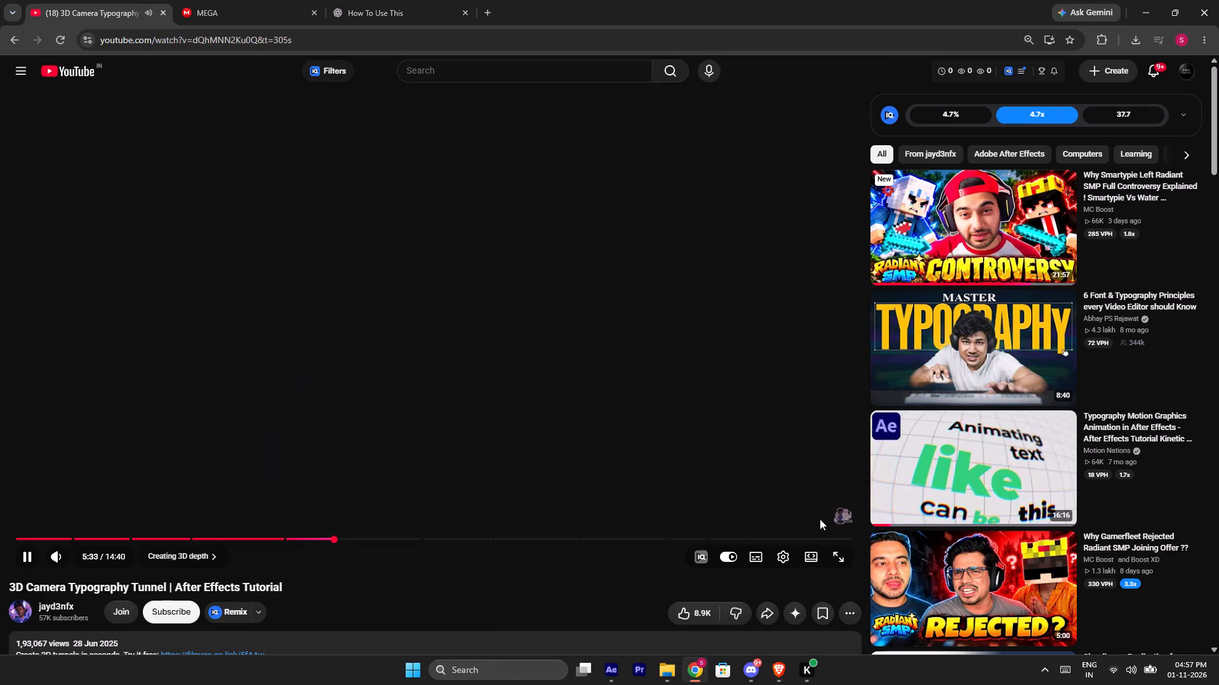
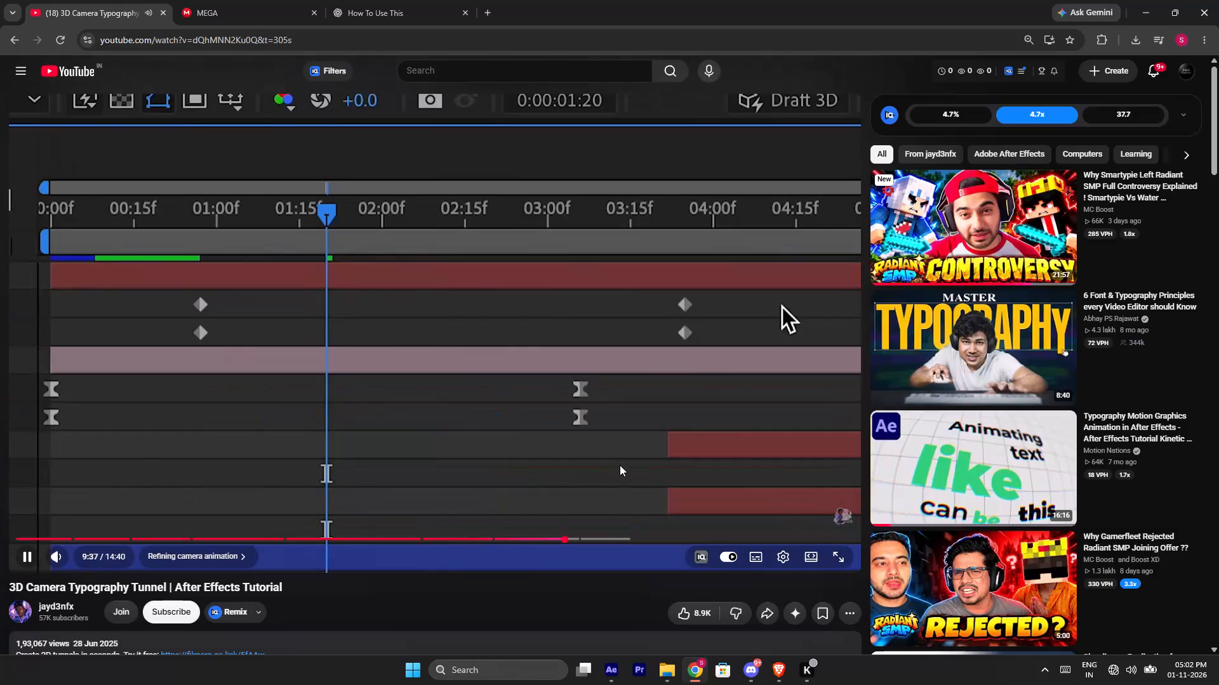
Pause the tutorial, switch to After Effects, and preview the subscribe composition's camera move from the opening through the TUTORIAL text and back.
left_click(619, 455)
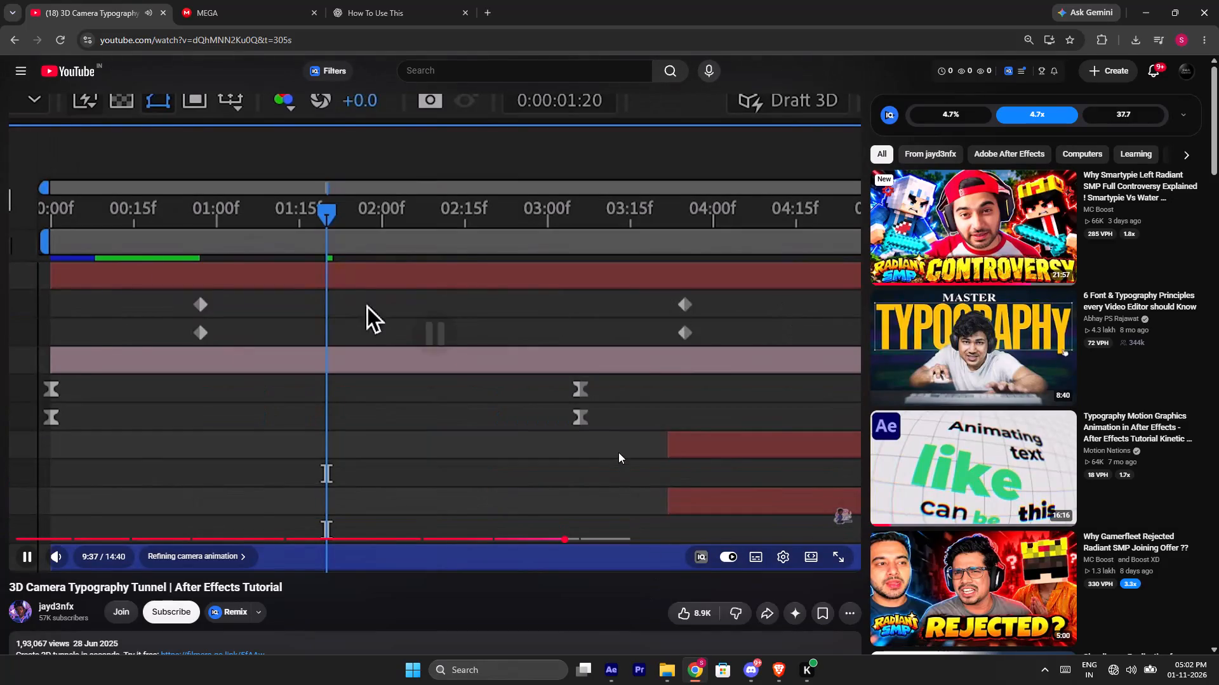
left_click(608, 680)
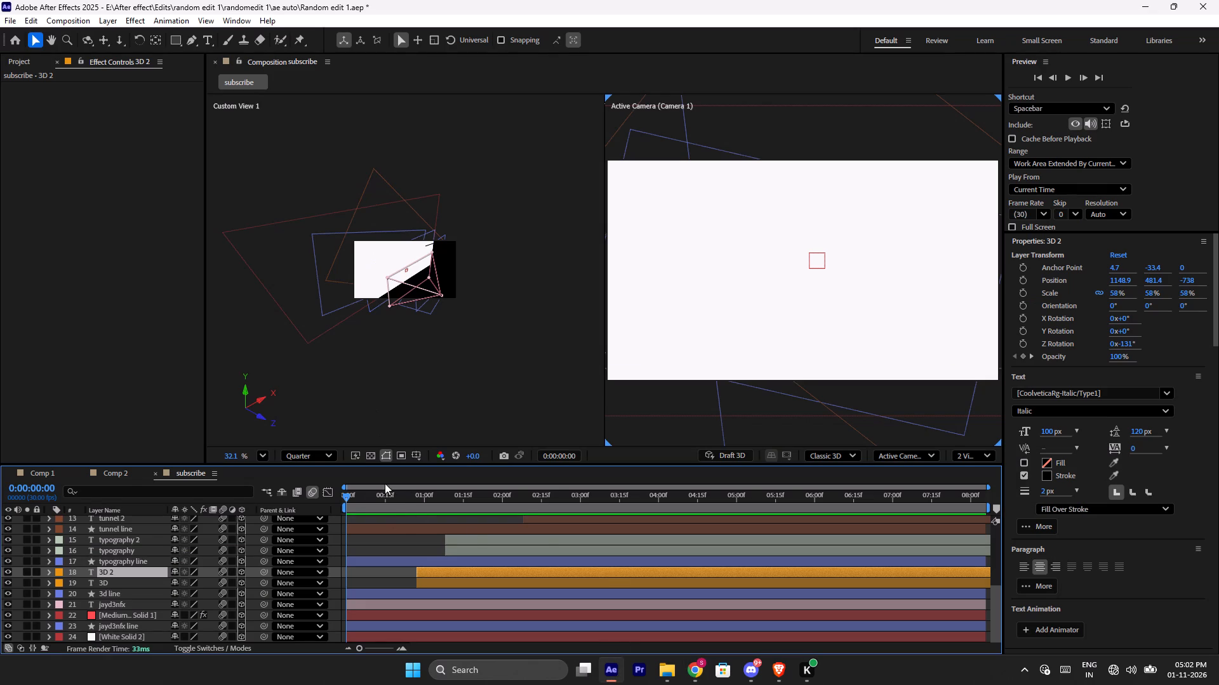
left_click_drag(343, 498, 366, 497)
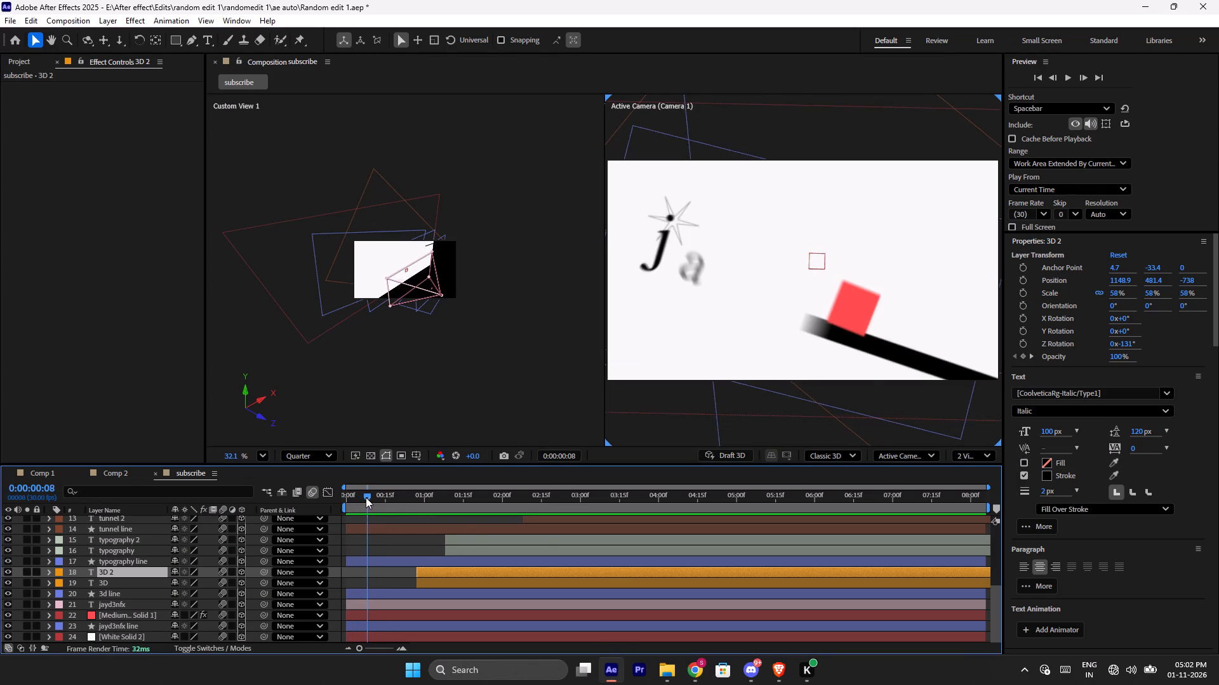
left_click_drag(366, 497, 331, 509)
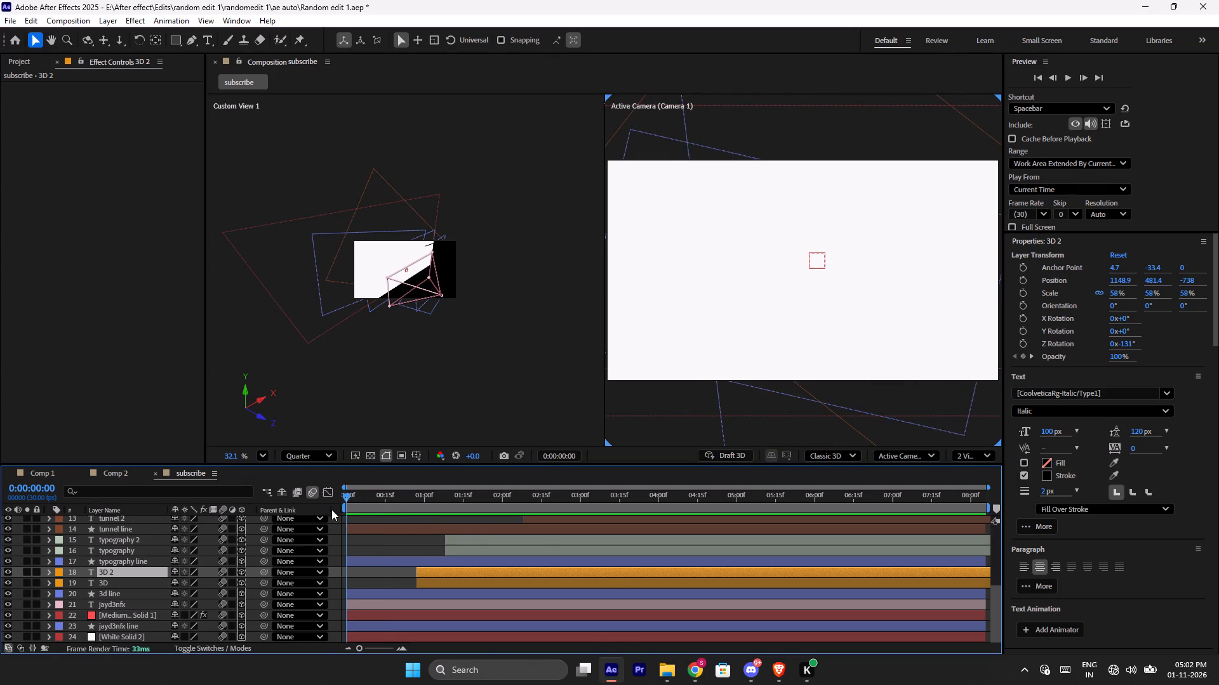
left_click_drag(331, 509, 418, 502)
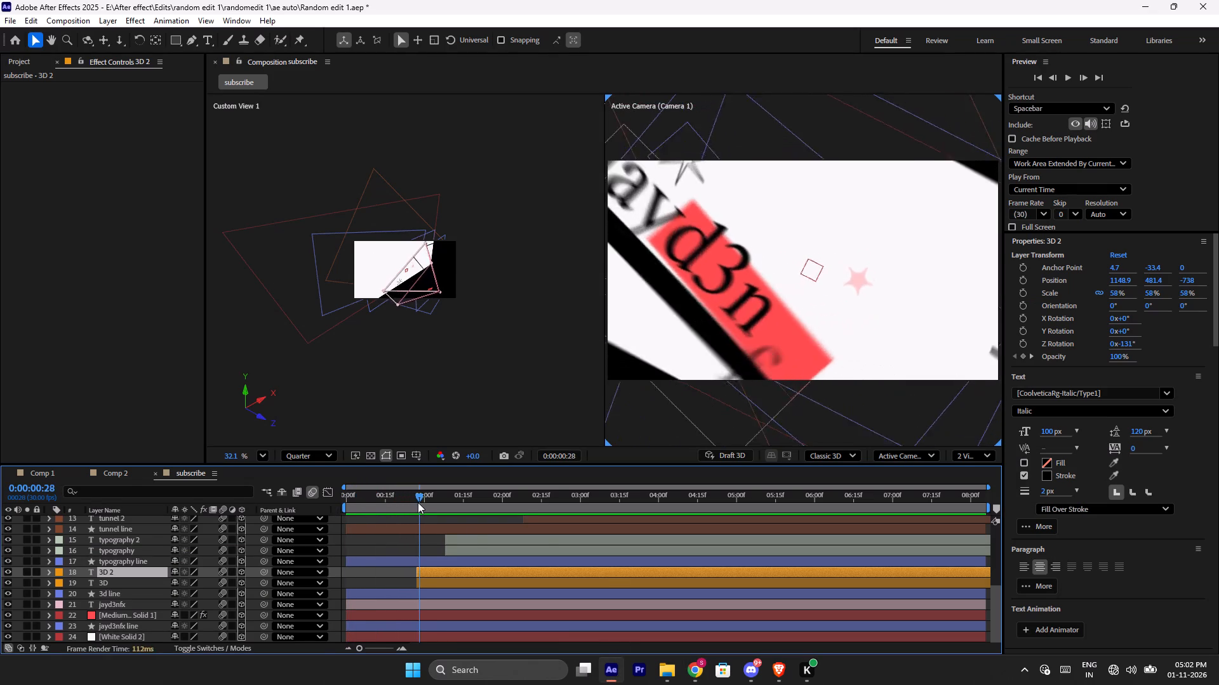
left_click_drag(418, 502, 449, 497)
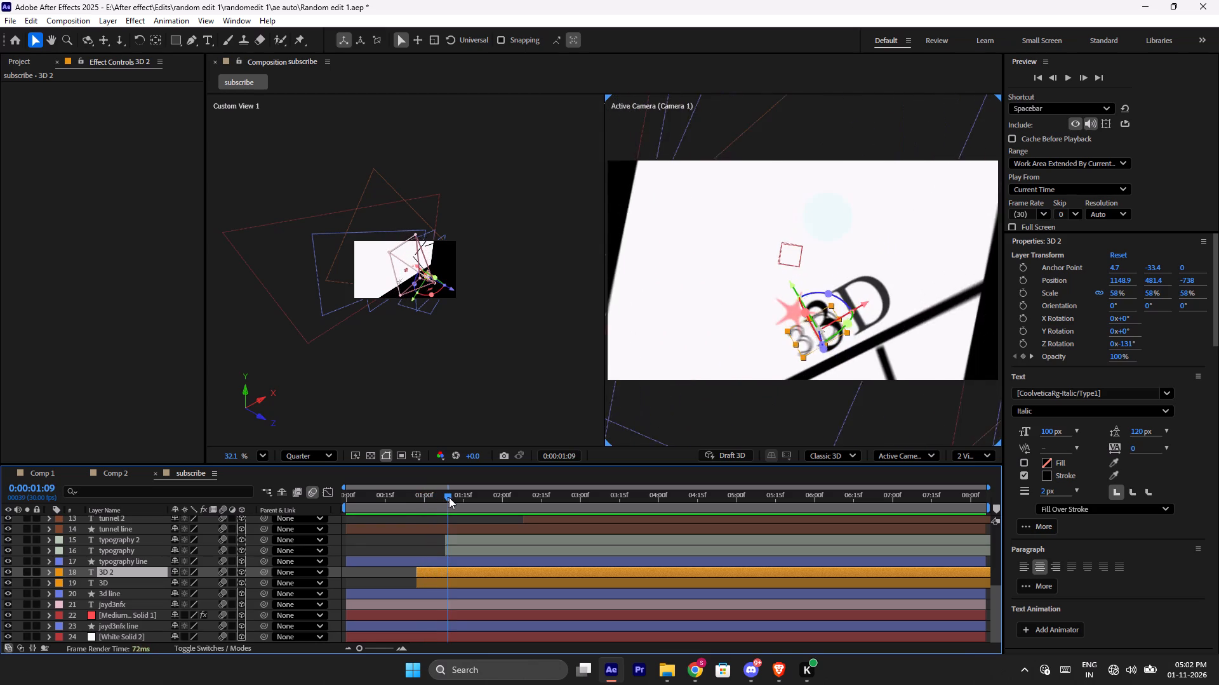
left_click_drag(449, 497, 478, 492)
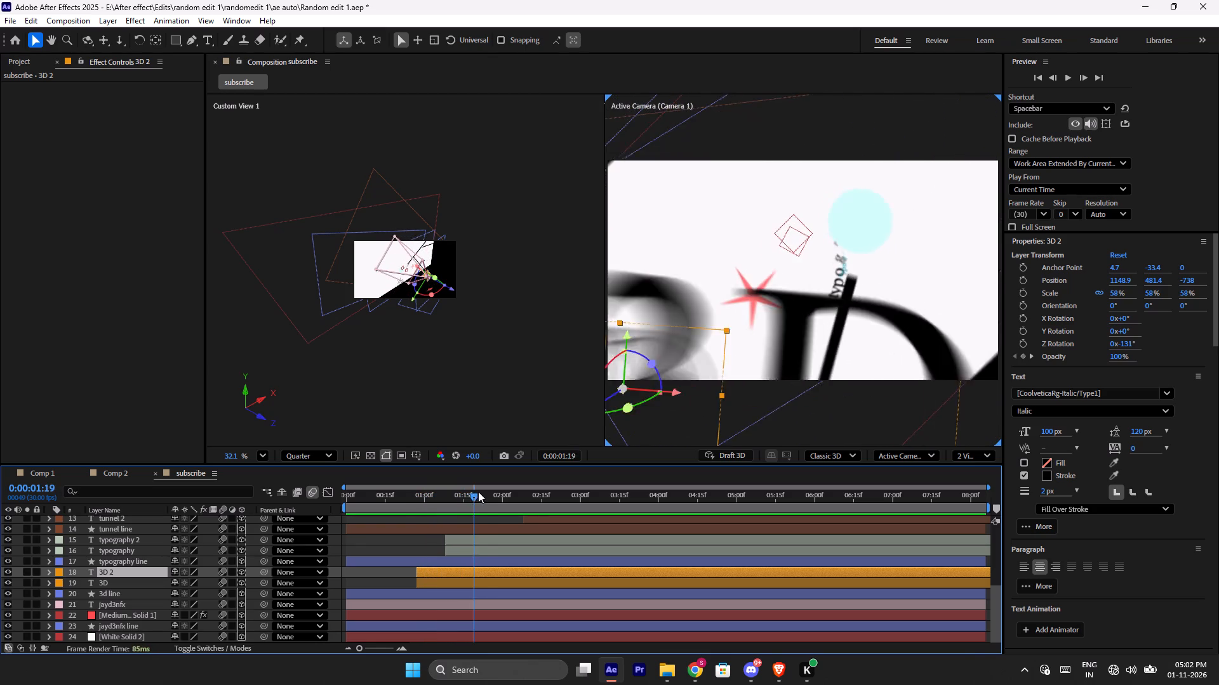
left_click_drag(478, 492, 518, 485)
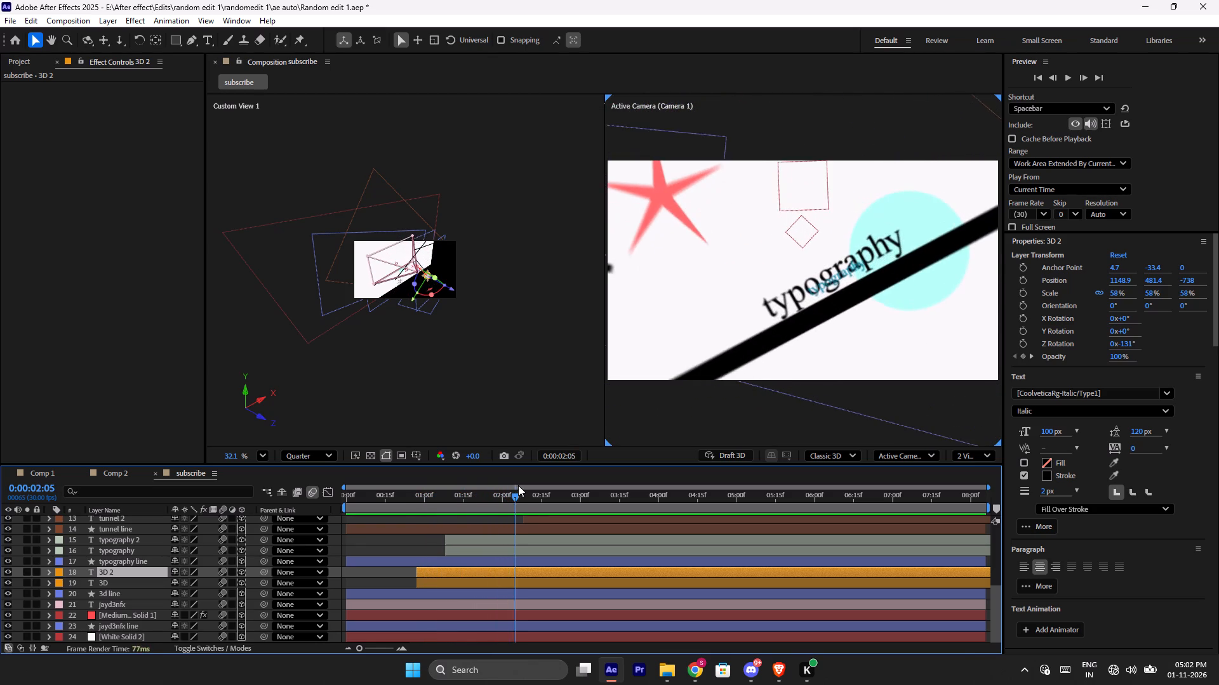
left_click_drag(518, 485, 578, 481)
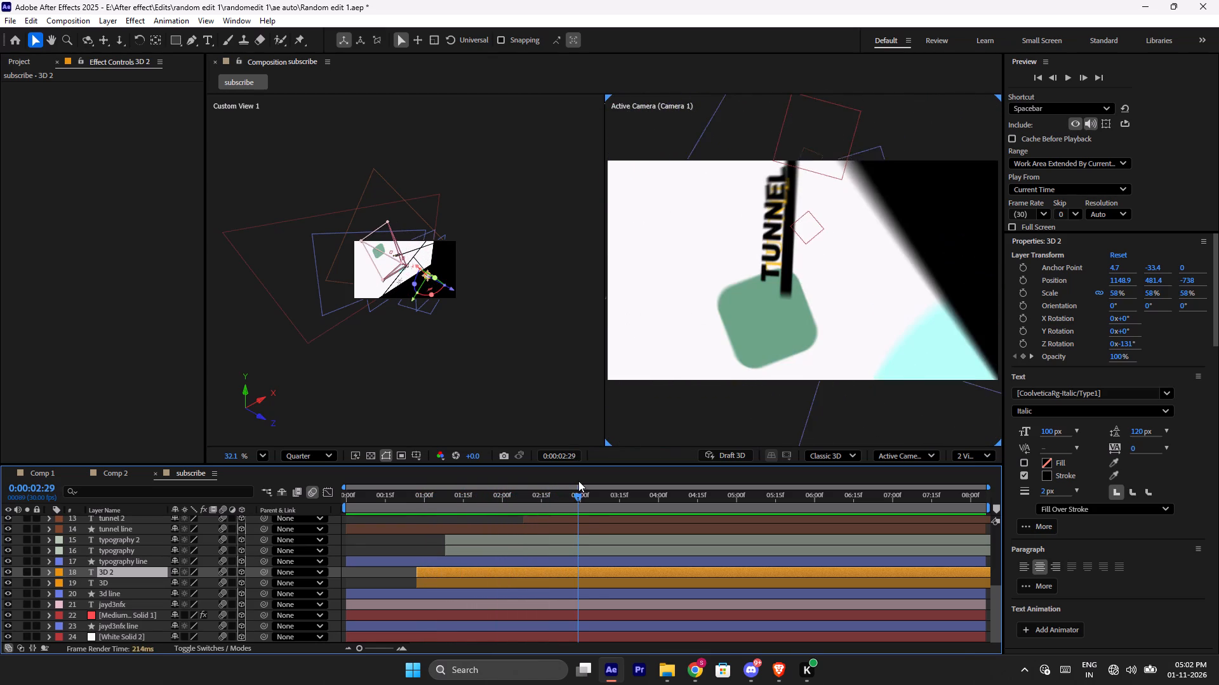
left_click_drag(578, 481, 754, 500)
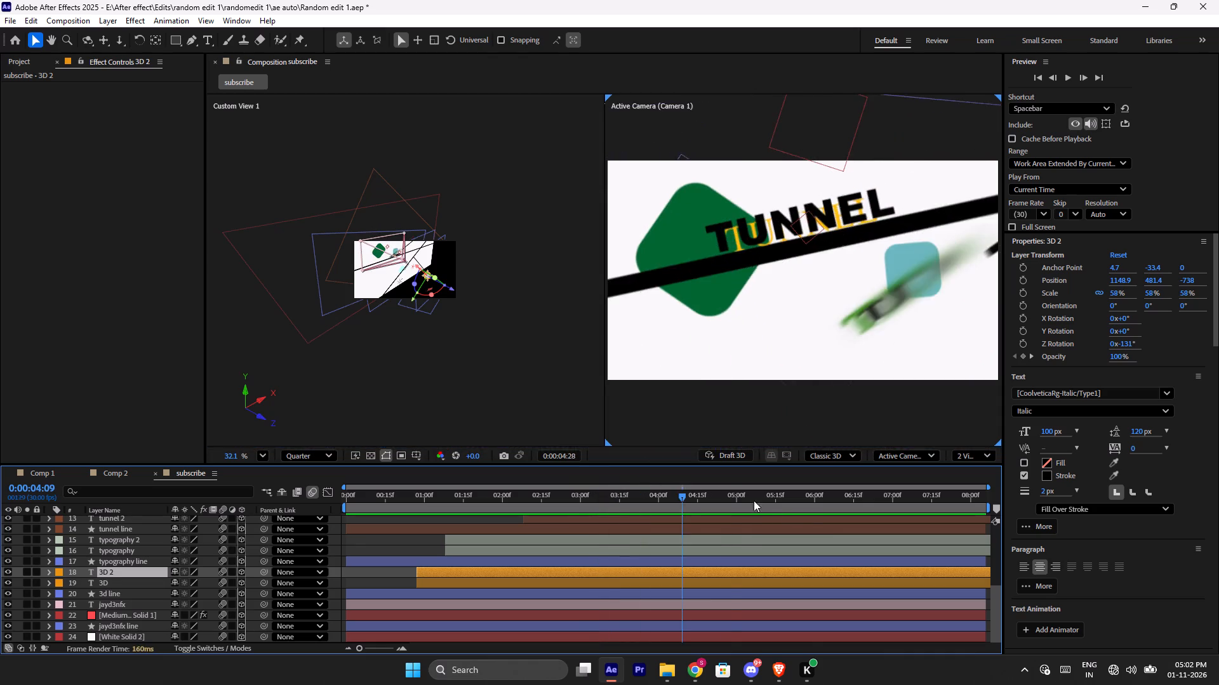
left_click_drag(754, 500, 717, 539)
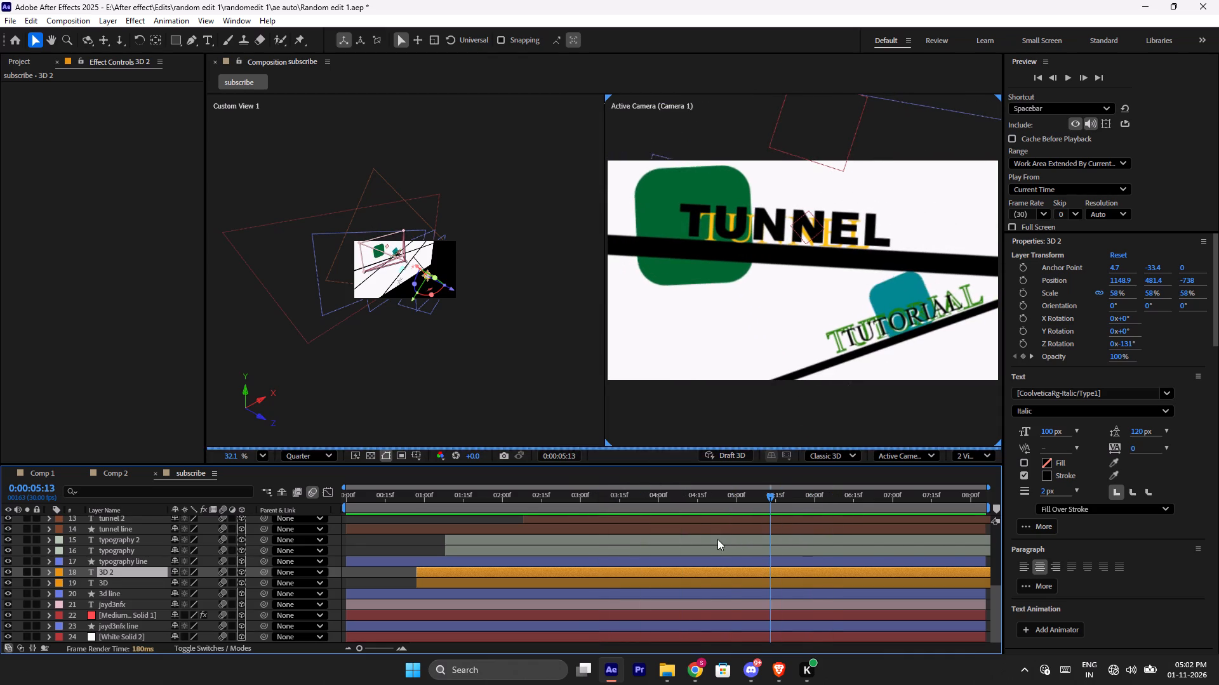
left_click_drag(717, 539, 455, 569)
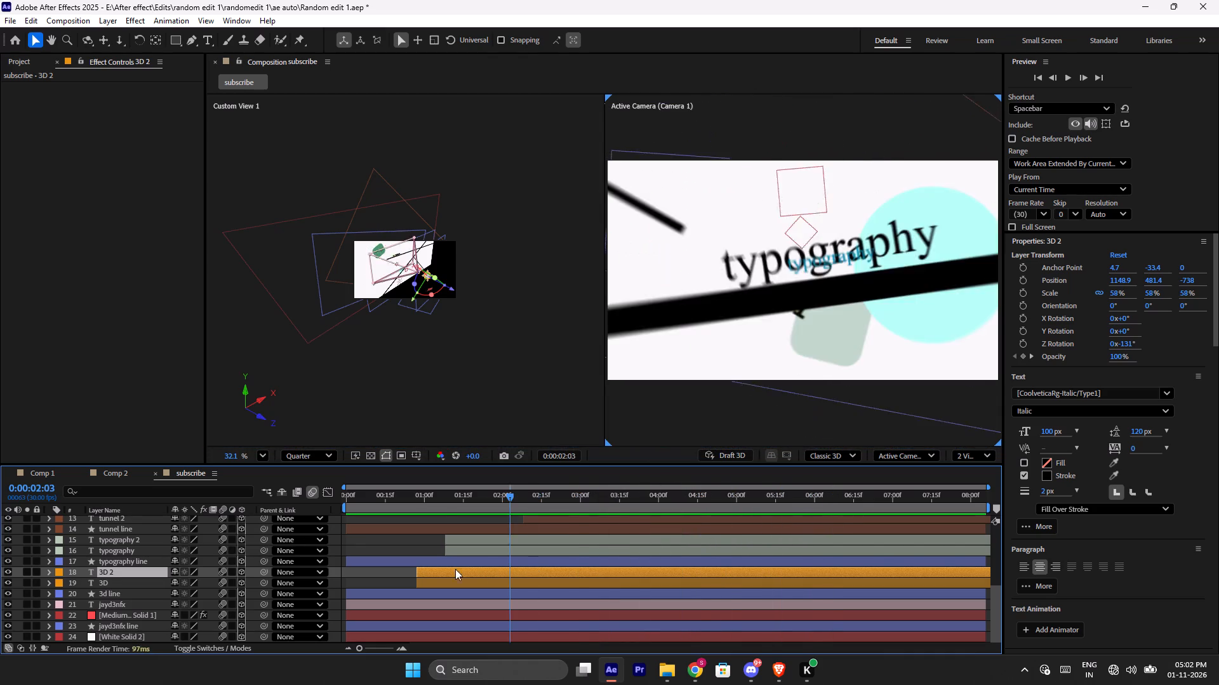
left_click_drag(455, 569, 308, 576)
Examine the background layer White Solid 2 and the jayd3nfx line shape layer at the start of the composition.
scroll(185, 592, "down", 12)
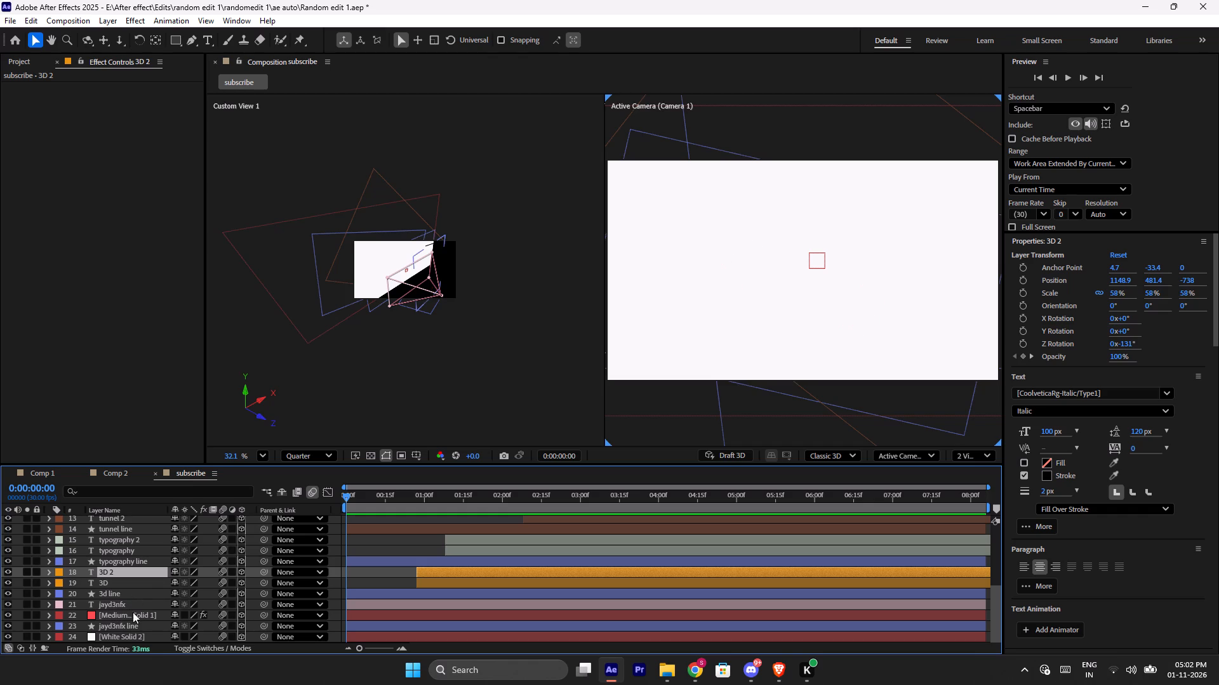
left_click(131, 637)
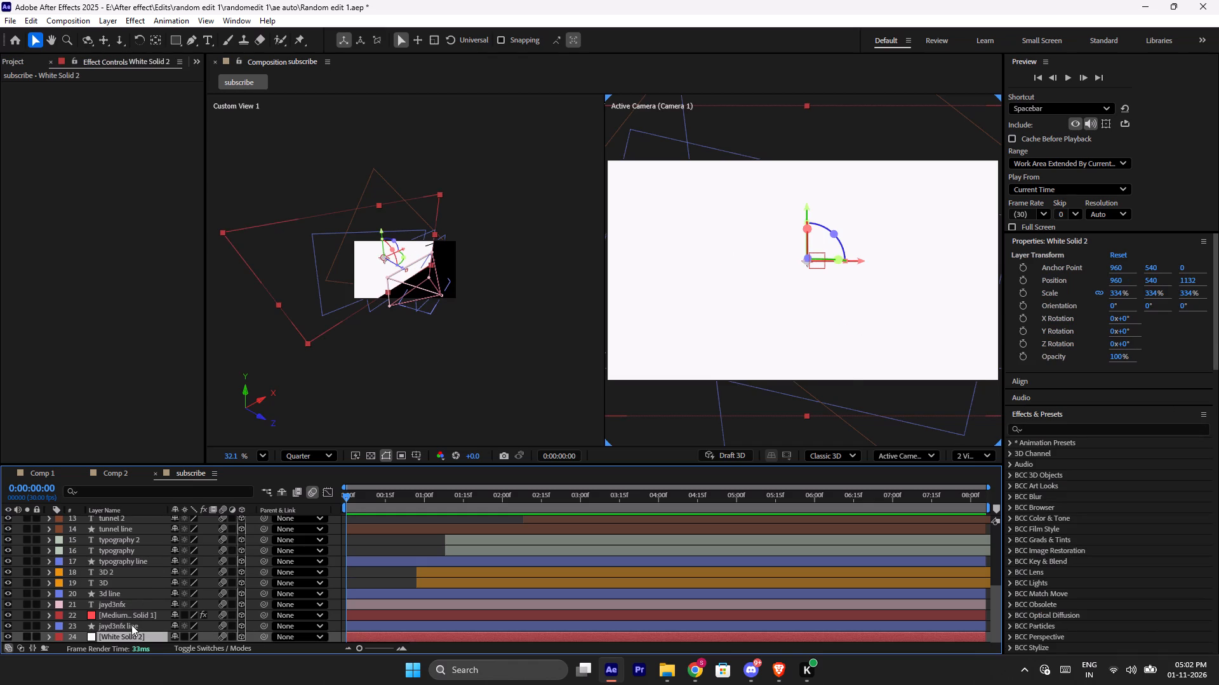
left_click(130, 625)
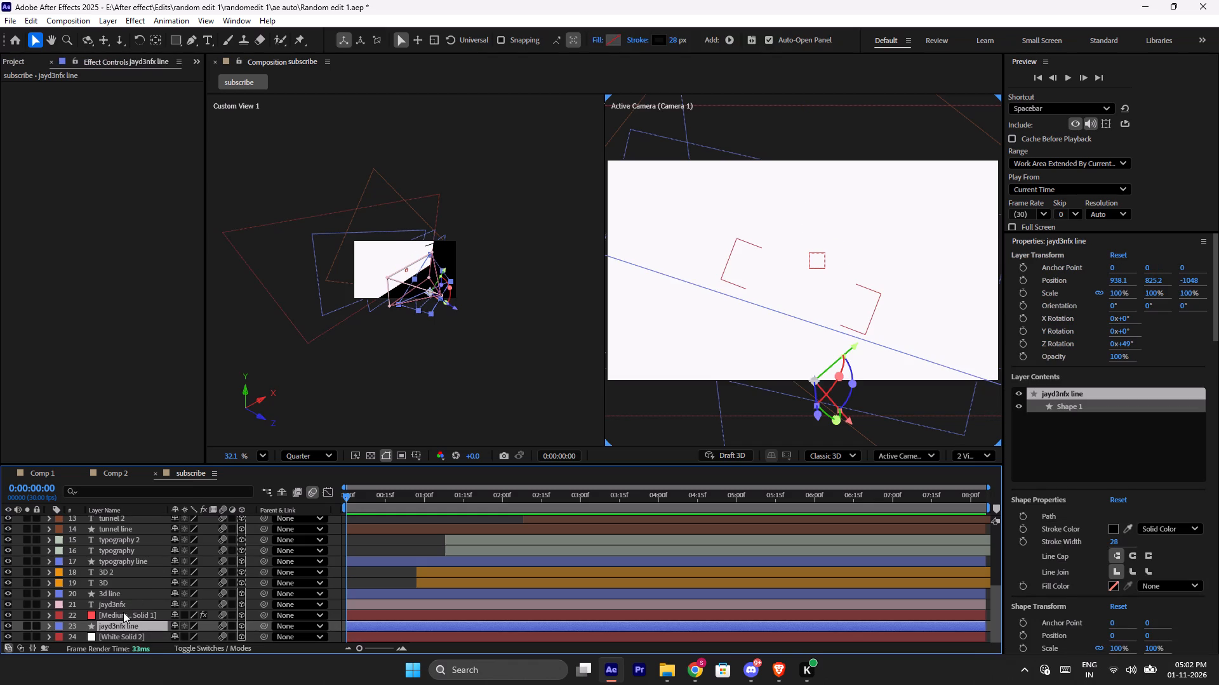
Reveal the keyframes of the Medium Red Solid 1 layer and examine its Linear Wipe animation over the first second.
left_click(123, 612)
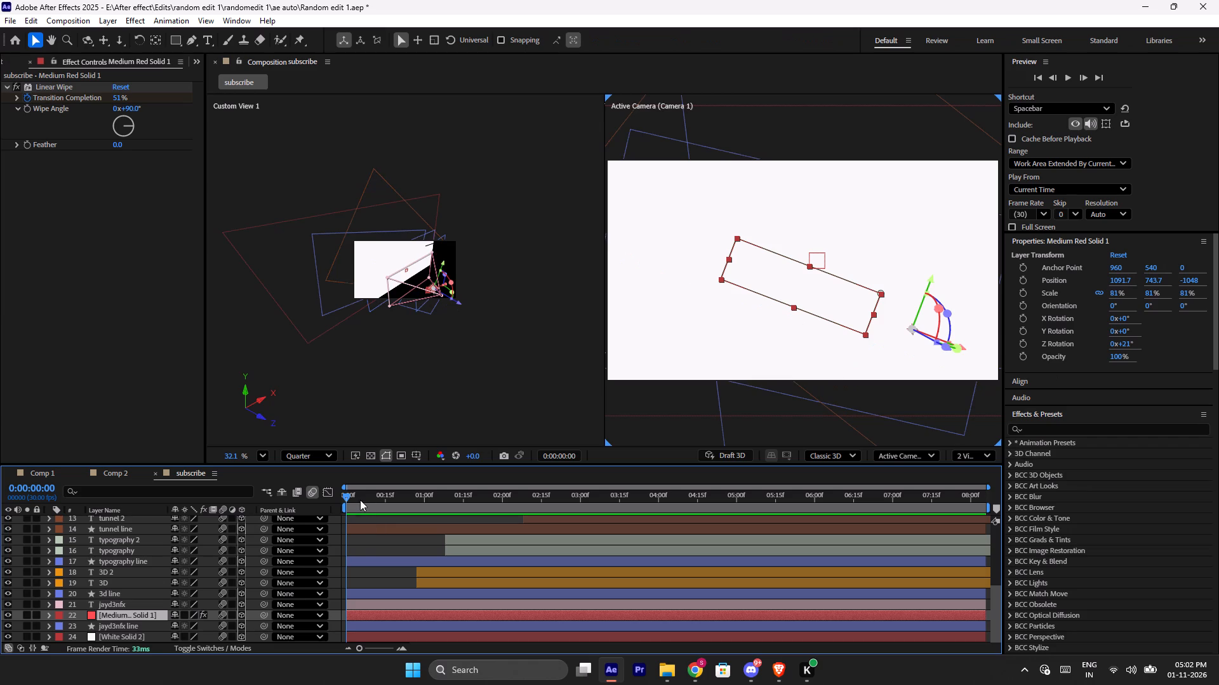
left_click(377, 496)
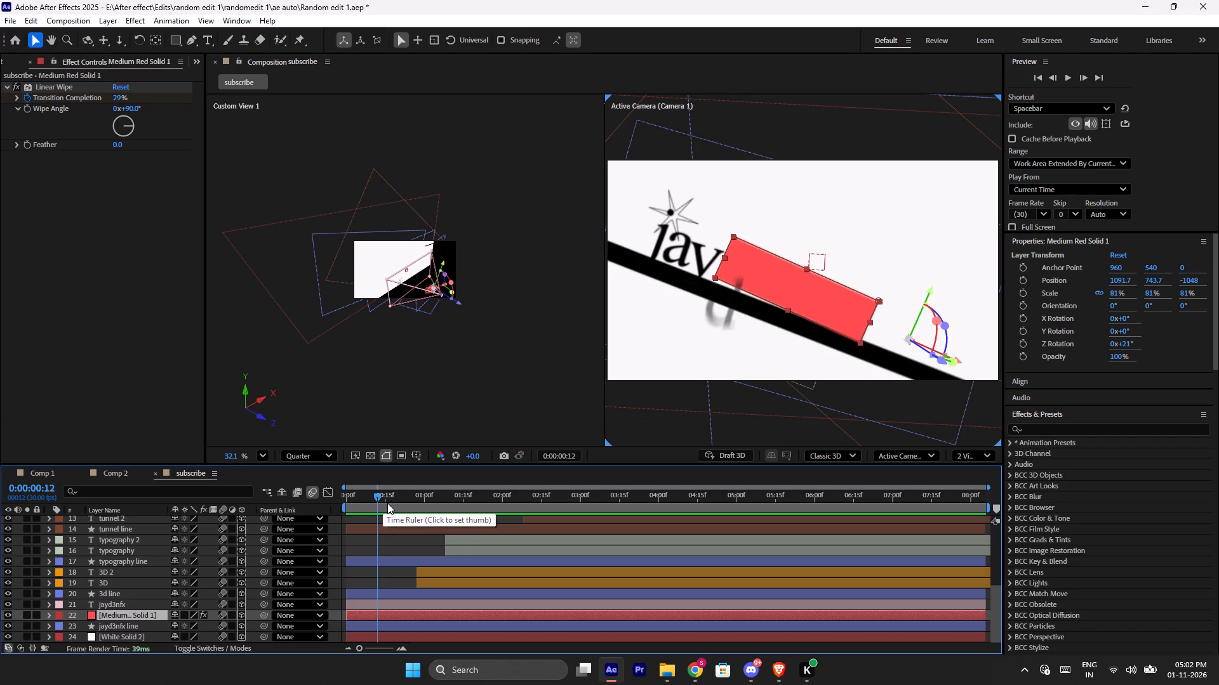
left_click(353, 493)
left_click_drag(355, 495, 342, 500)
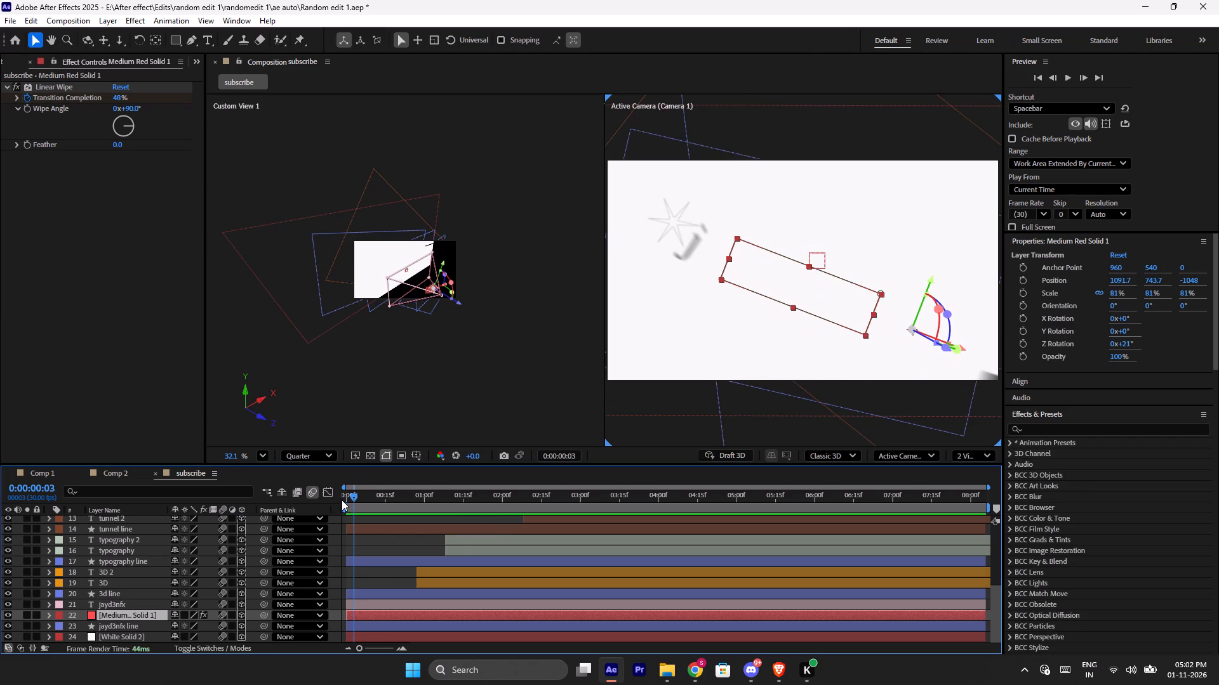
left_click_drag(342, 500, 337, 502)
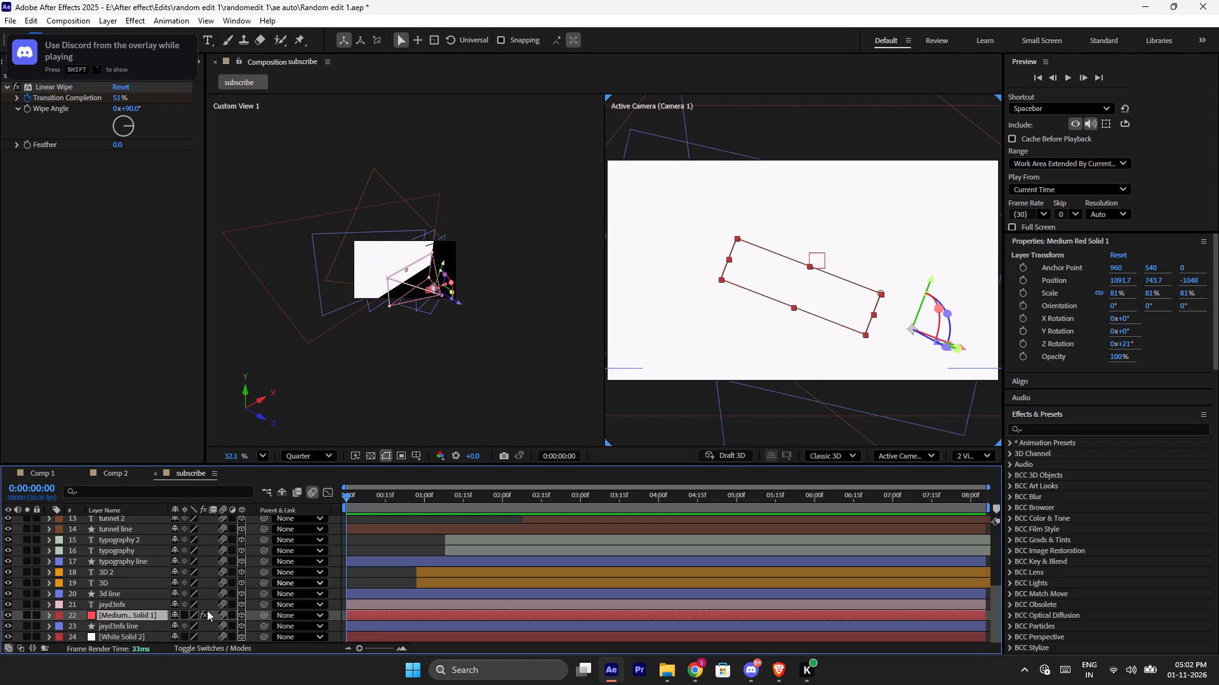
key("u")
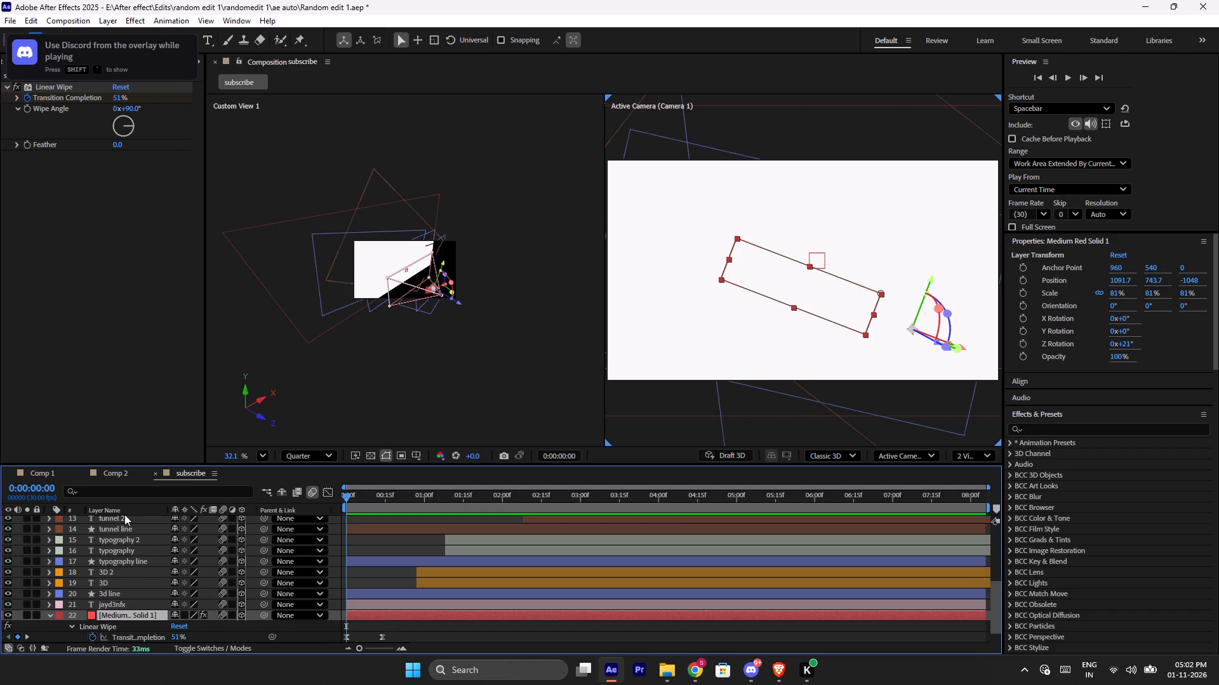
scroll(126, 525, "down", 4)
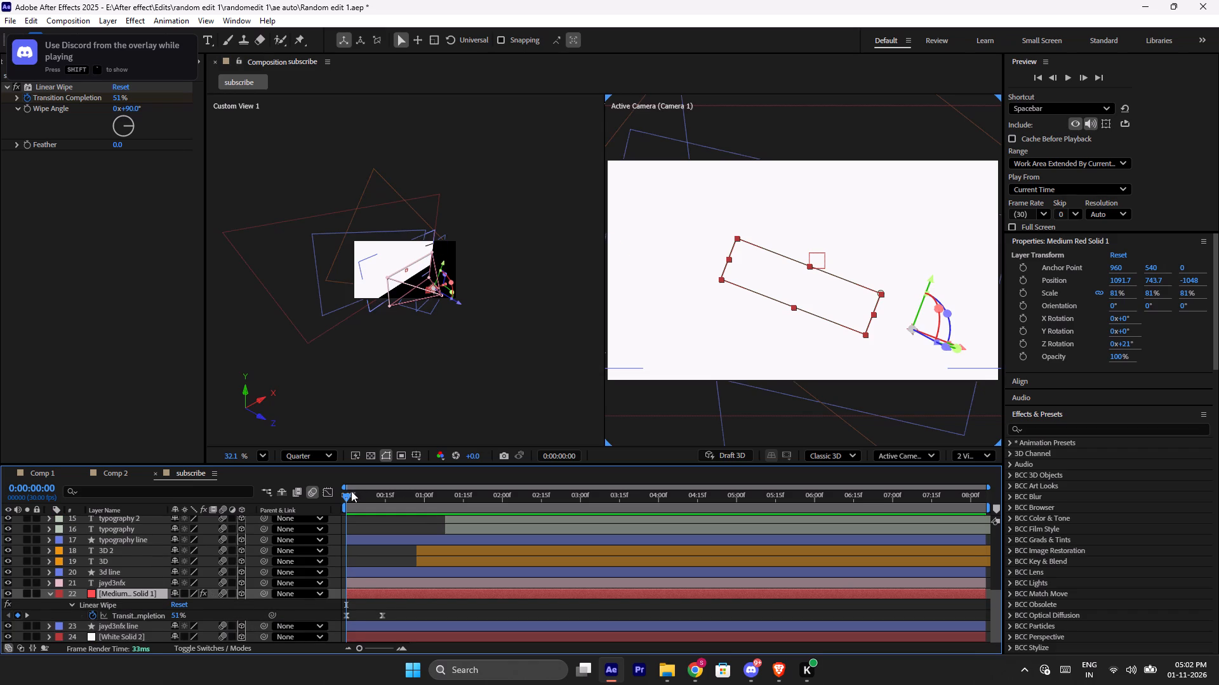
left_click_drag(348, 494, 367, 498)
left_click(392, 497)
left_click(406, 499)
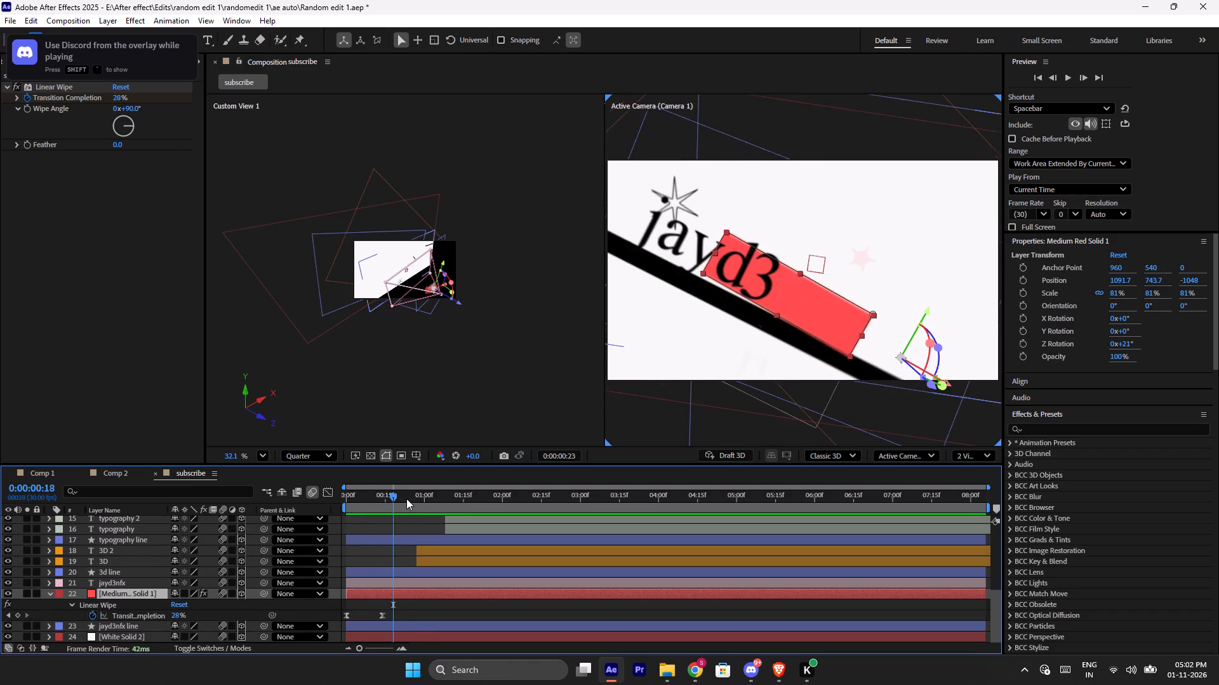
left_click(360, 496)
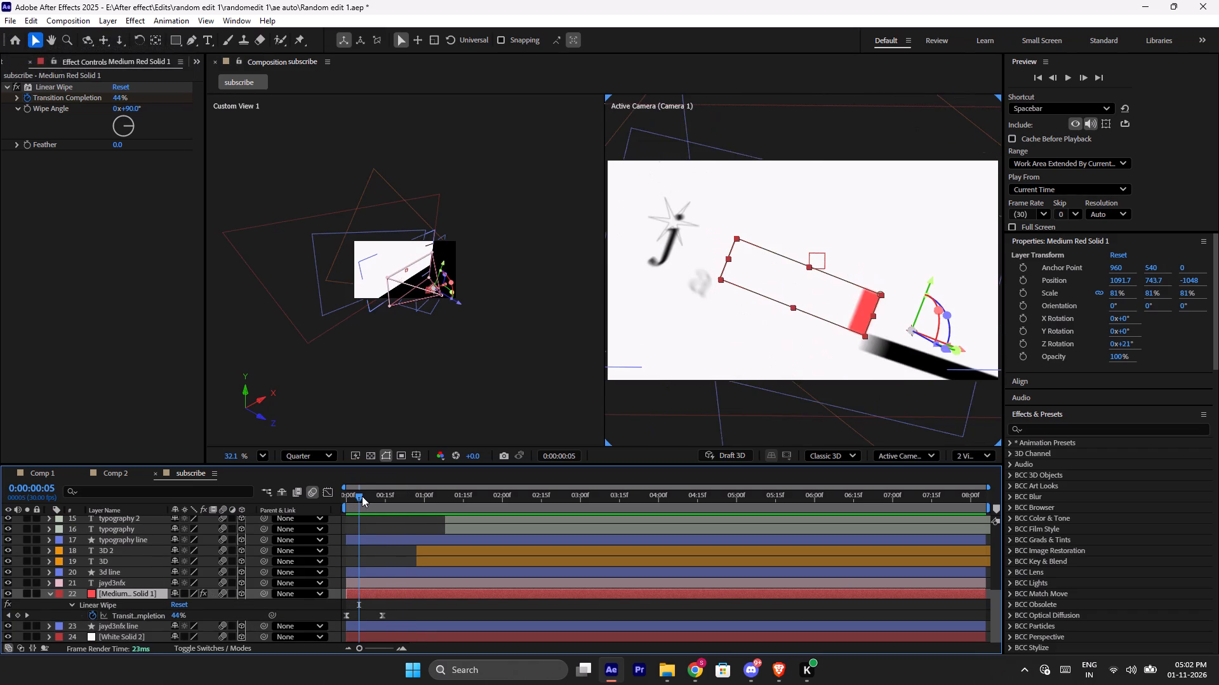
Replace the jayd3nfx text layer's wording with "Shivamx", editing it at 0:00:00:20.
left_click(121, 577)
left_click(133, 586)
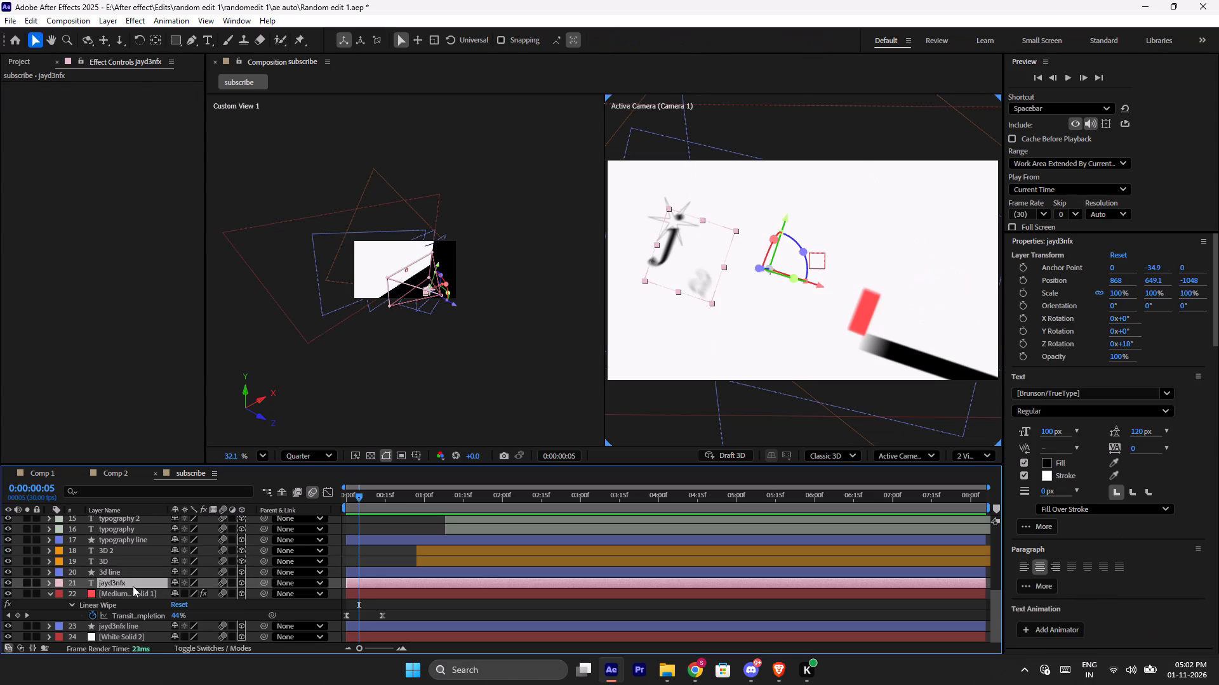
double_click(132, 582)
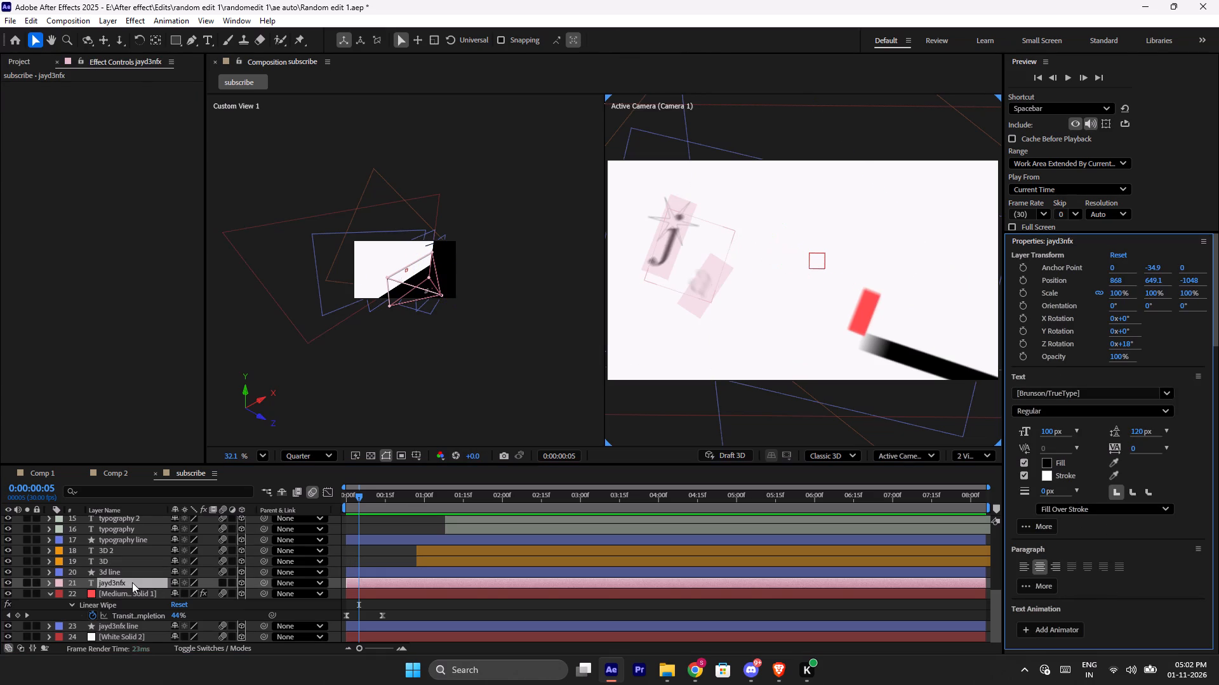
left_click(389, 502)
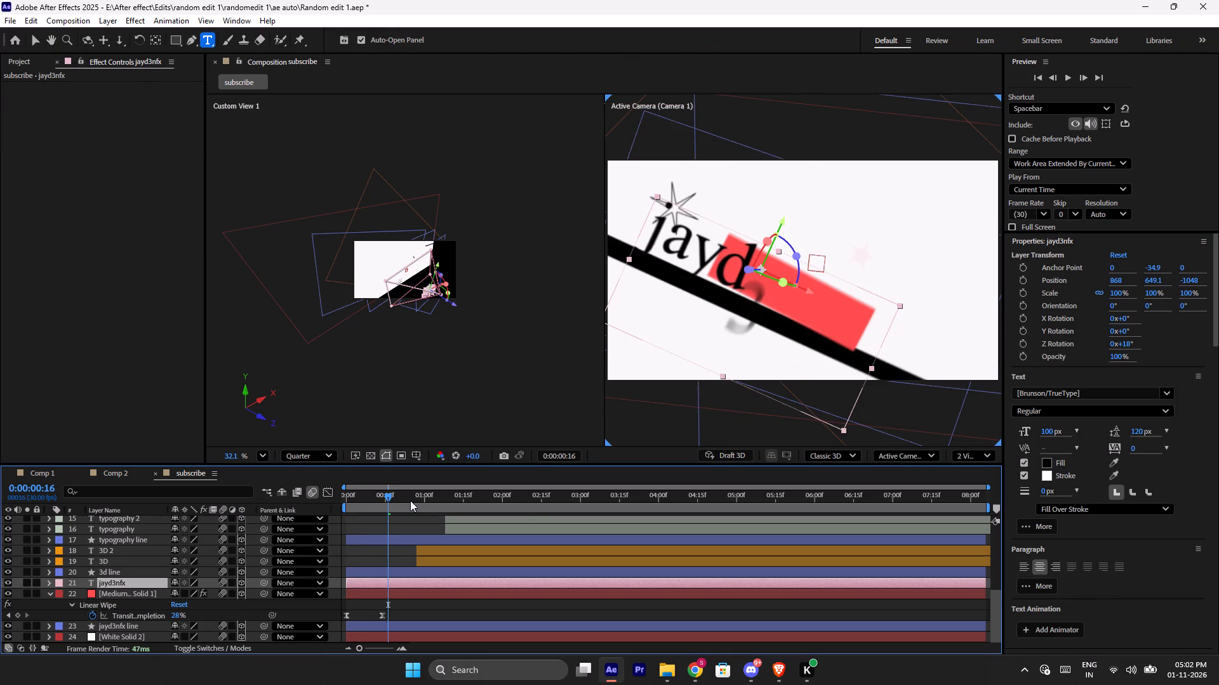
left_click(416, 500)
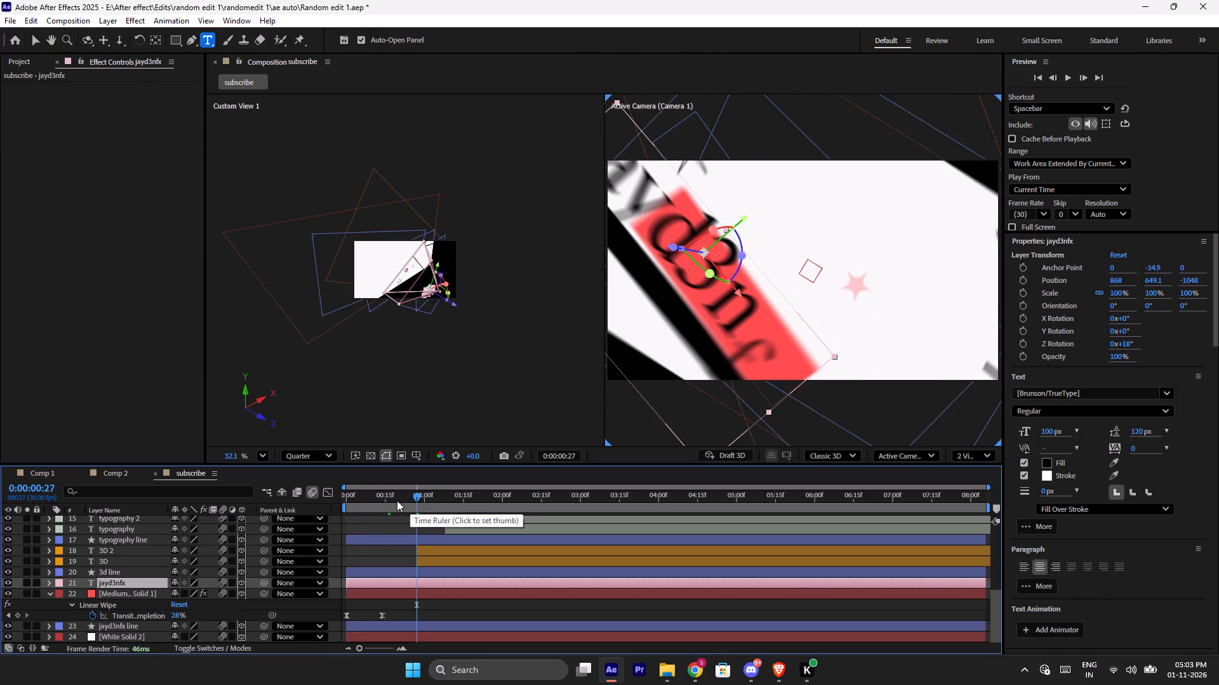
left_click(397, 500)
double_click(132, 582)
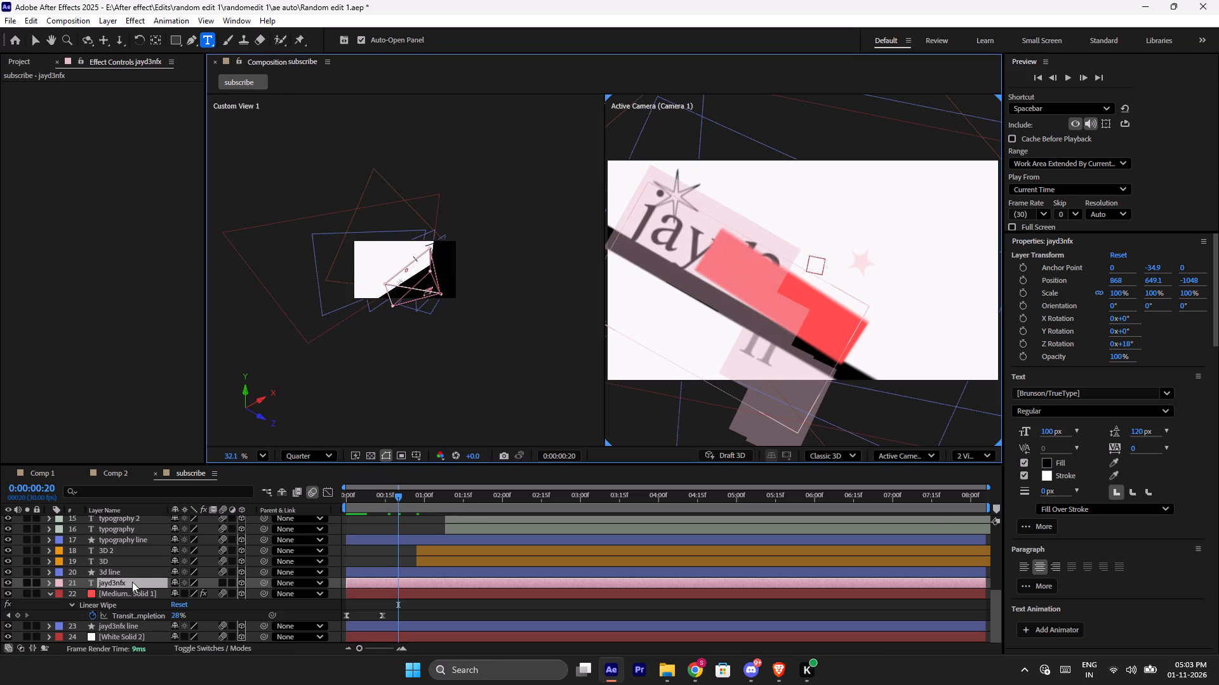
left_click(780, 297)
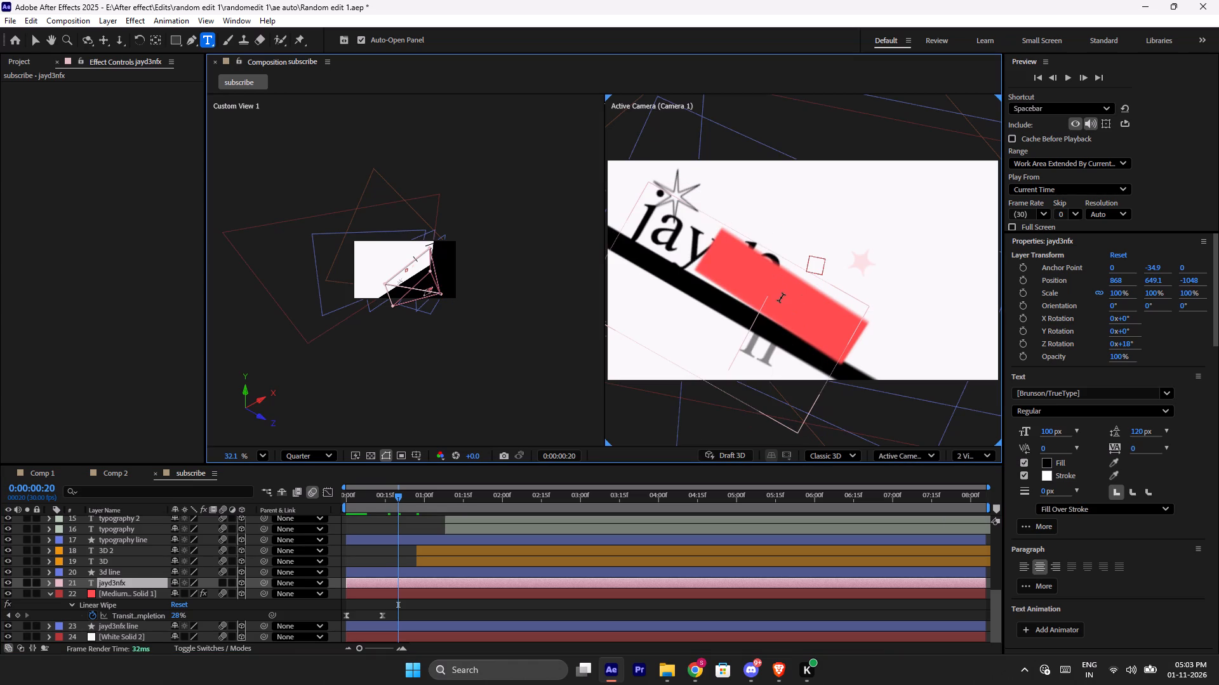
key("BackSpace")
key("BackSpace")
key("BackSpace")
key("BackSpace")
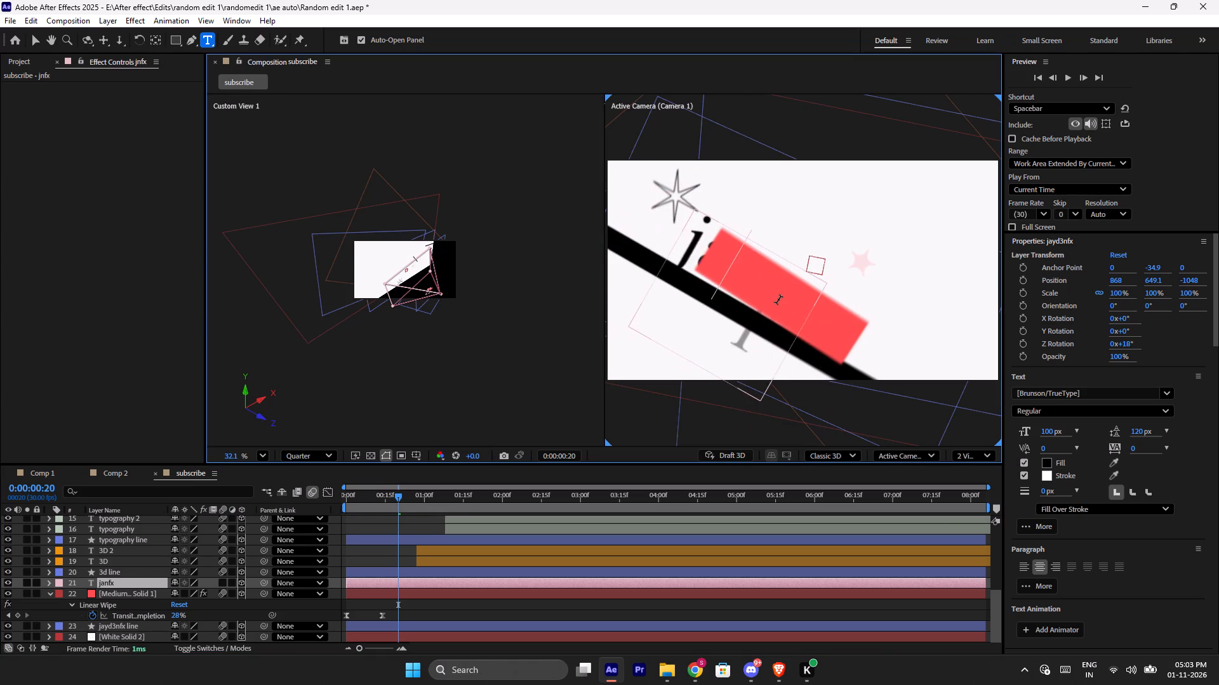
key("BackSpace")
left_click(778, 299)
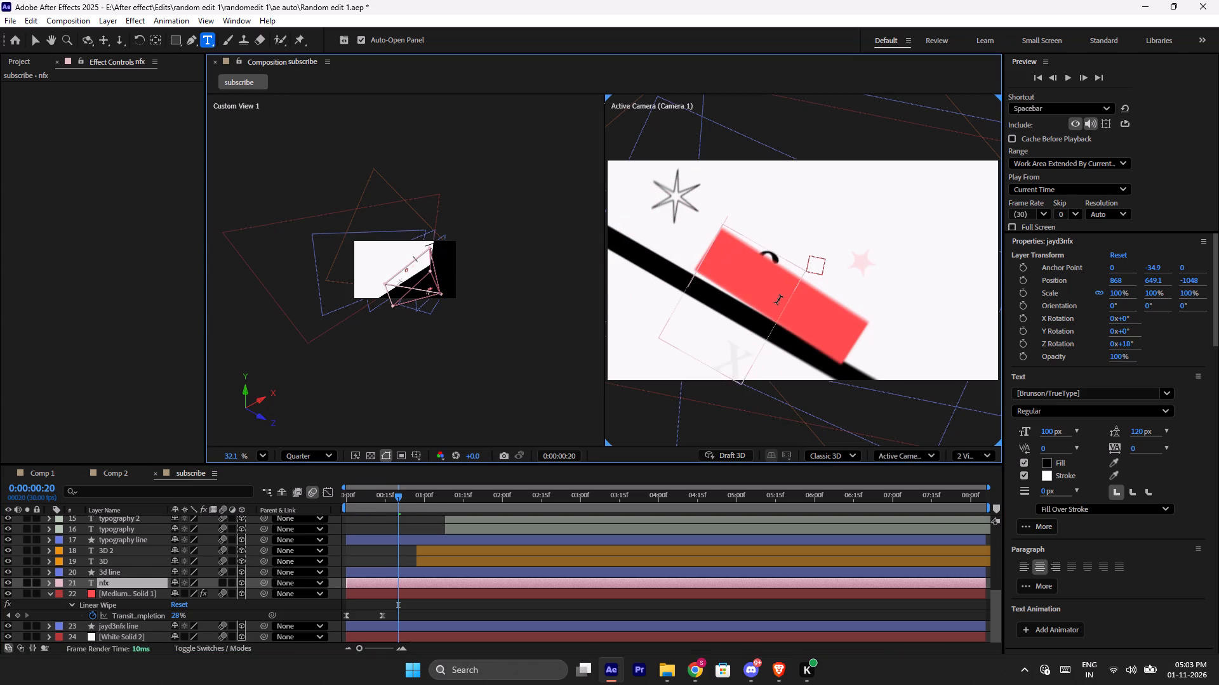
key("BackSpace")
key("BackSpace")
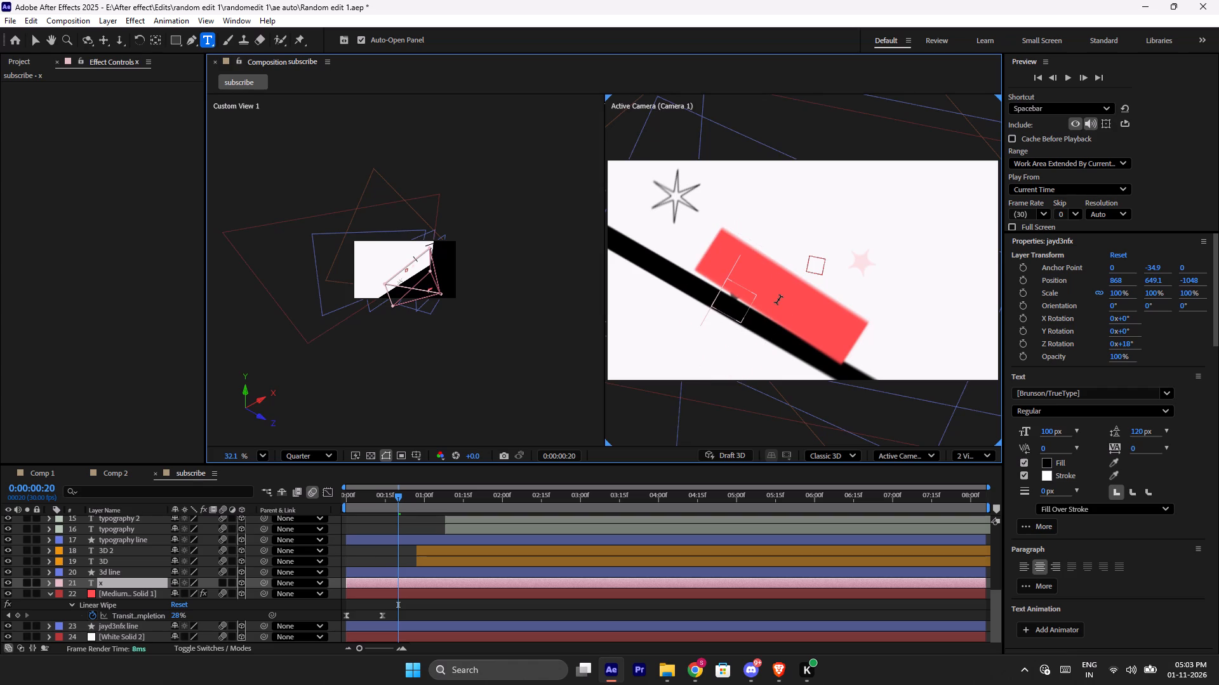
type("Shi")
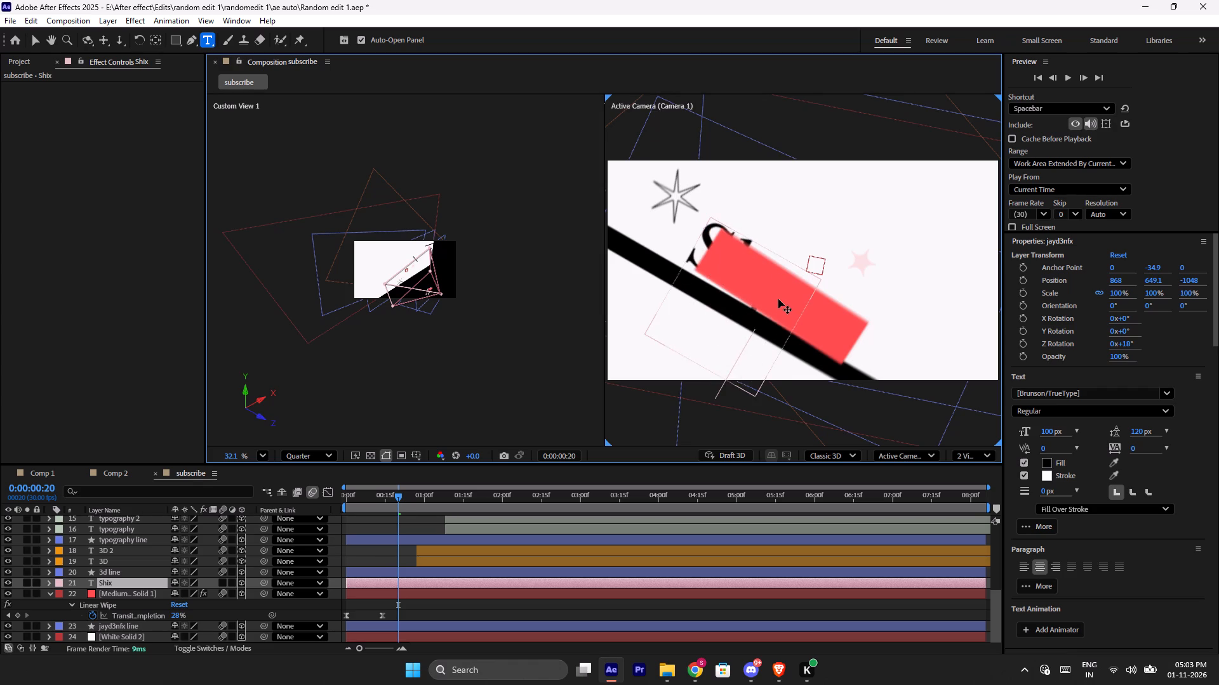
key("v")
type("am")
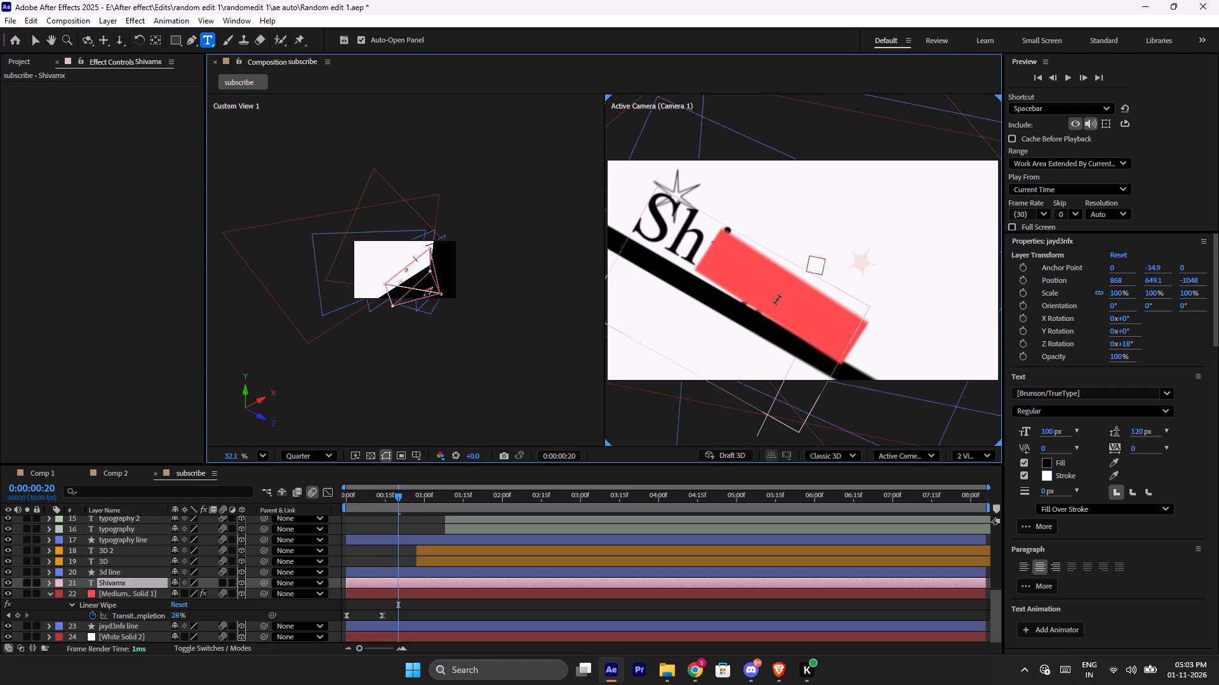
left_click(598, 561)
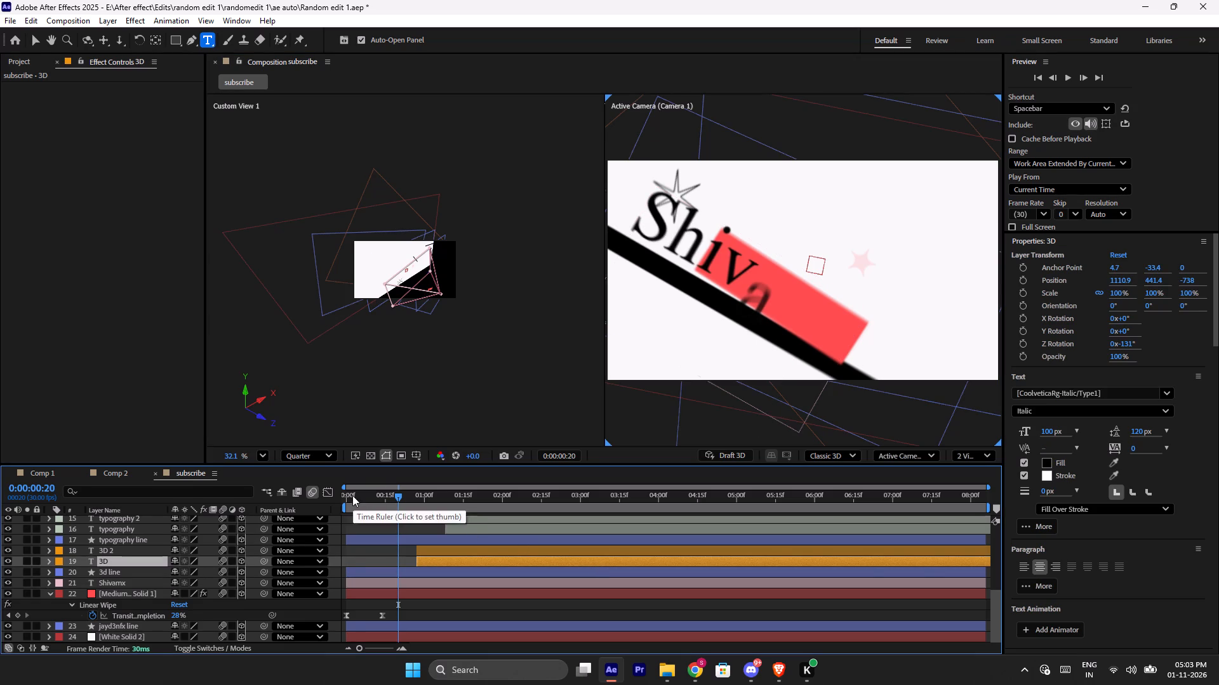
Preview the composition's opening from the start to about 0:00:00:22 and back, examining the Shivamx text with the red box.
left_click_drag(349, 495, 339, 498)
key("space")
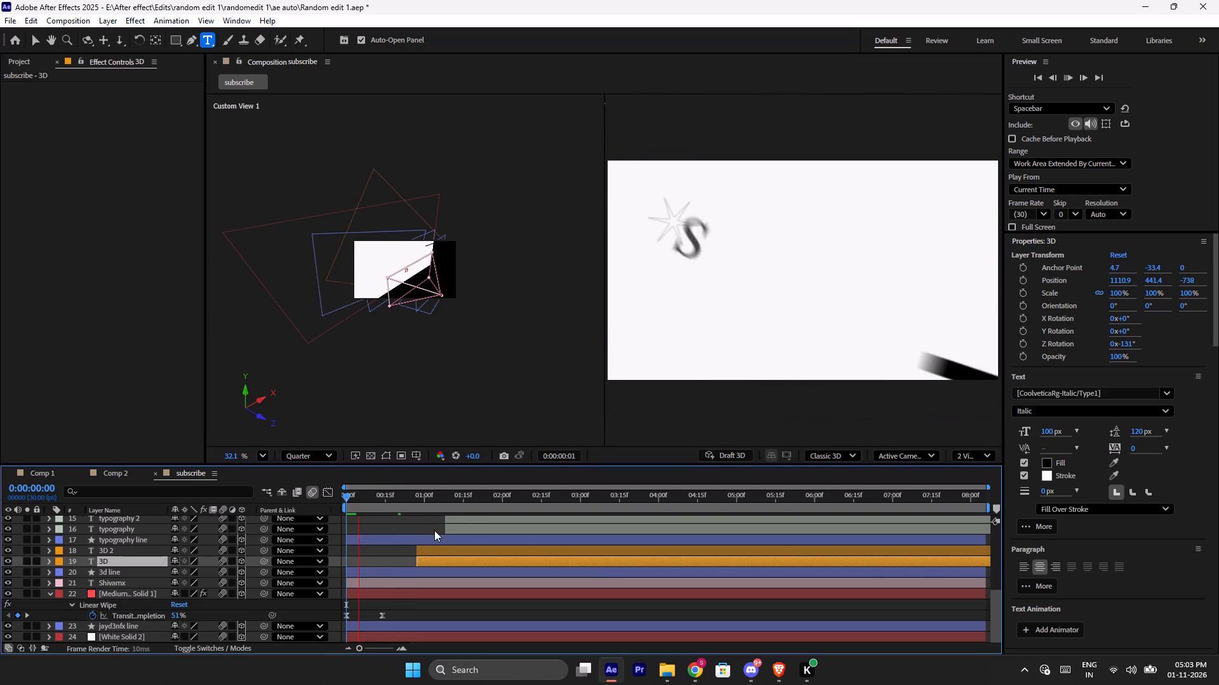
key("space")
key("space")
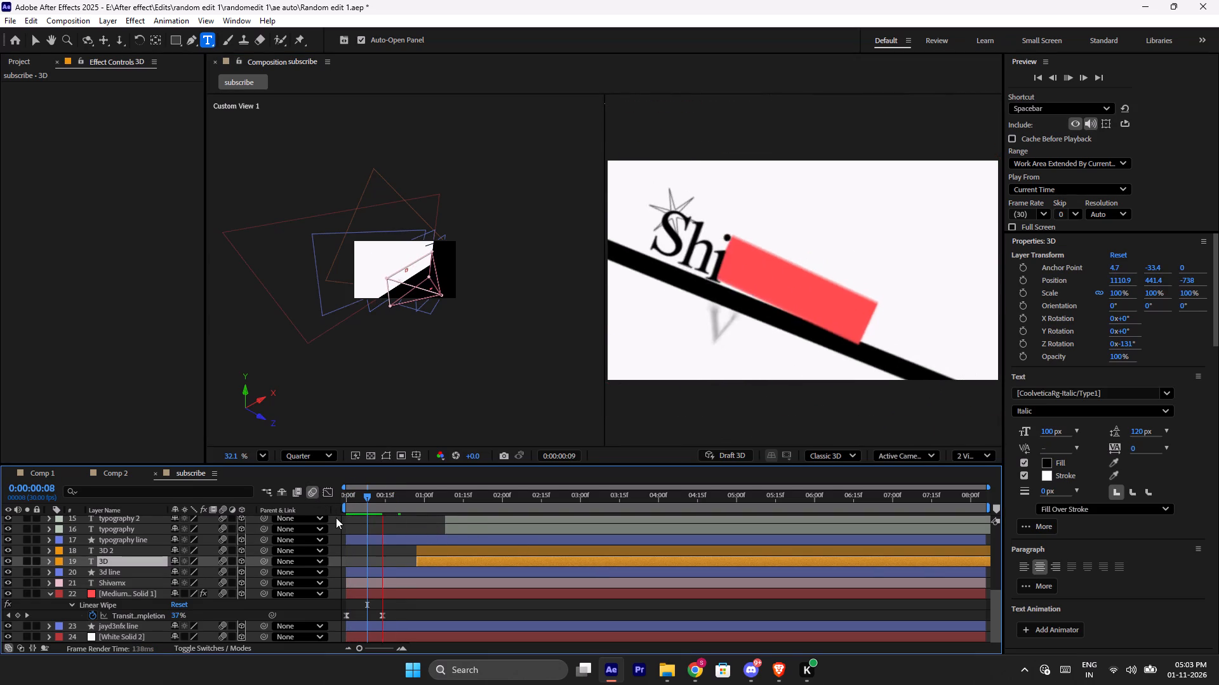
key("space")
left_click_drag(404, 493, 394, 500)
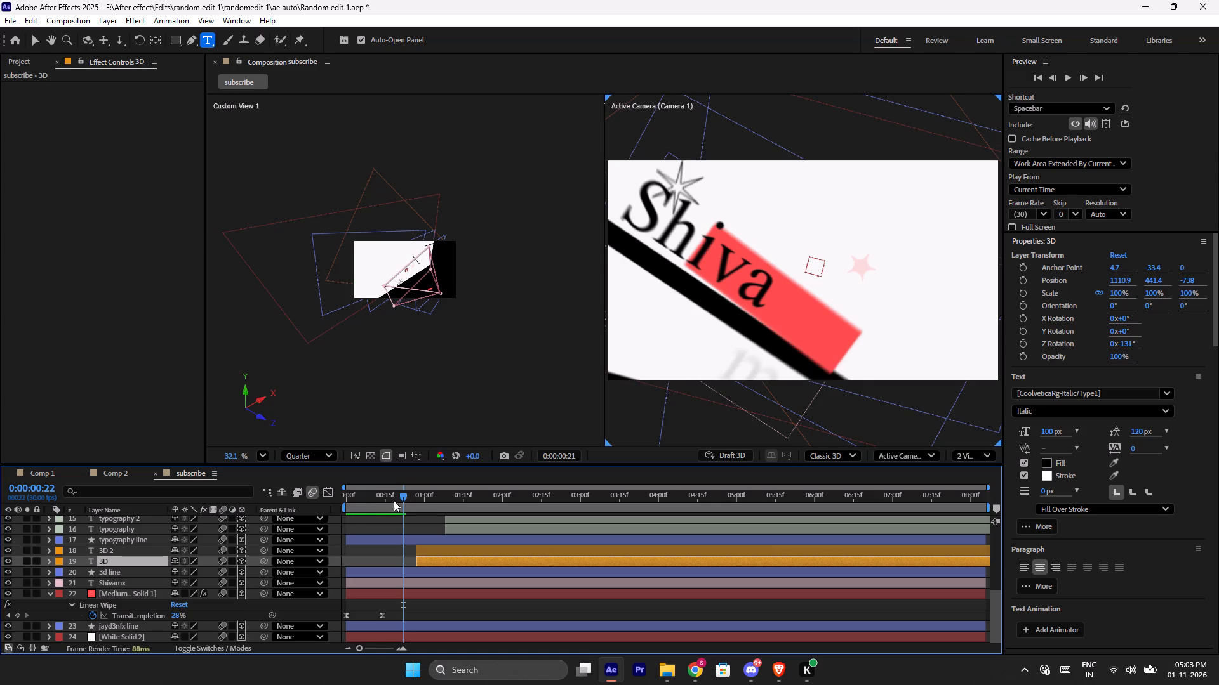
left_click_drag(394, 500, 346, 515)
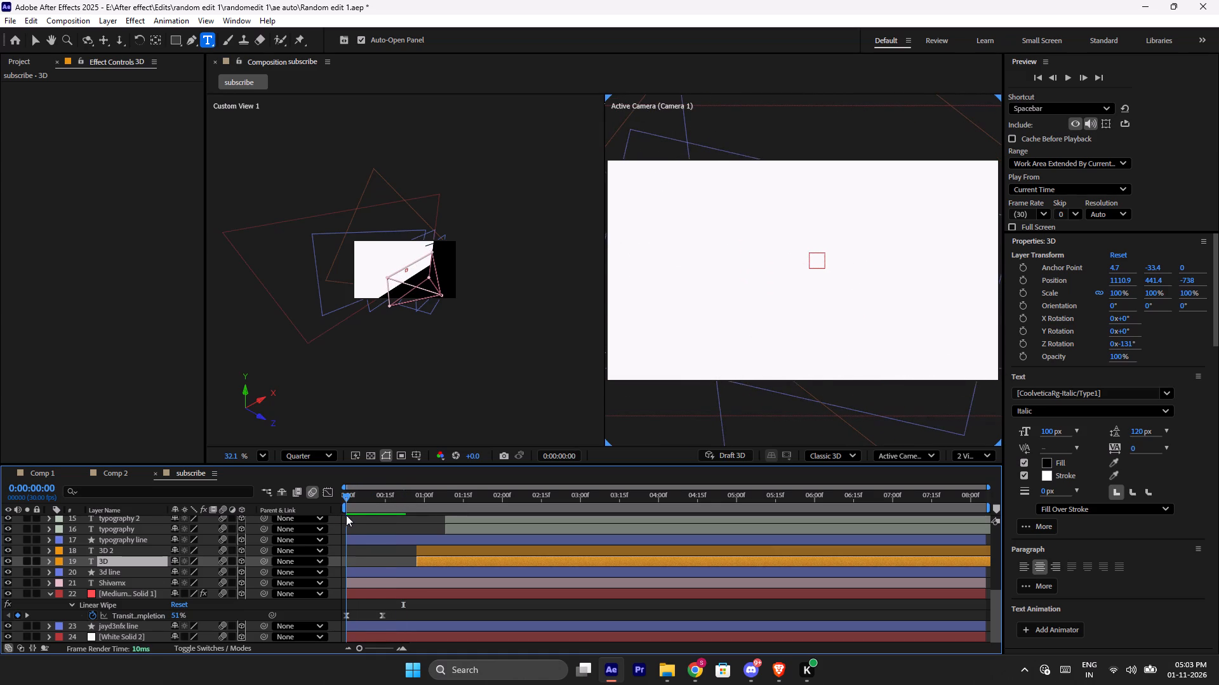
Scrub from the start through the Shivamx and 3D texts to the typography text at 0:00:02:09, examining the camera move.
left_click_drag(346, 515, 364, 512)
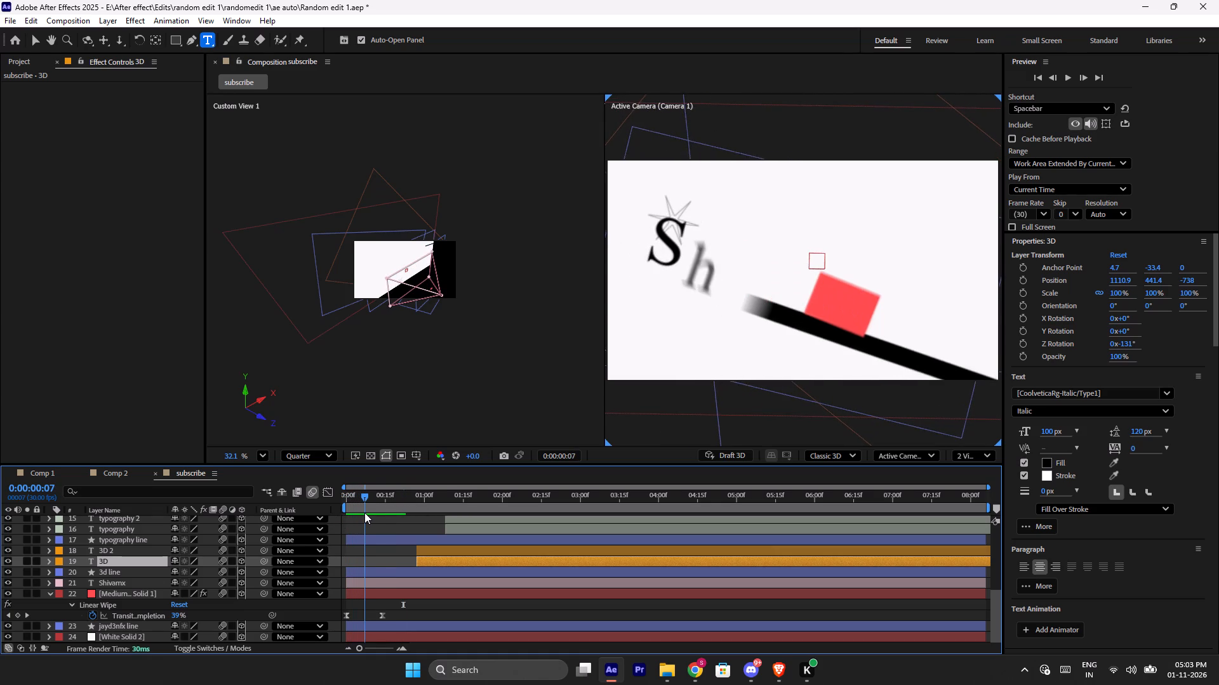
left_click_drag(364, 512, 375, 511)
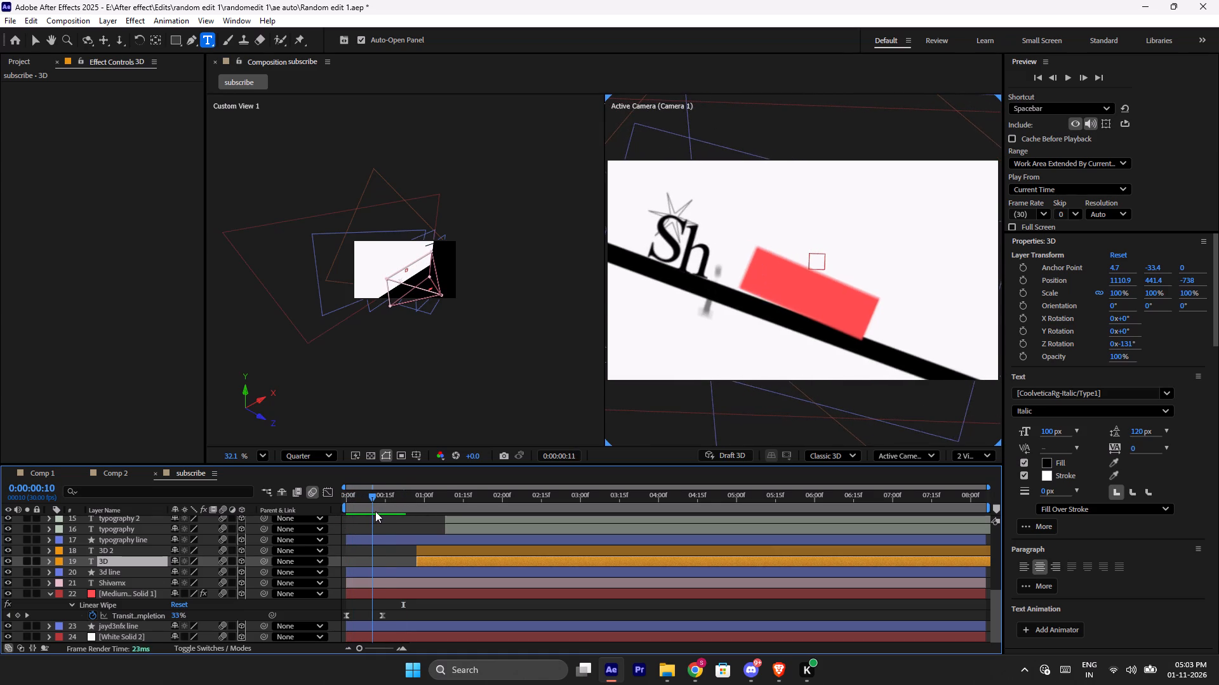
left_click_drag(375, 511, 413, 505)
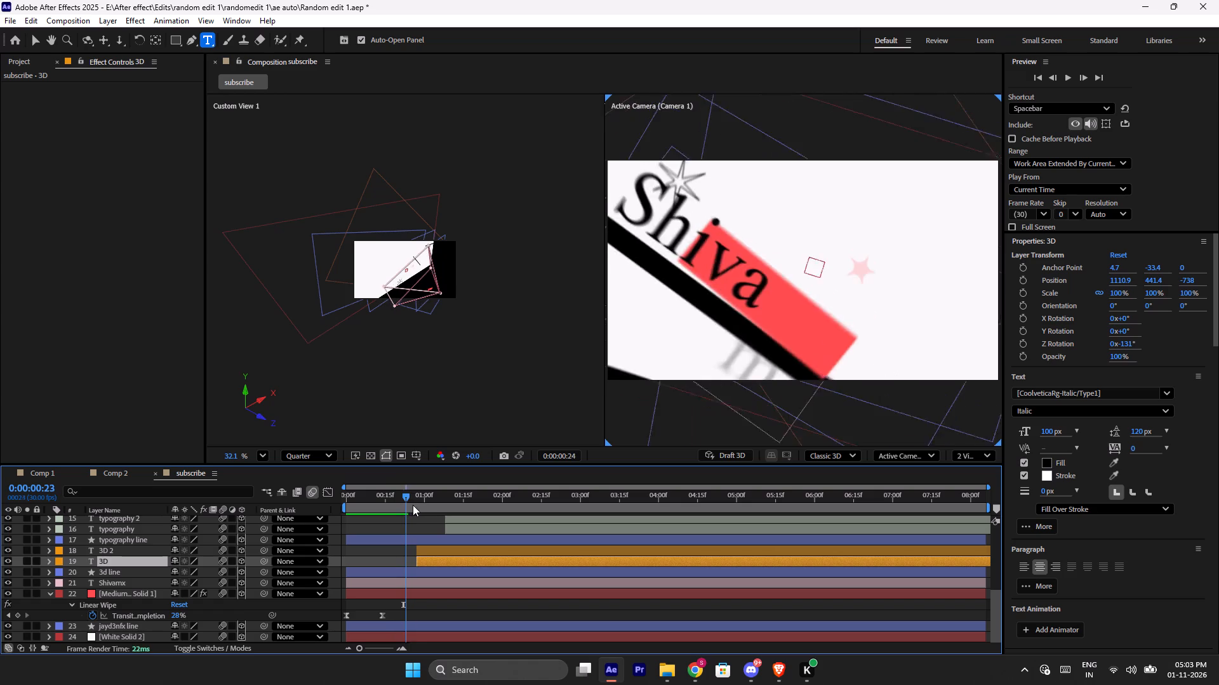
left_click_drag(413, 505, 443, 504)
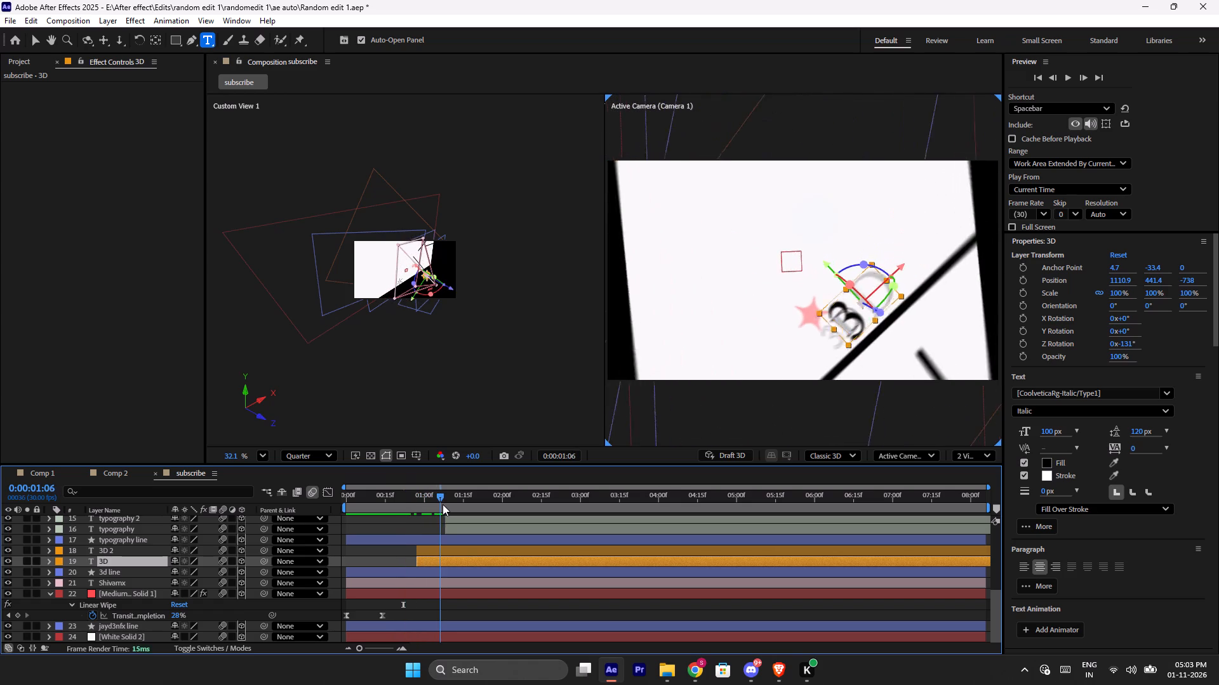
left_click_drag(443, 504, 451, 503)
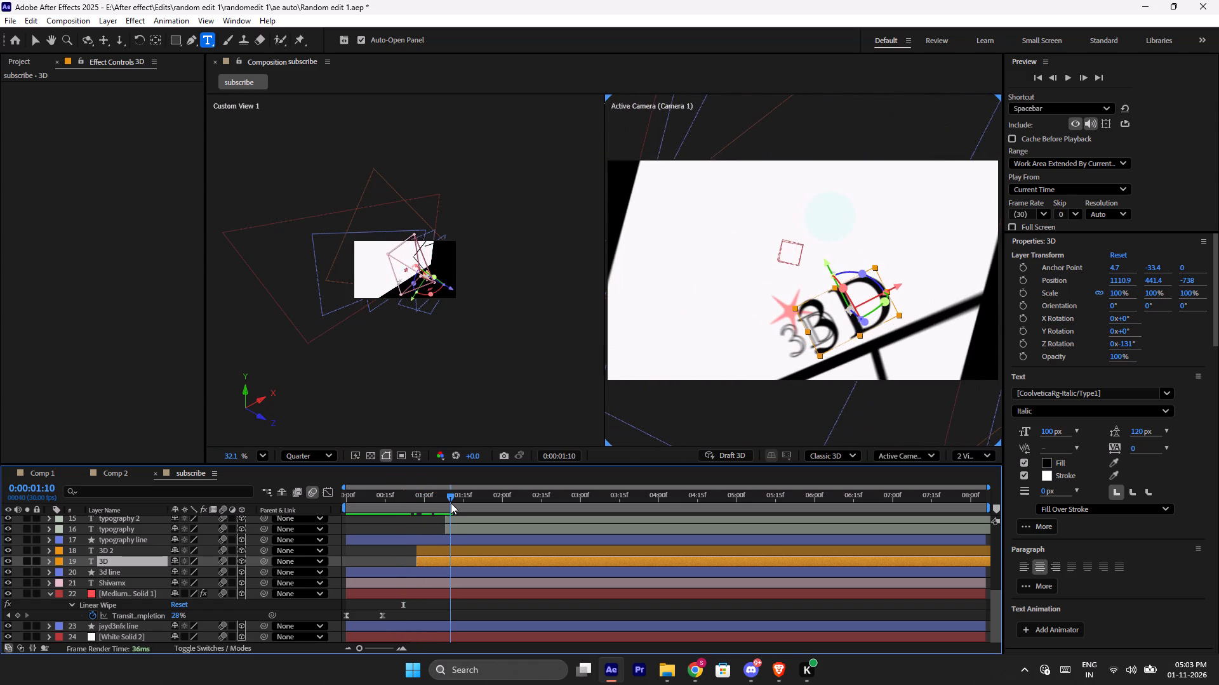
left_click_drag(451, 503, 479, 502)
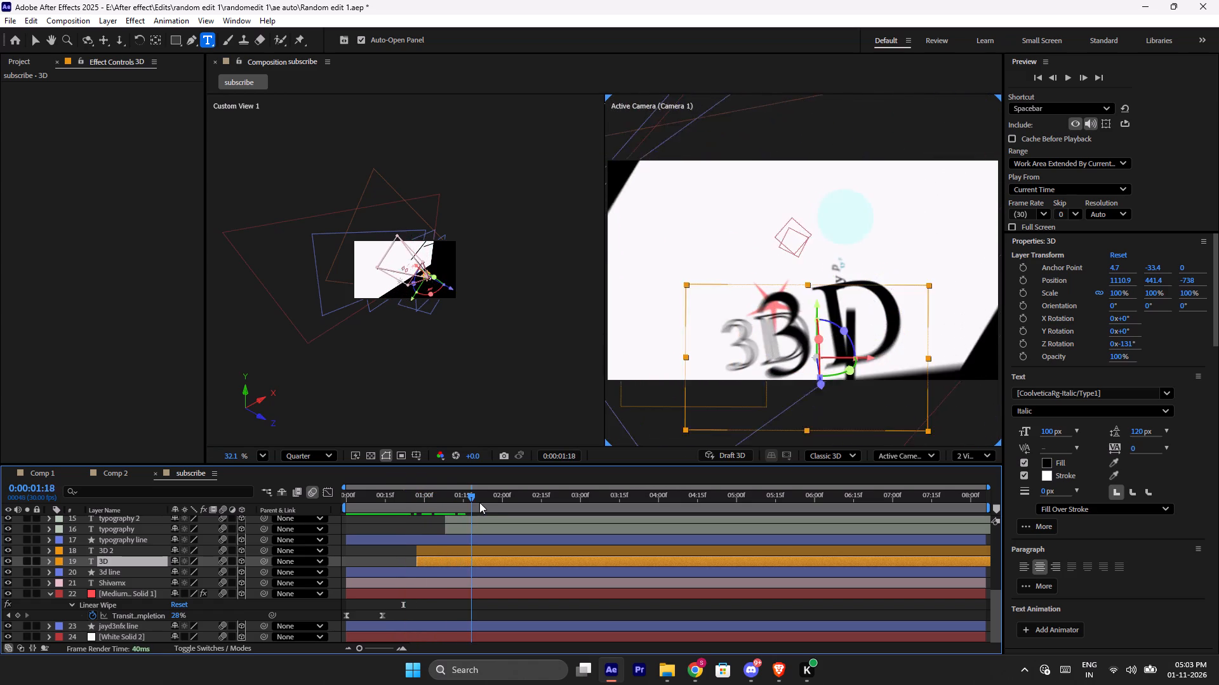
left_click_drag(479, 502, 521, 500)
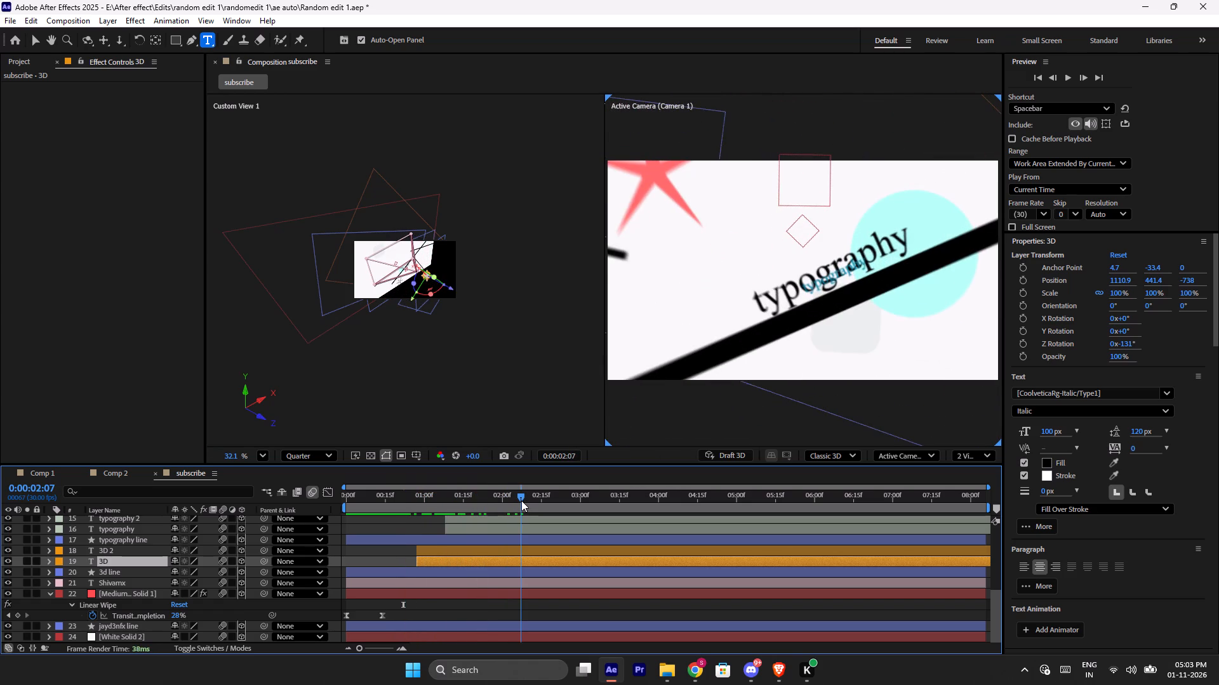
left_click_drag(521, 500, 527, 500)
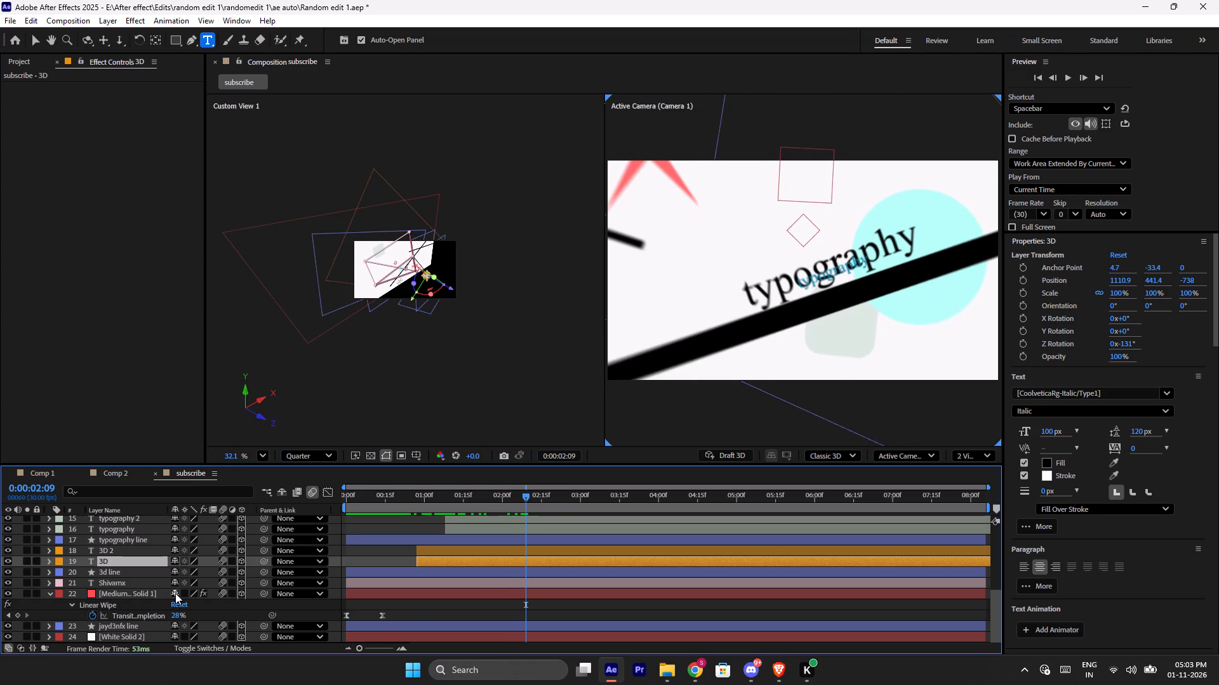
Replace the wording of the large black typography text layer with "WhyBee" at 0:00:02:09.
scroll(164, 587, "up", 3)
scroll(151, 613, "down", 3)
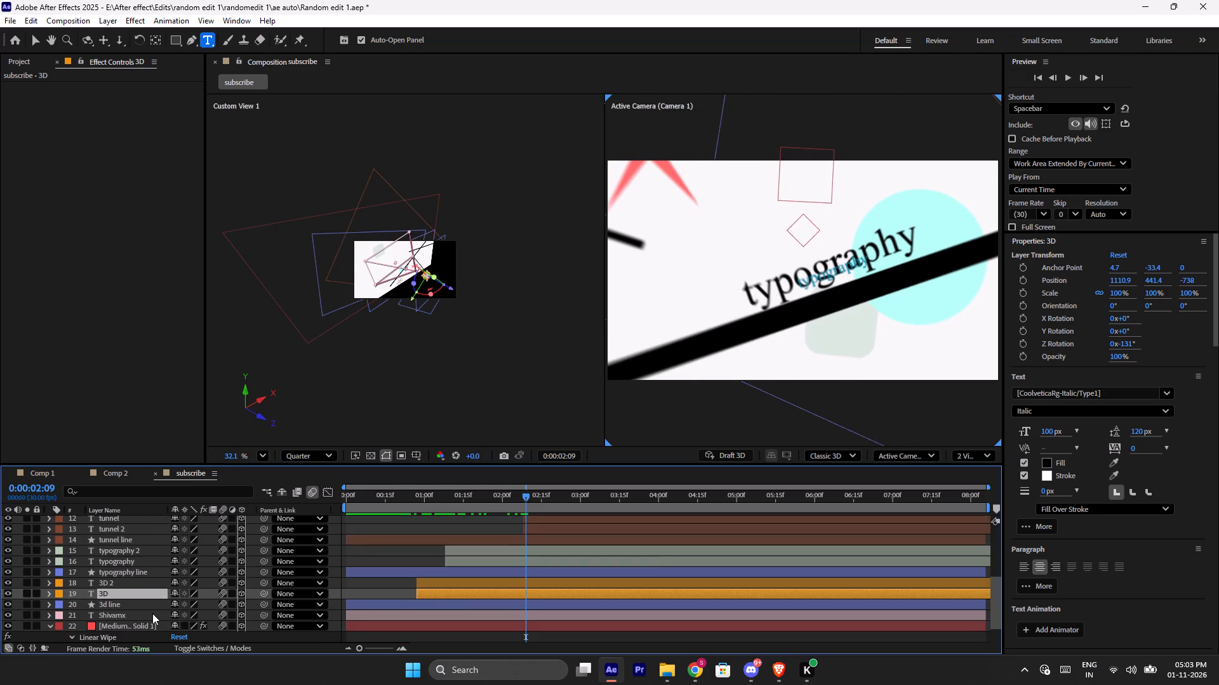
scroll(152, 613, "down", 1)
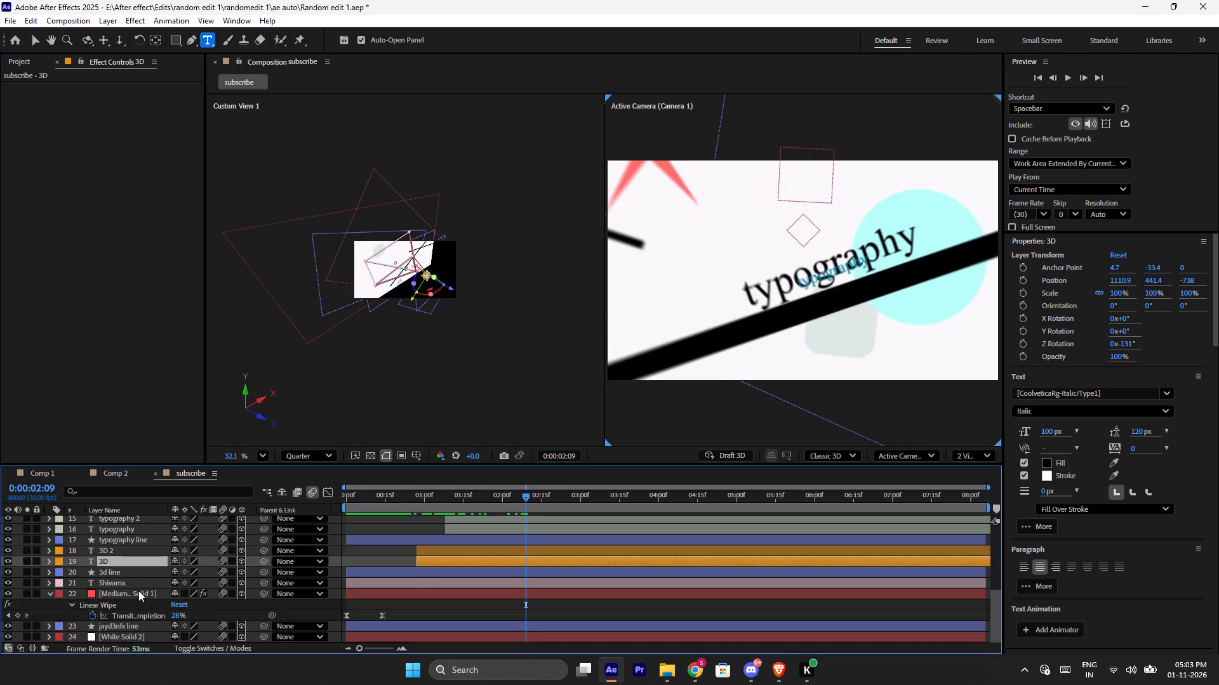
scroll(129, 575, "up", 1)
left_click(138, 571)
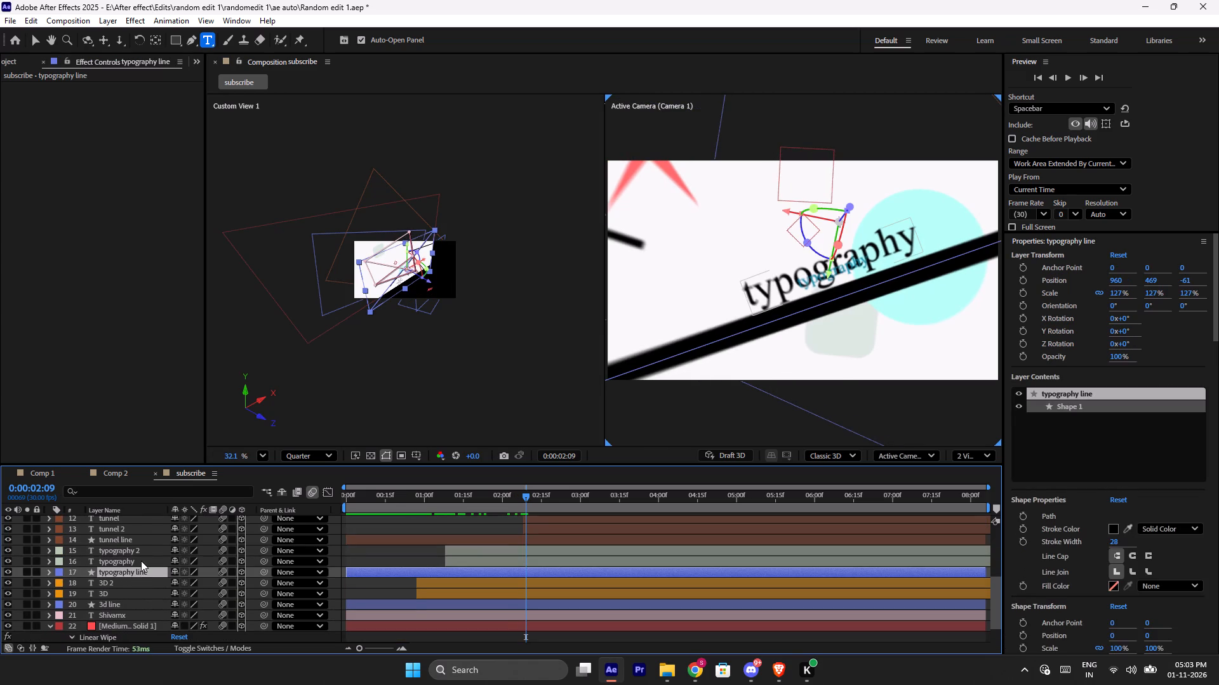
left_click(141, 561)
left_click(139, 575)
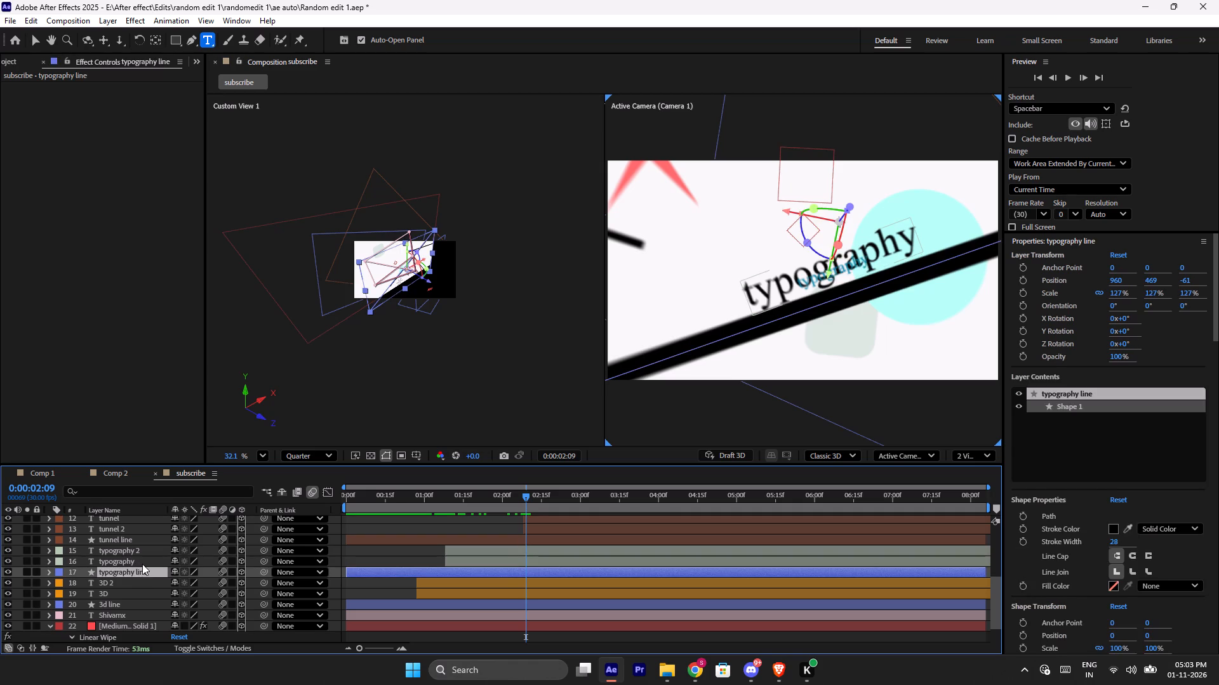
left_click(142, 564)
double_click(142, 564)
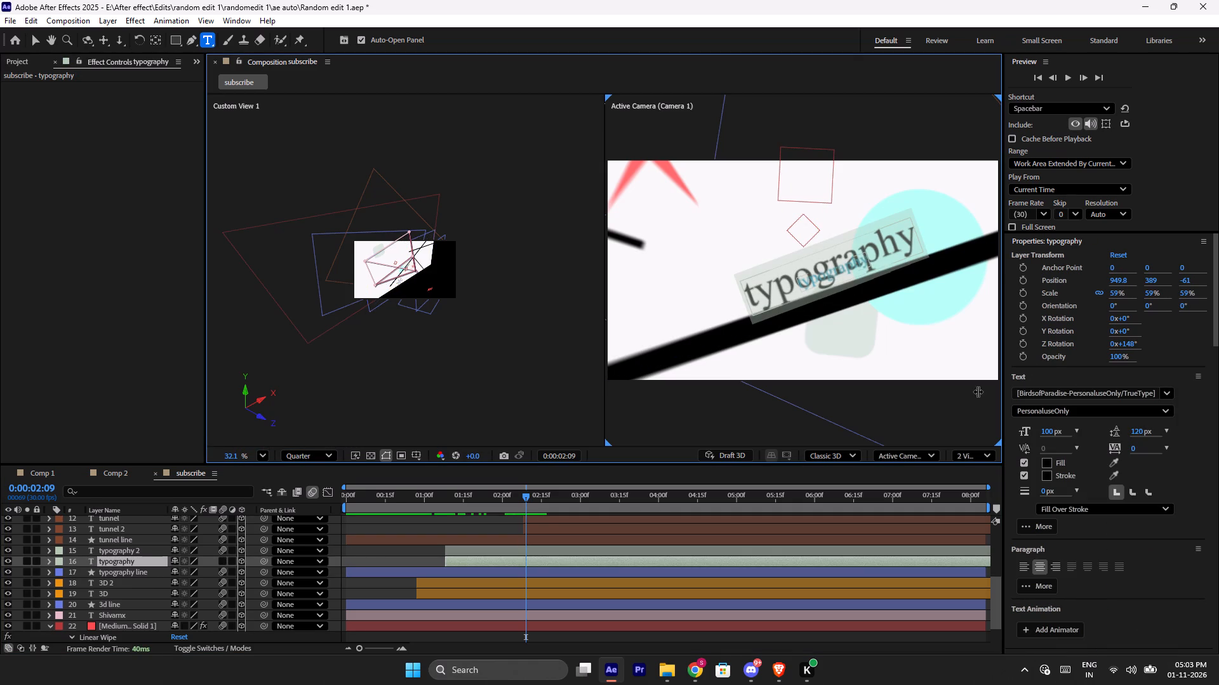
left_click(915, 241)
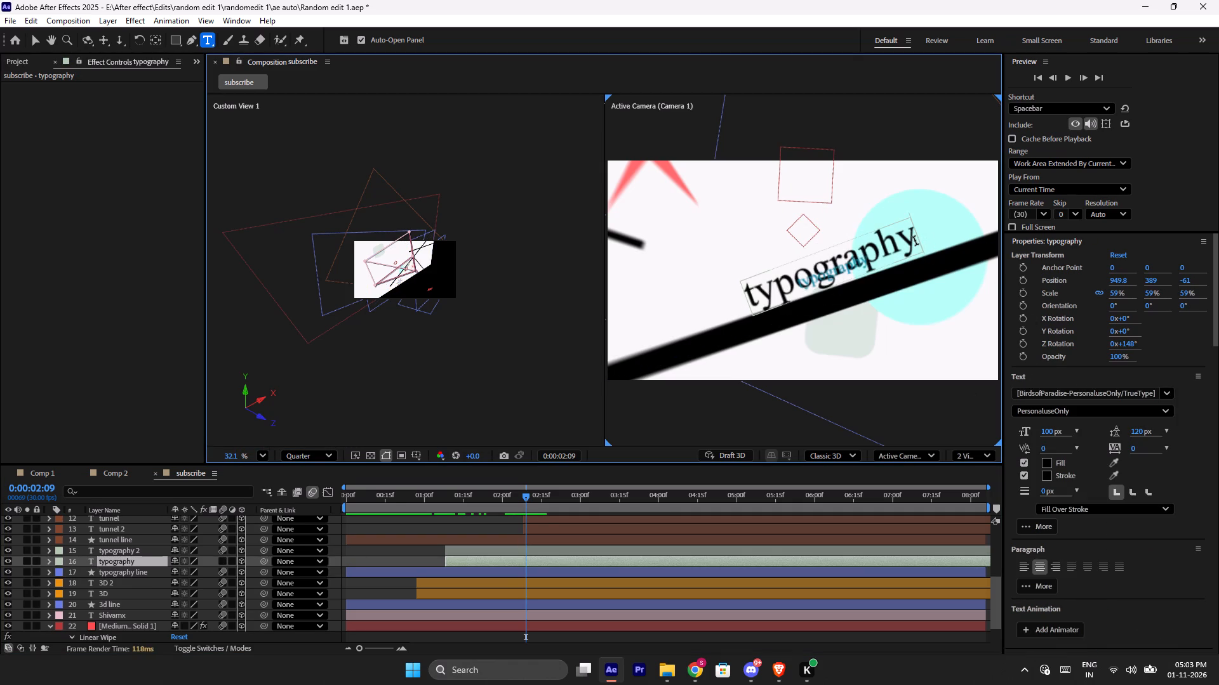
key("BackSpace")
key("BackSpace")
key("BackSpace")
key("BackSpace")
key("BackSpace")
key("BackSpace")
key("BackSpace")
key("BackSpace")
key("BackSpace")
key("BackSpace")
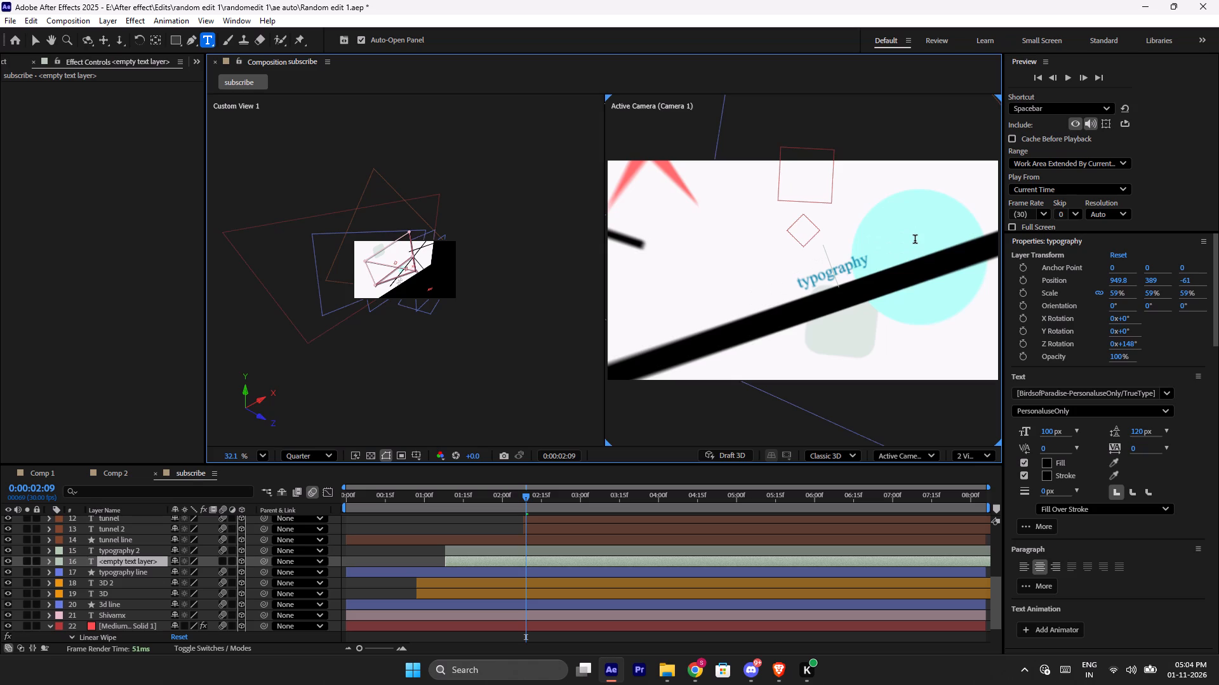
key("shift+w")
type("hy")
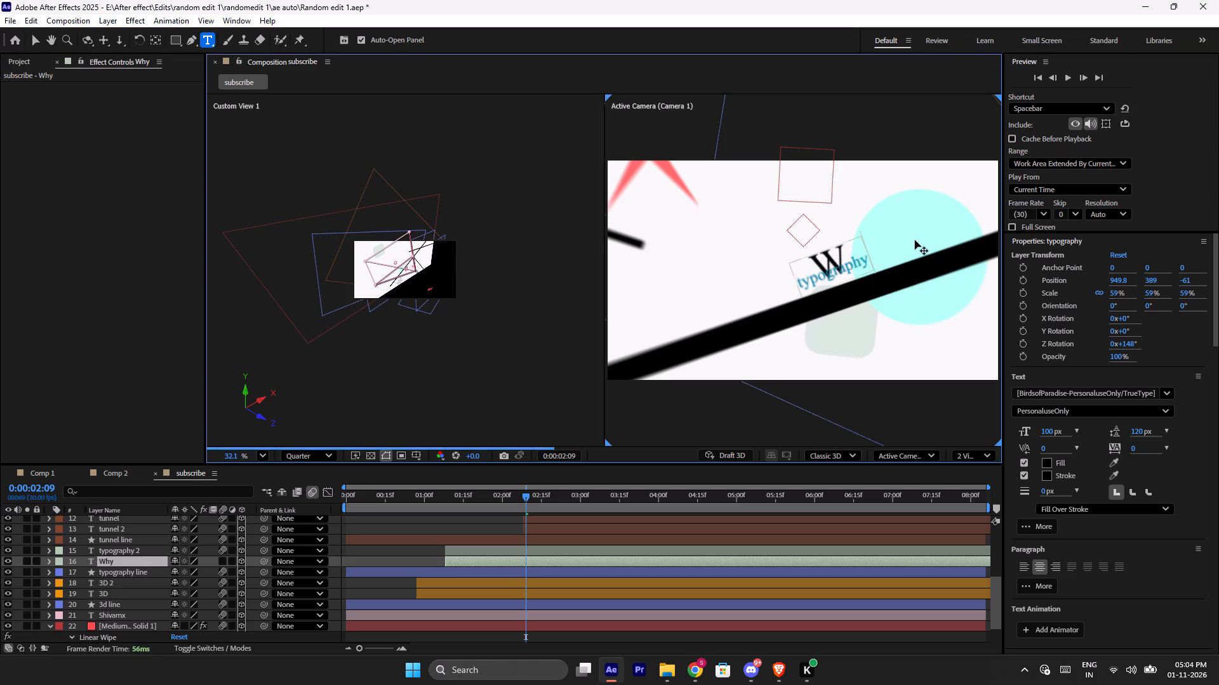
type("Bee")
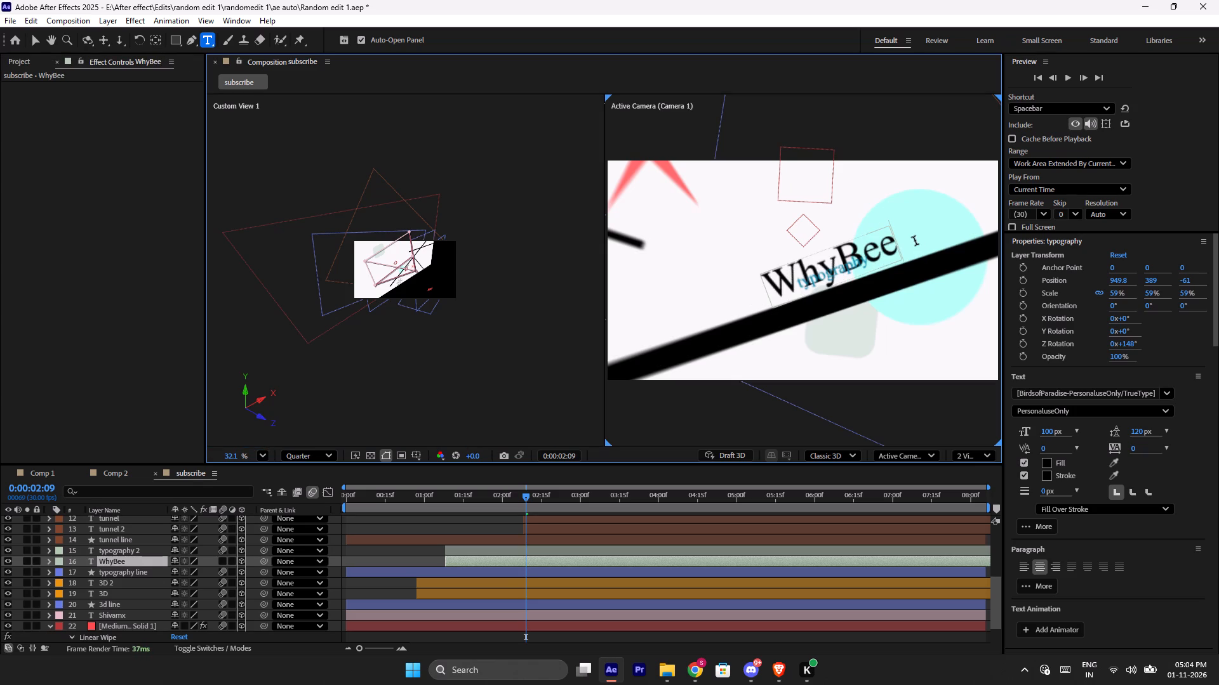
Replace the wording of the smaller blue typography 2 text layer with "WhyBee" as well.
double_click(143, 555)
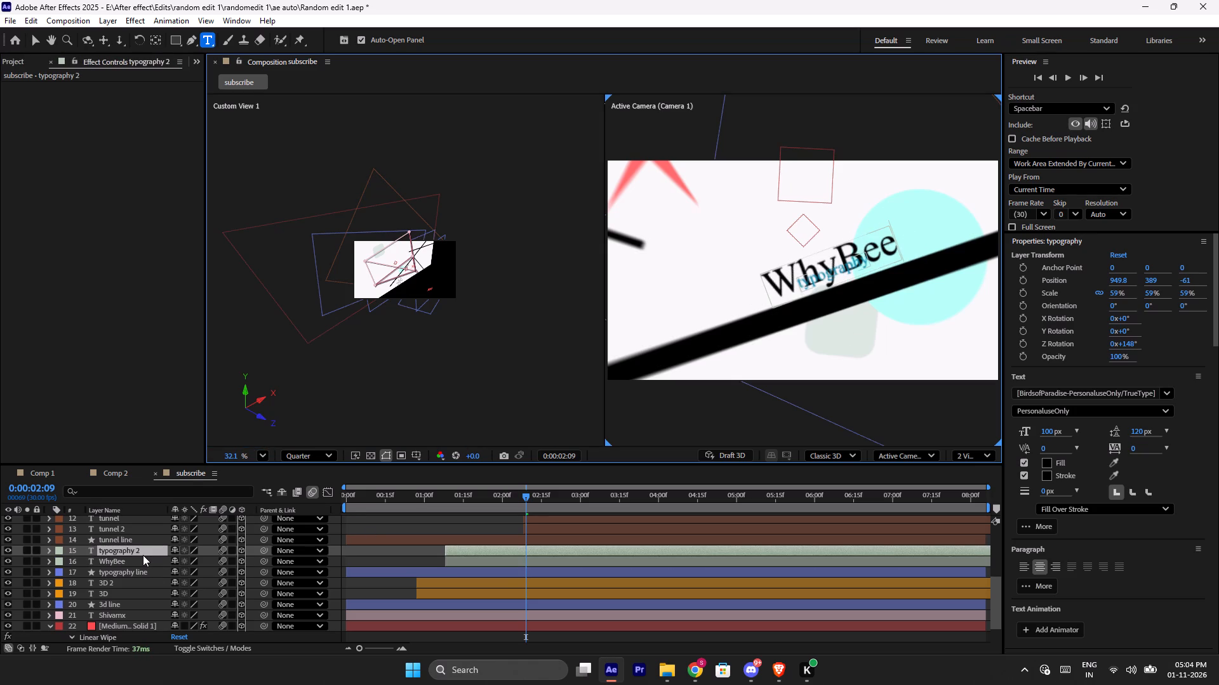
double_click(145, 554)
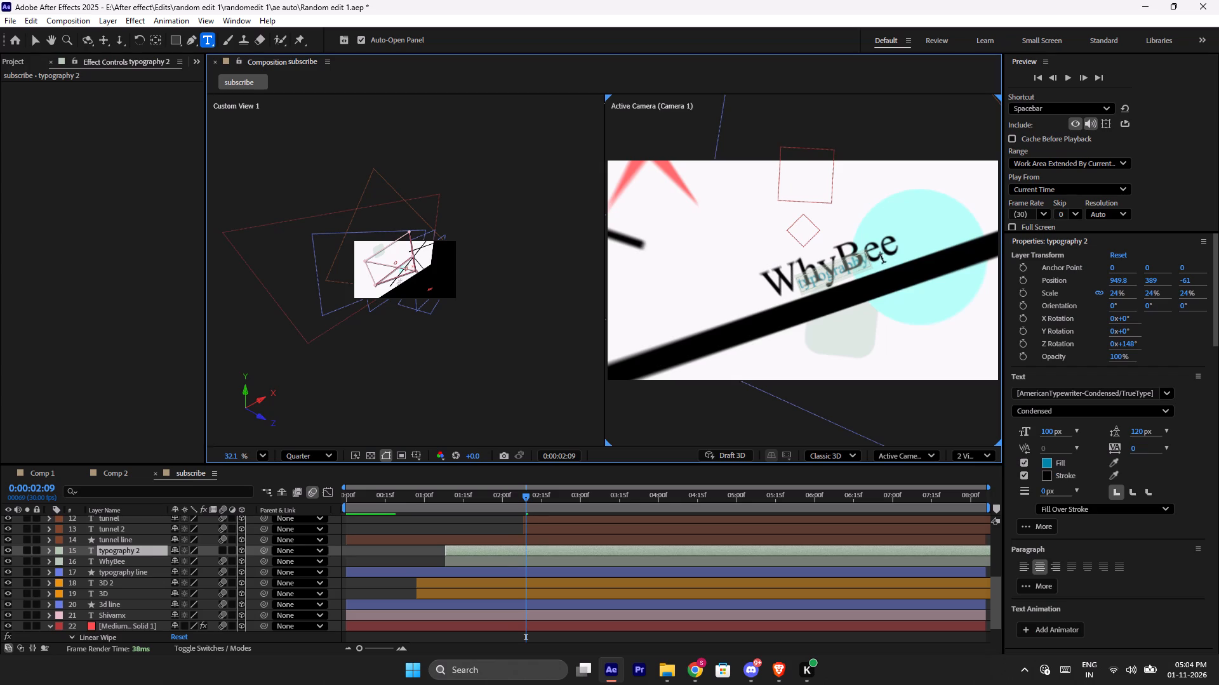
left_click(869, 260)
key("BackSpace")
key("BackSpace")
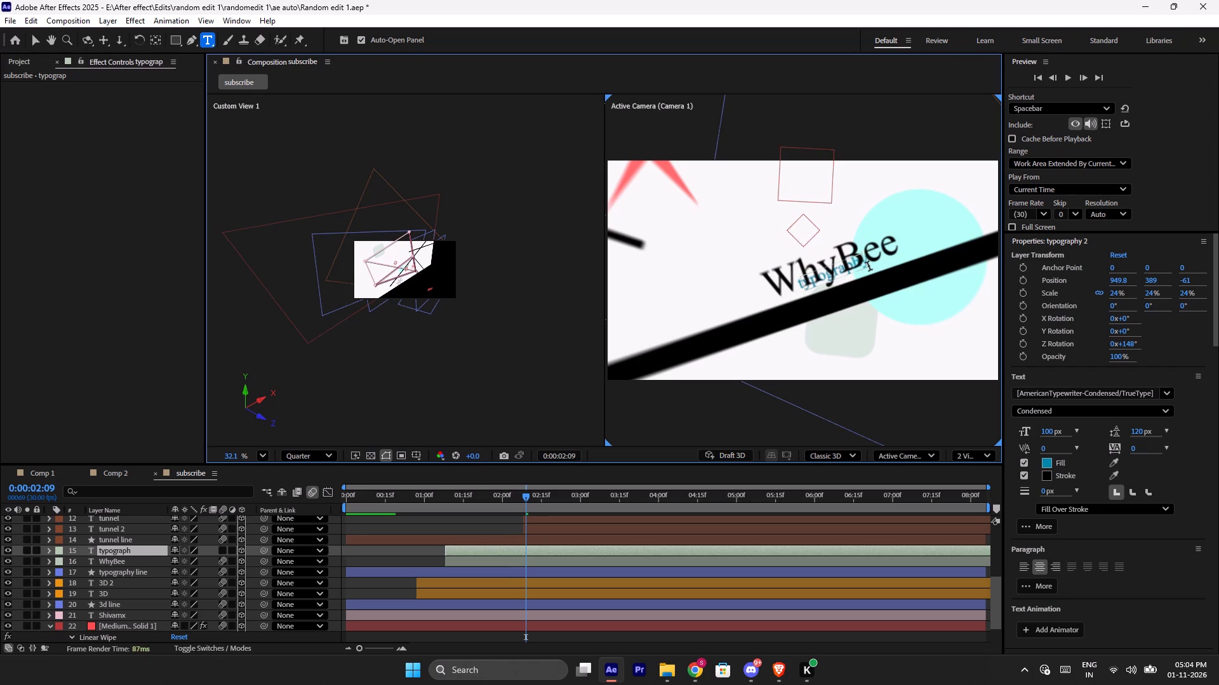
key("BackSpace")
key("BackSpace")
key("BackSpace")
key("BackSpace")
key("BackSpace")
key("BackSpace")
key("BackSpace")
key("BackSpace")
key("BackSpace")
key("BackSpace")
key("BackSpace")
key("BackSpace")
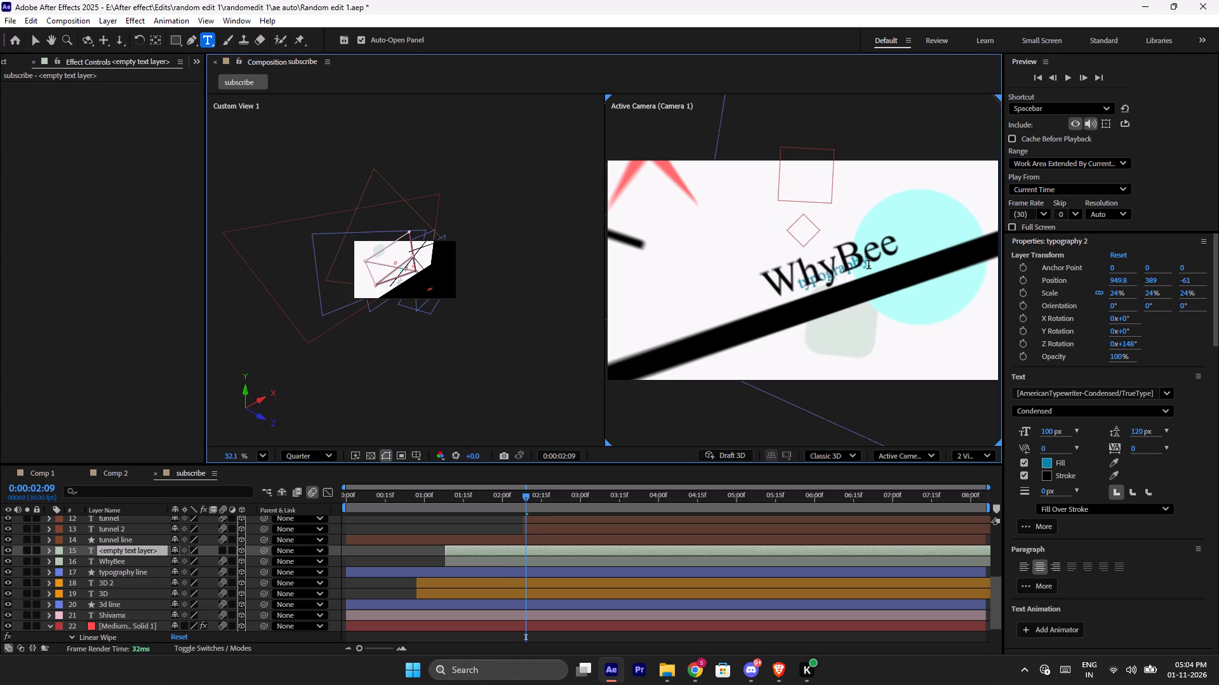
key("w")
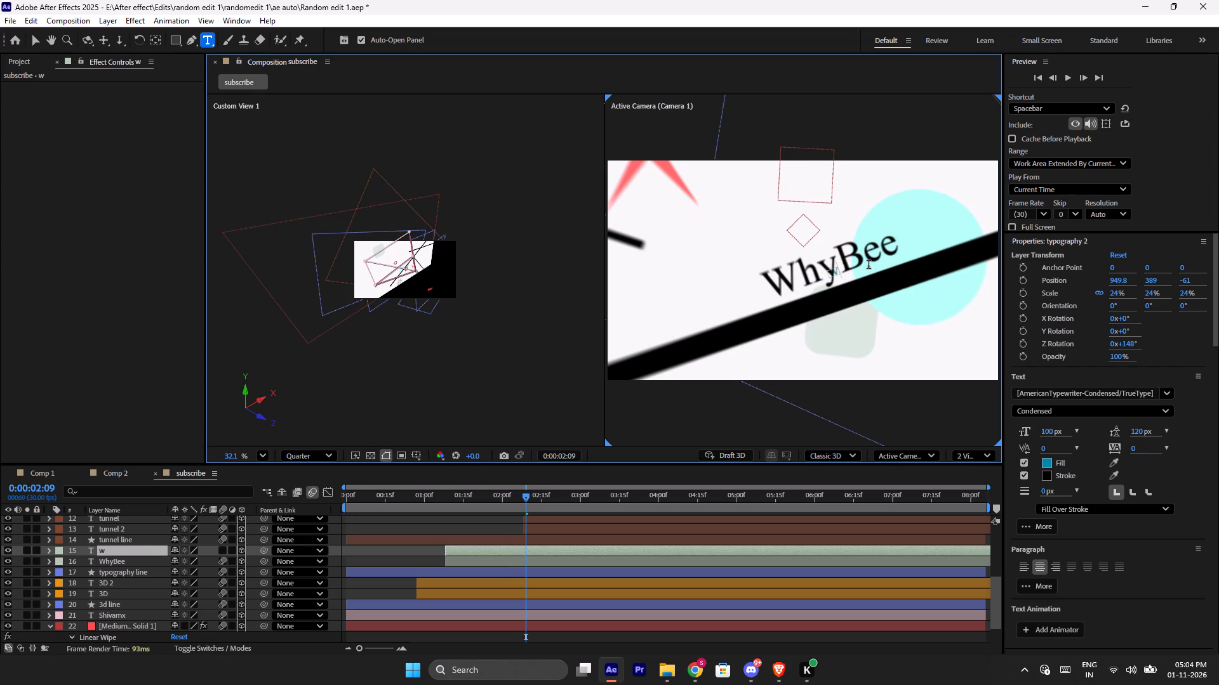
key("BackSpace")
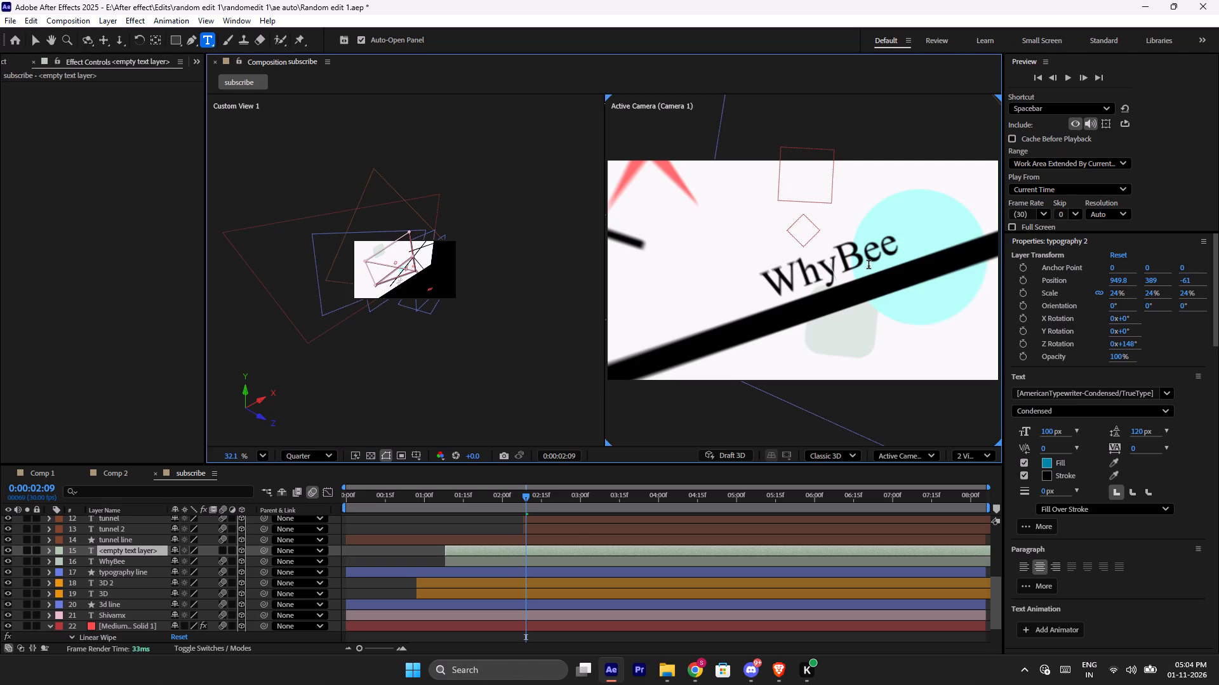
key("shift+w")
type("hy")
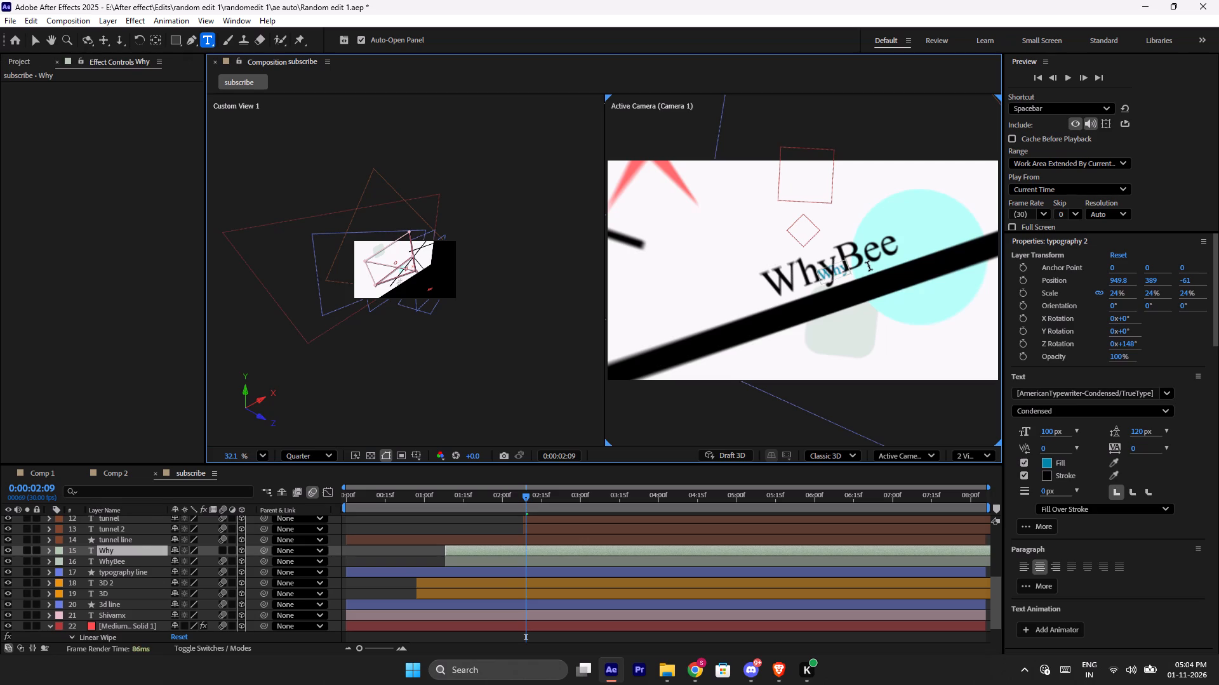
type("Bee")
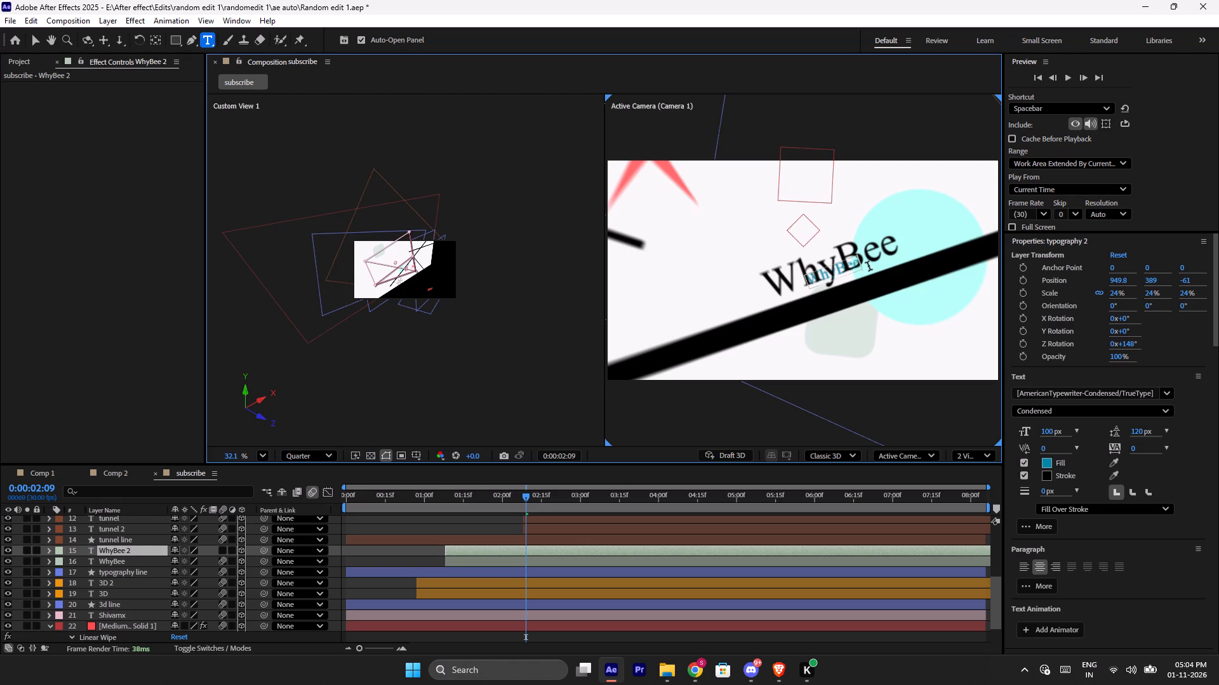
left_click(401, 547)
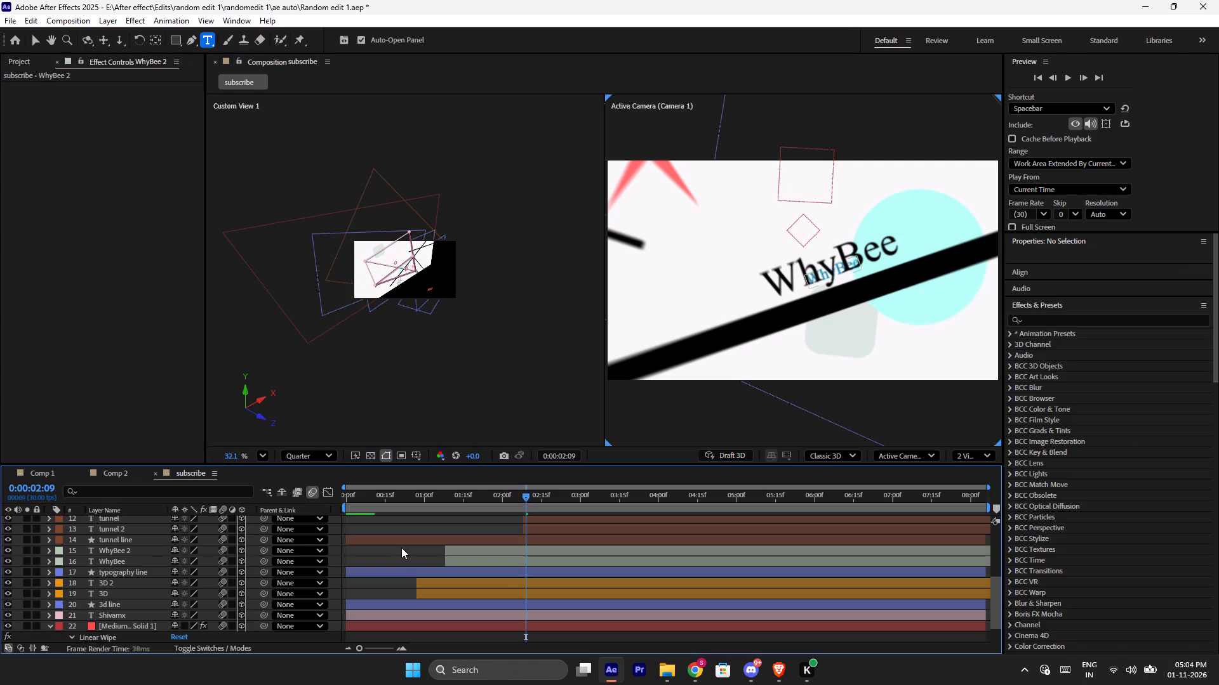
Scrub back from 0:00:02:09 to 0:00:01:07, examining both WhyBee texts during the camera move.
left_click_drag(525, 494, 506, 503)
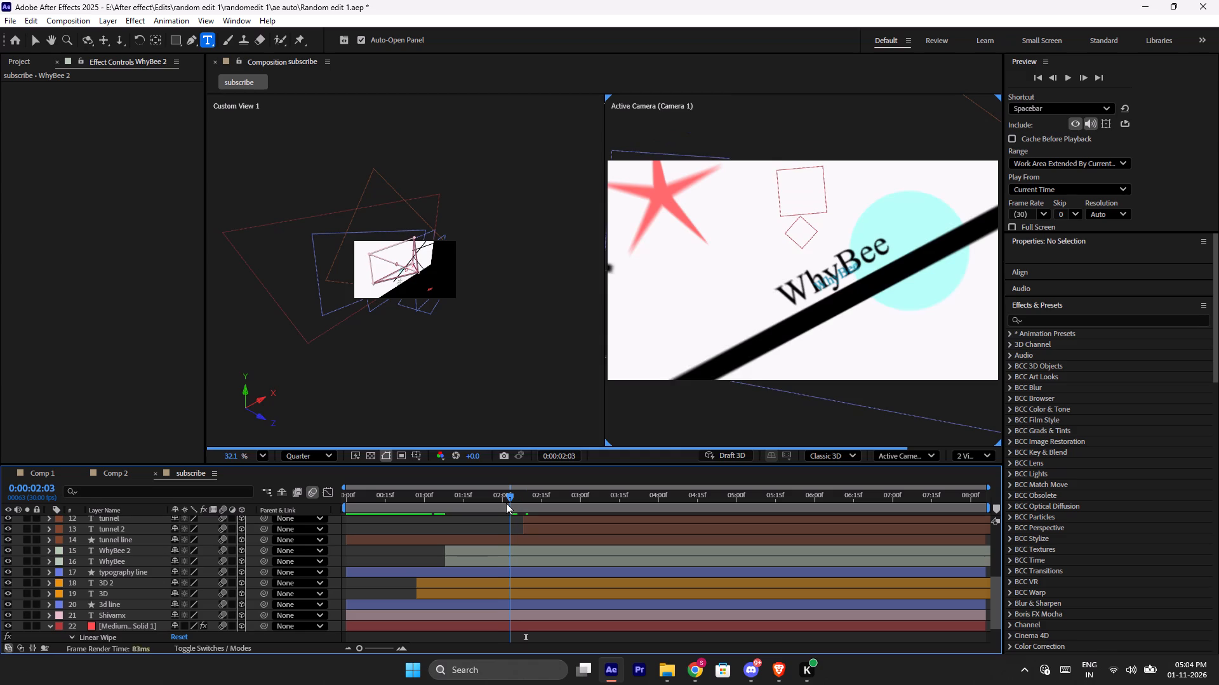
left_click_drag(506, 503, 451, 504)
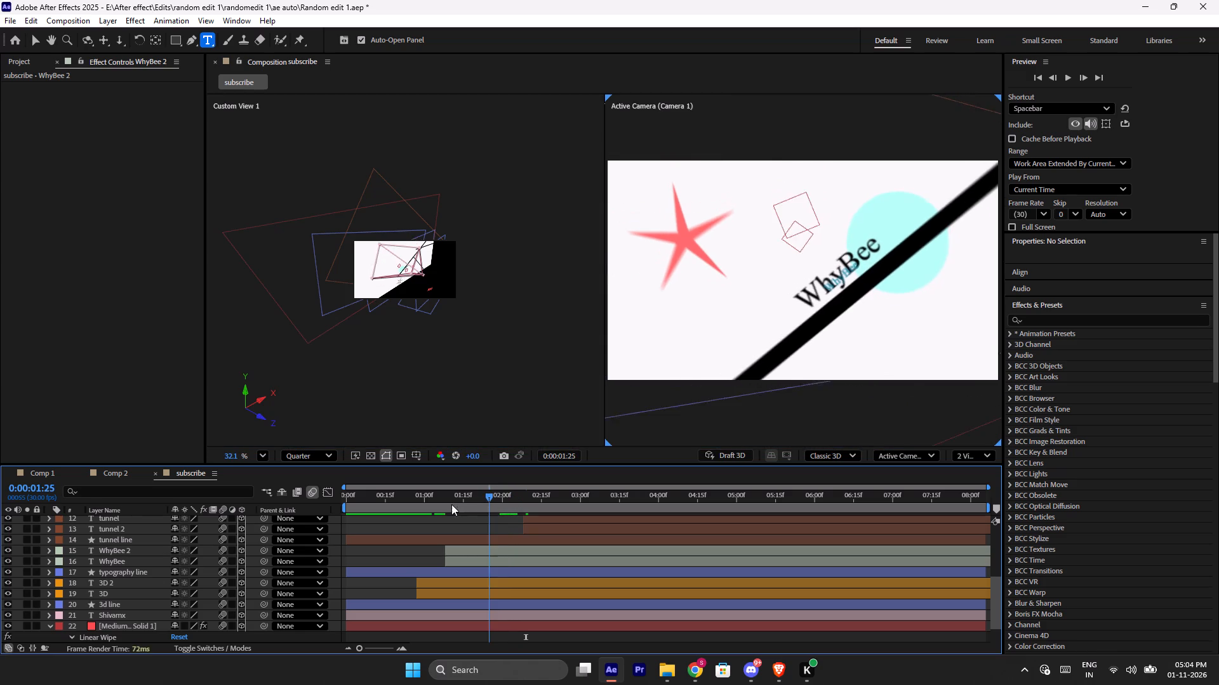
left_click_drag(451, 504, 441, 506)
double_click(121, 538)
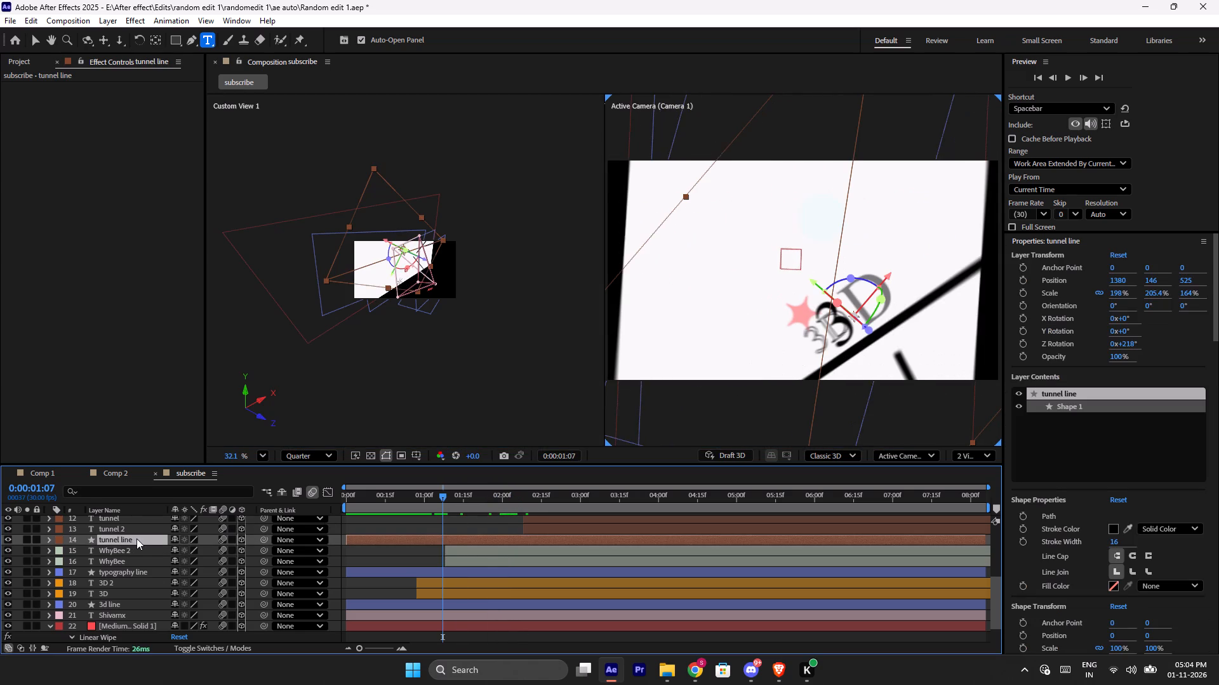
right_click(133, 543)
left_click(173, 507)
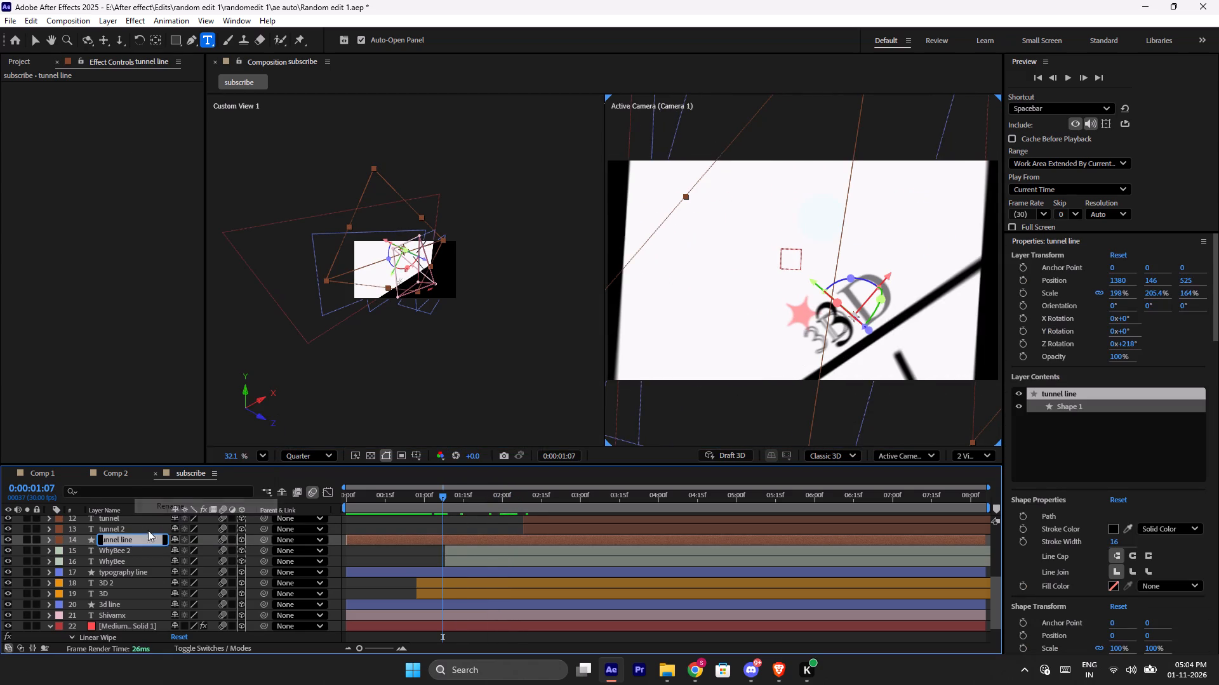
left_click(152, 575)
Rename the typography line shape layer as "whybee line".
left_click(137, 575)
right_click(137, 575)
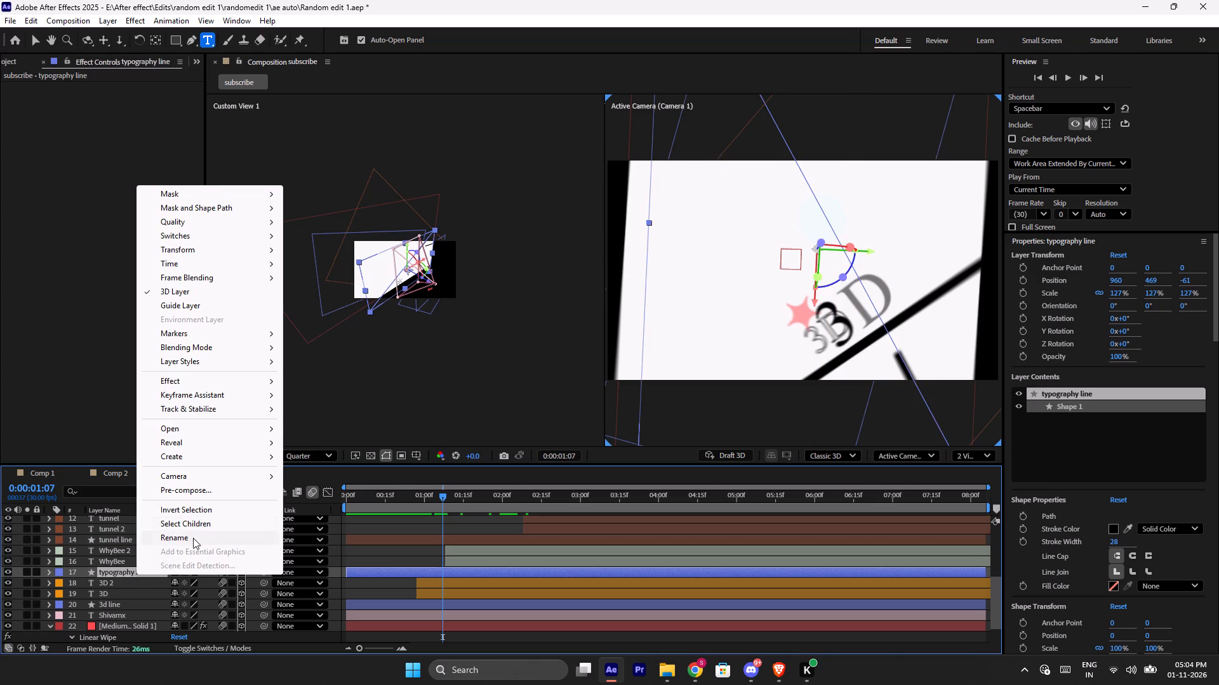
left_click(194, 538)
type("whybee line")
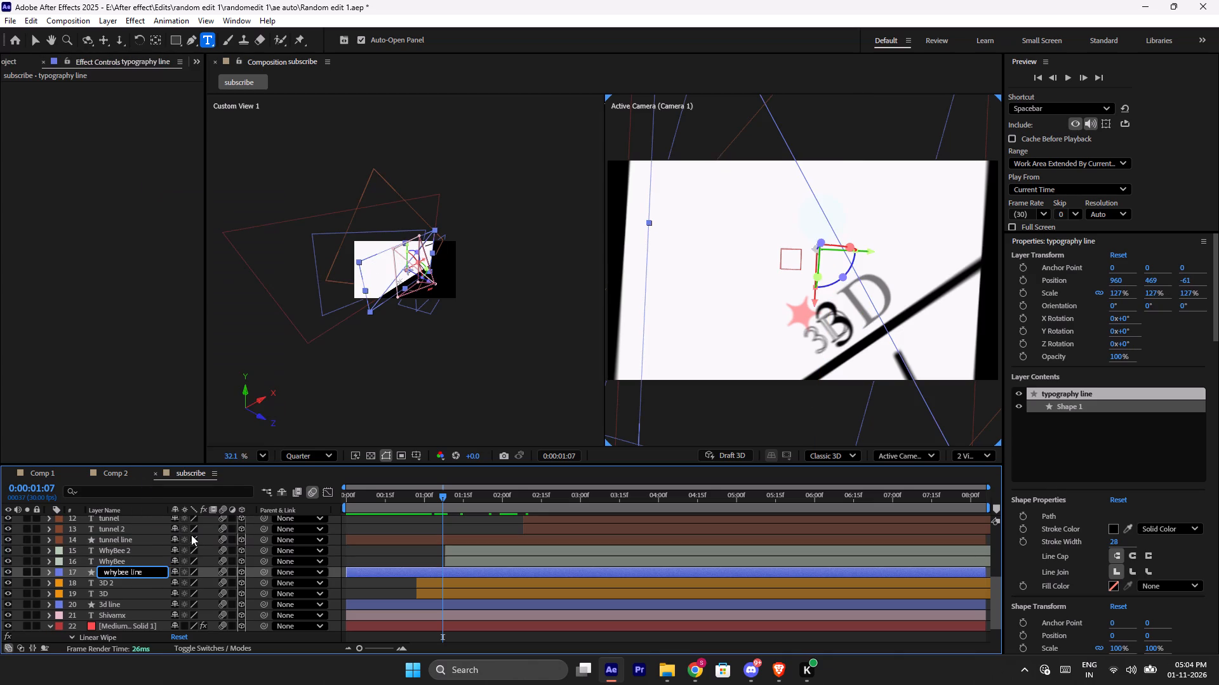
left_click(161, 553)
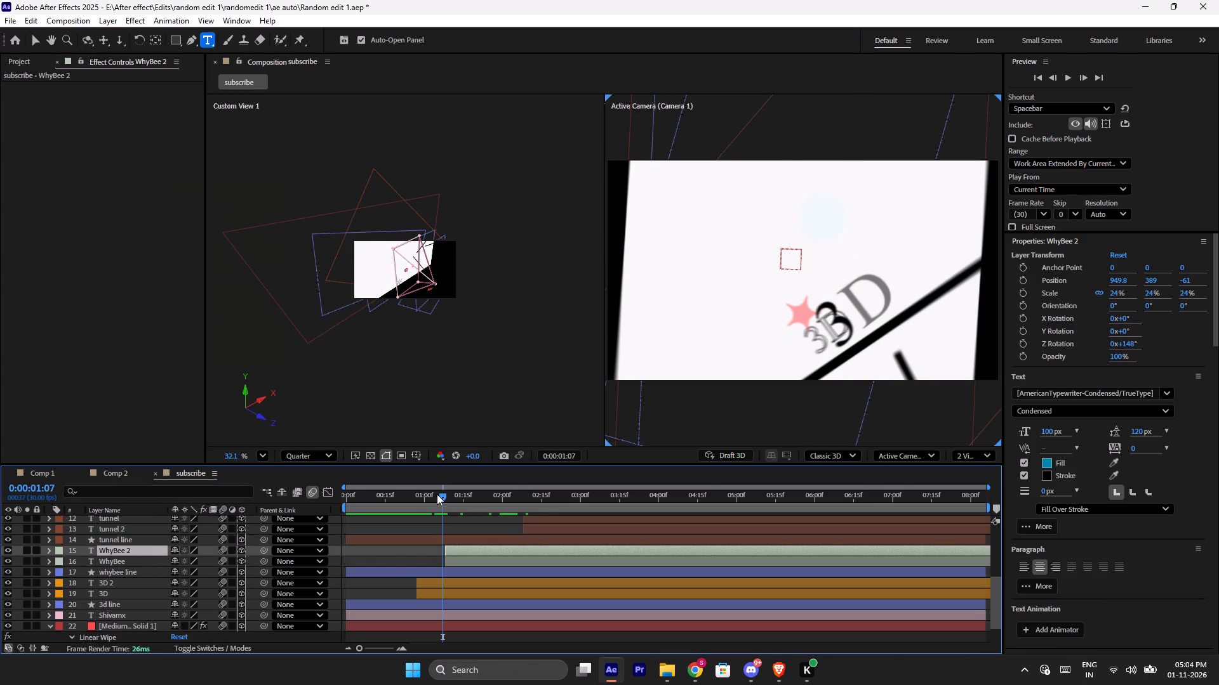
Play the composition from the start through the WhyBee section to 0:00:02:20, examining the text animation.
left_click_drag(439, 494, 314, 535)
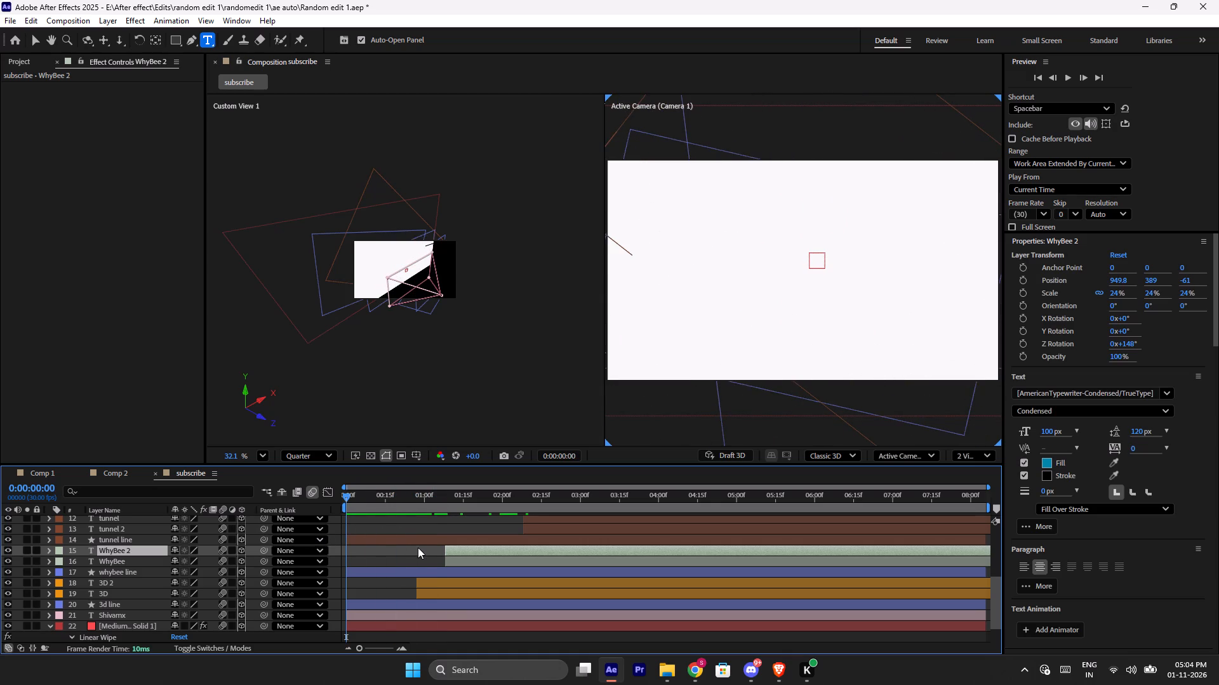
key("space")
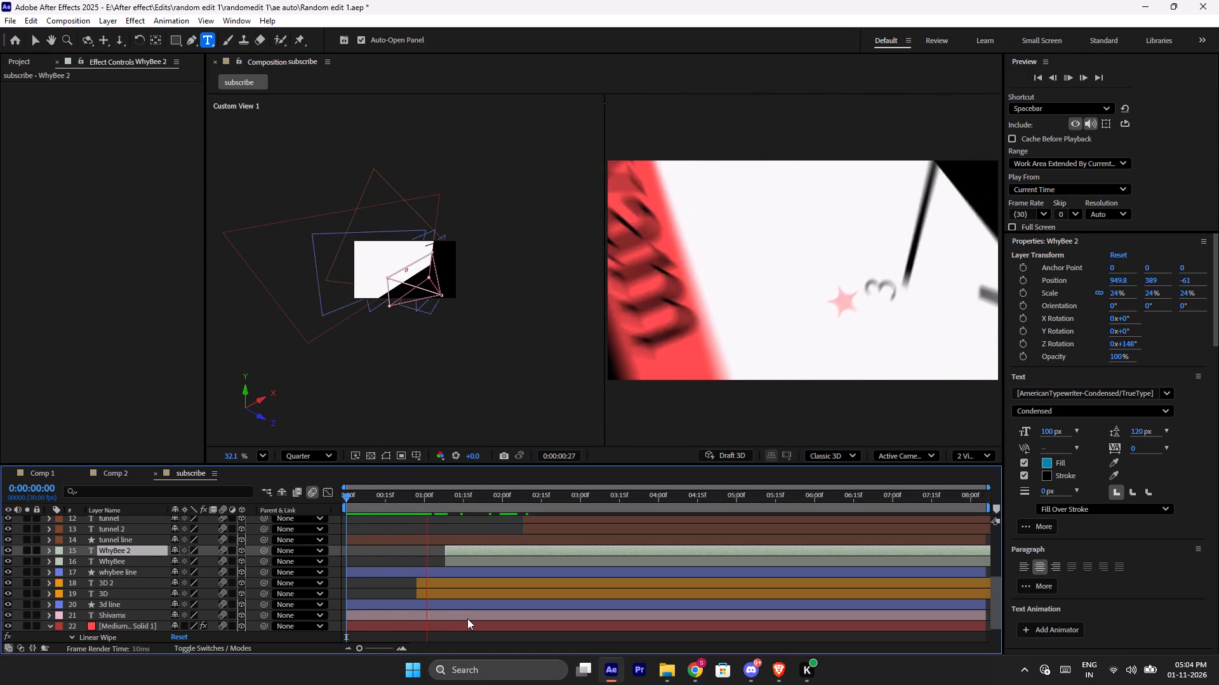
key("space")
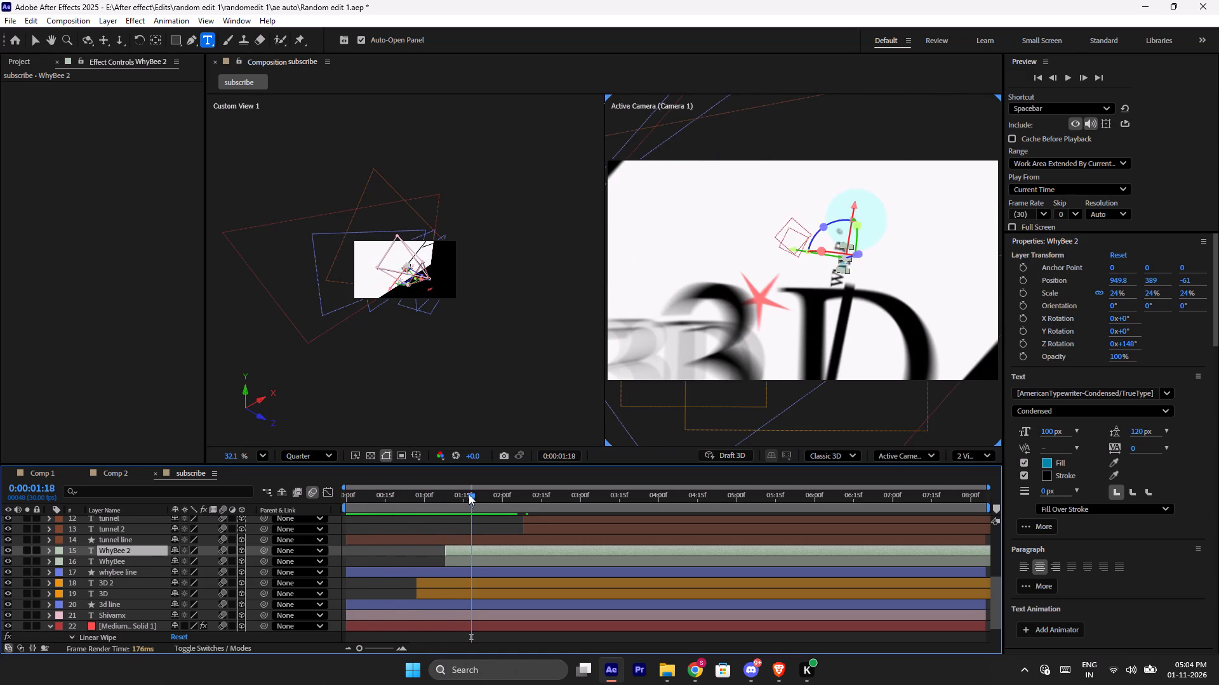
left_click_drag(470, 493, 338, 530)
key("space")
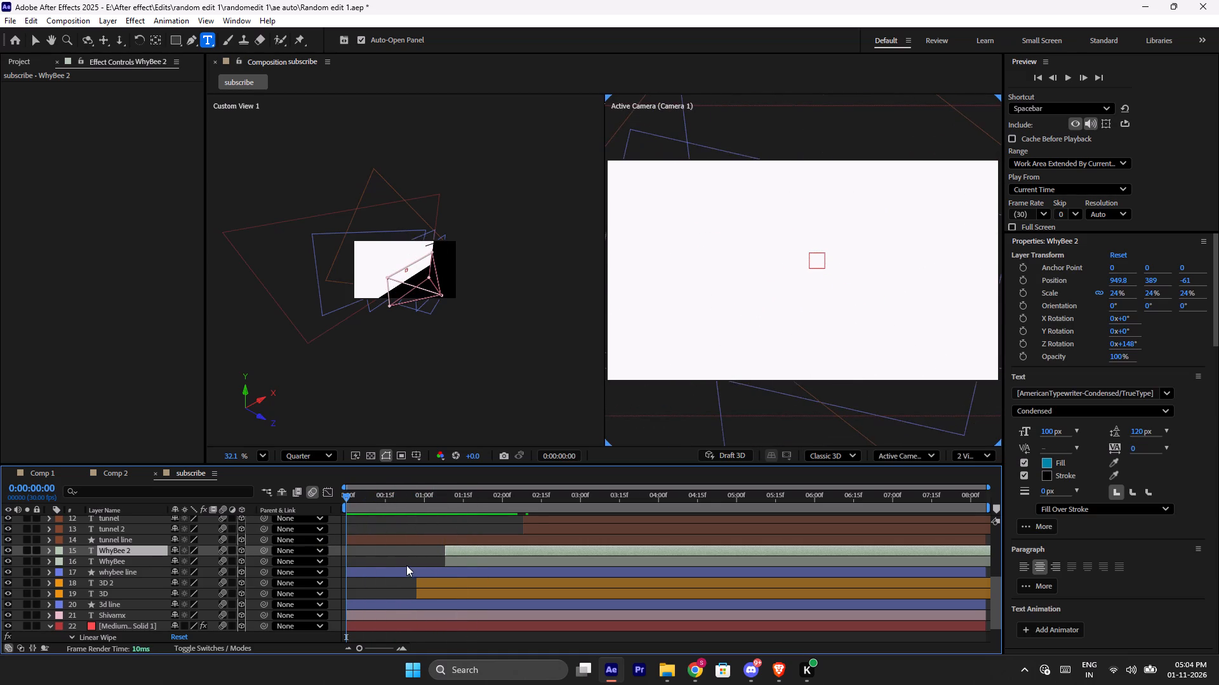
key("space")
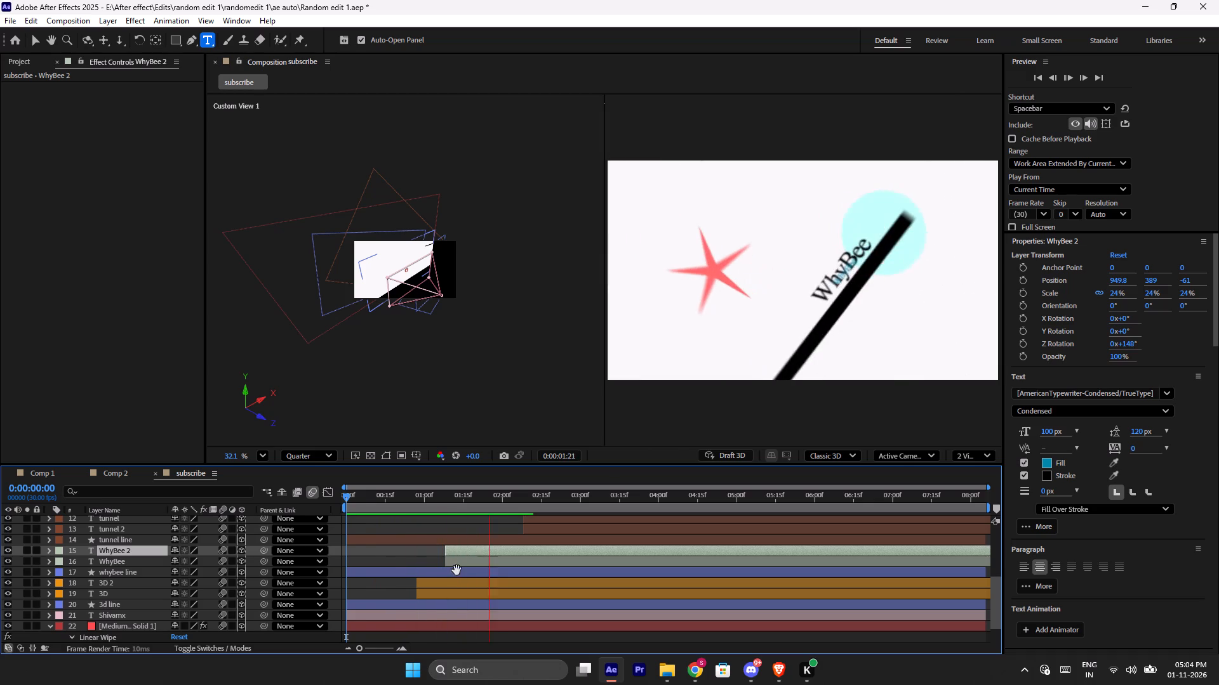
key("space")
key("space")
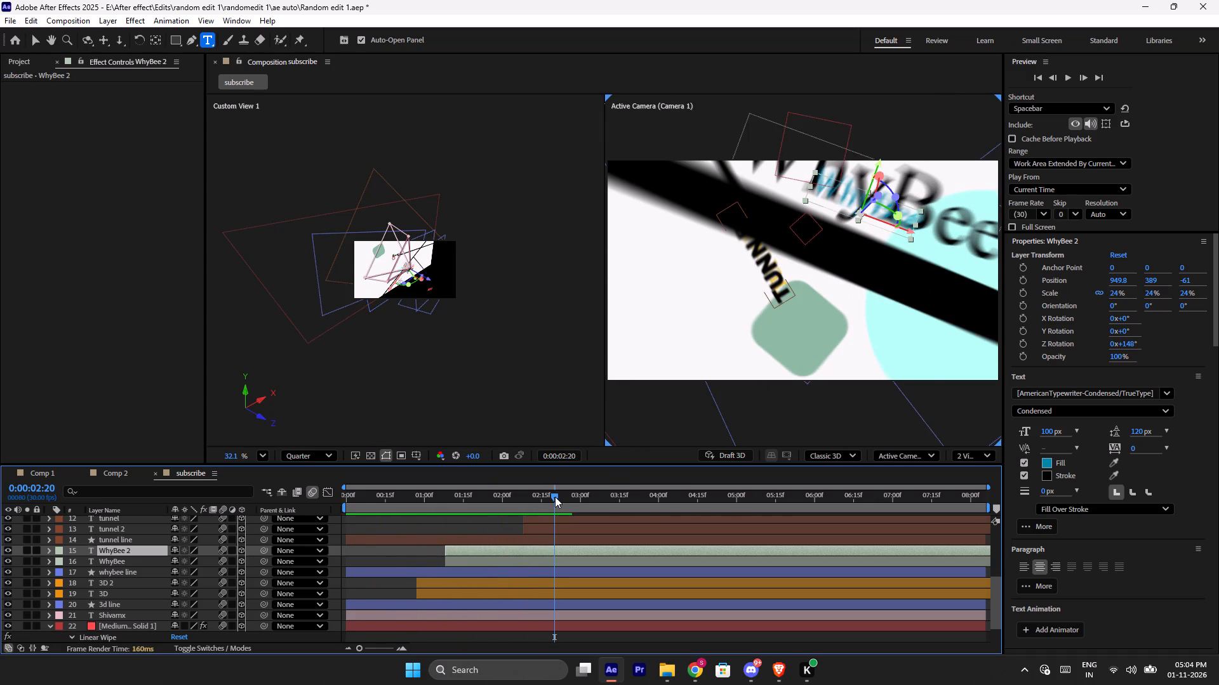
At 0:00:02:03, inspect the WhyBee and WhyBee 2 text layers for keyframes and expandable properties.
left_click_drag(555, 497, 510, 518)
left_click(142, 560)
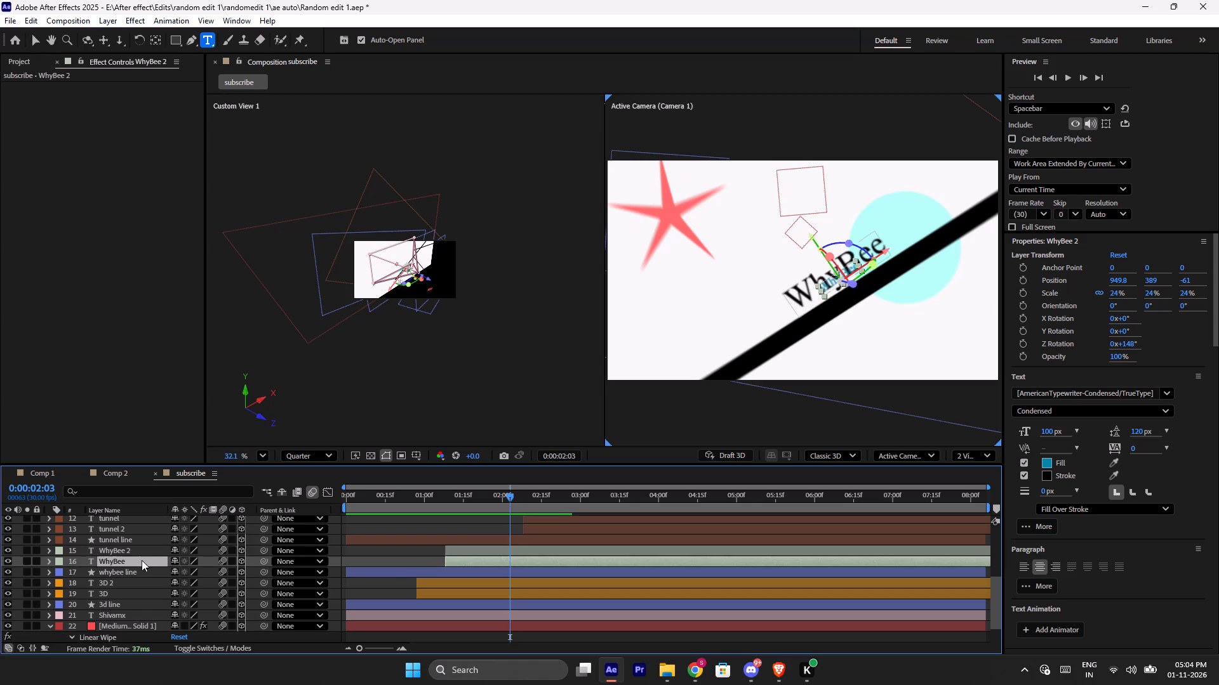
left_click(145, 548)
key("u")
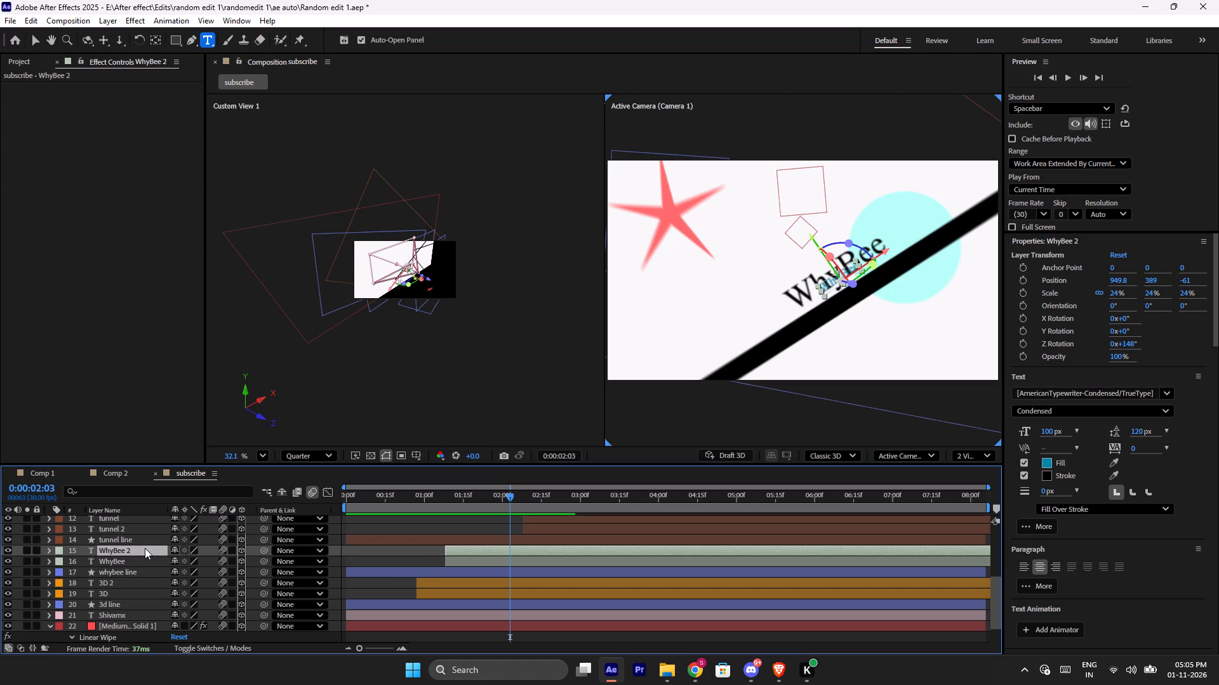
key("u")
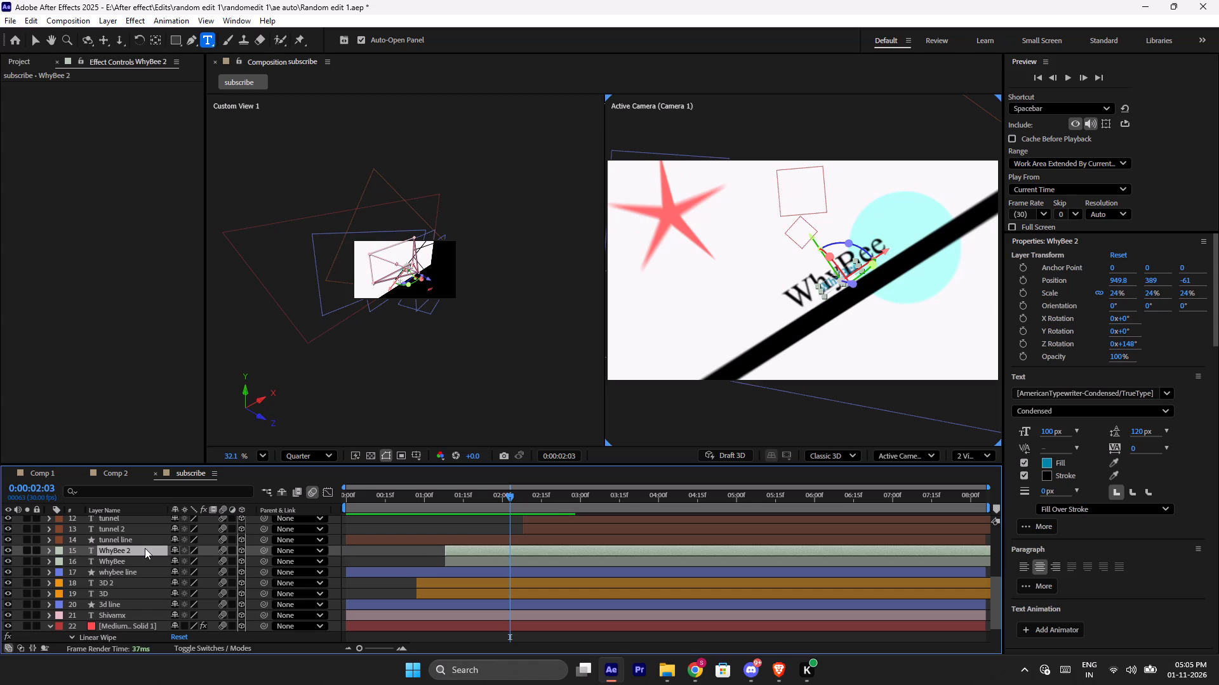
left_click(142, 561)
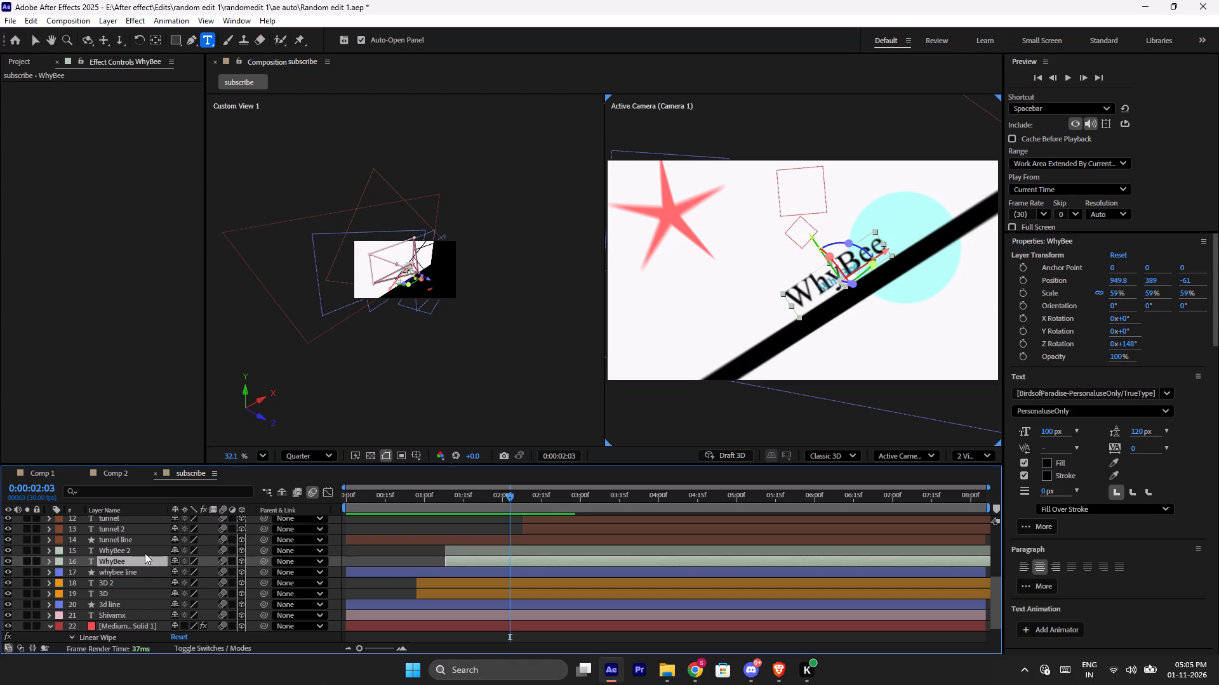
left_click(145, 552)
key("u")
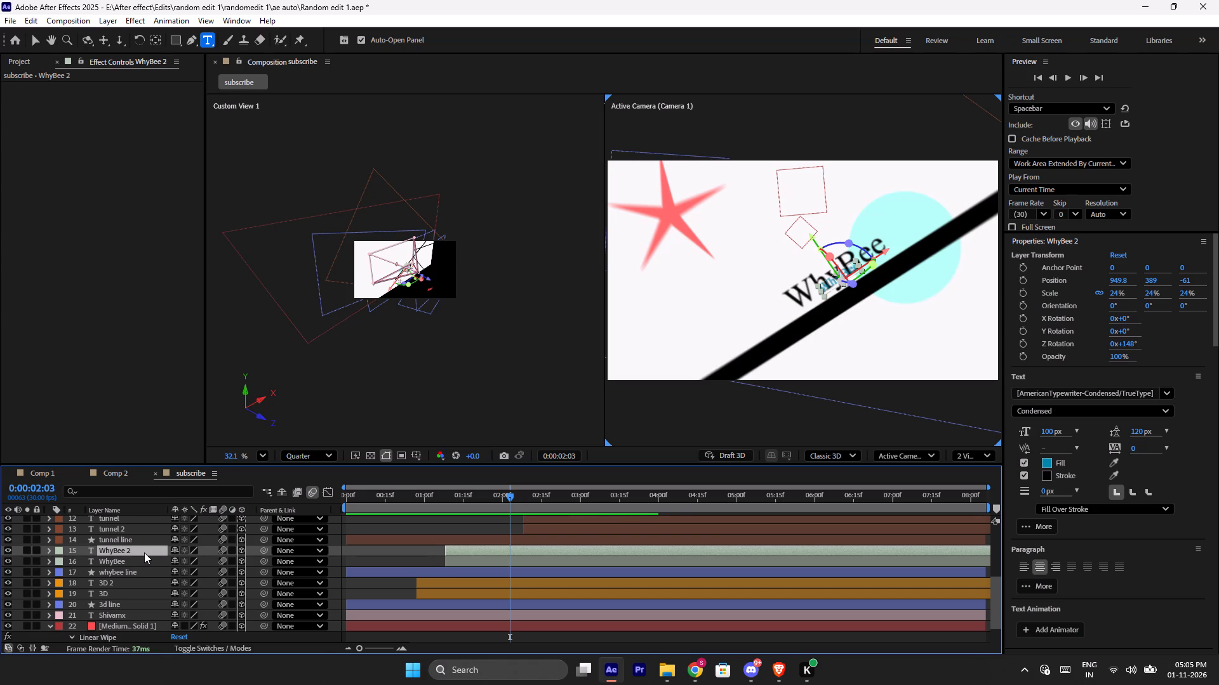
left_click(393, 590)
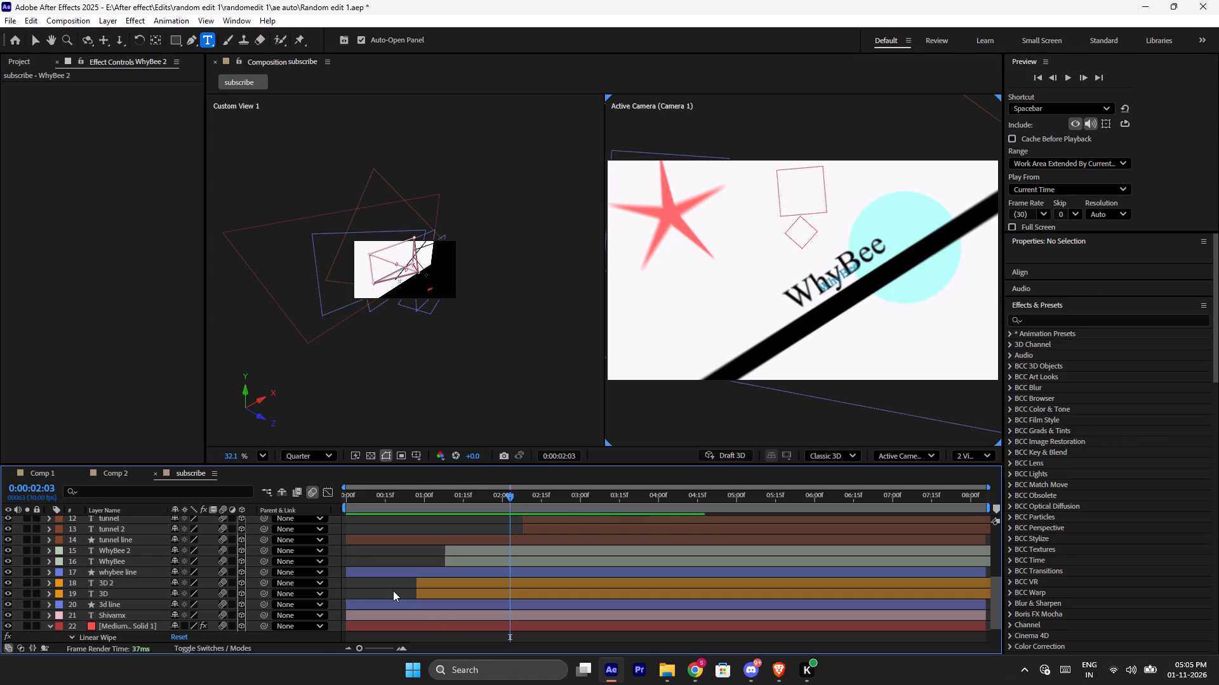
key("u")
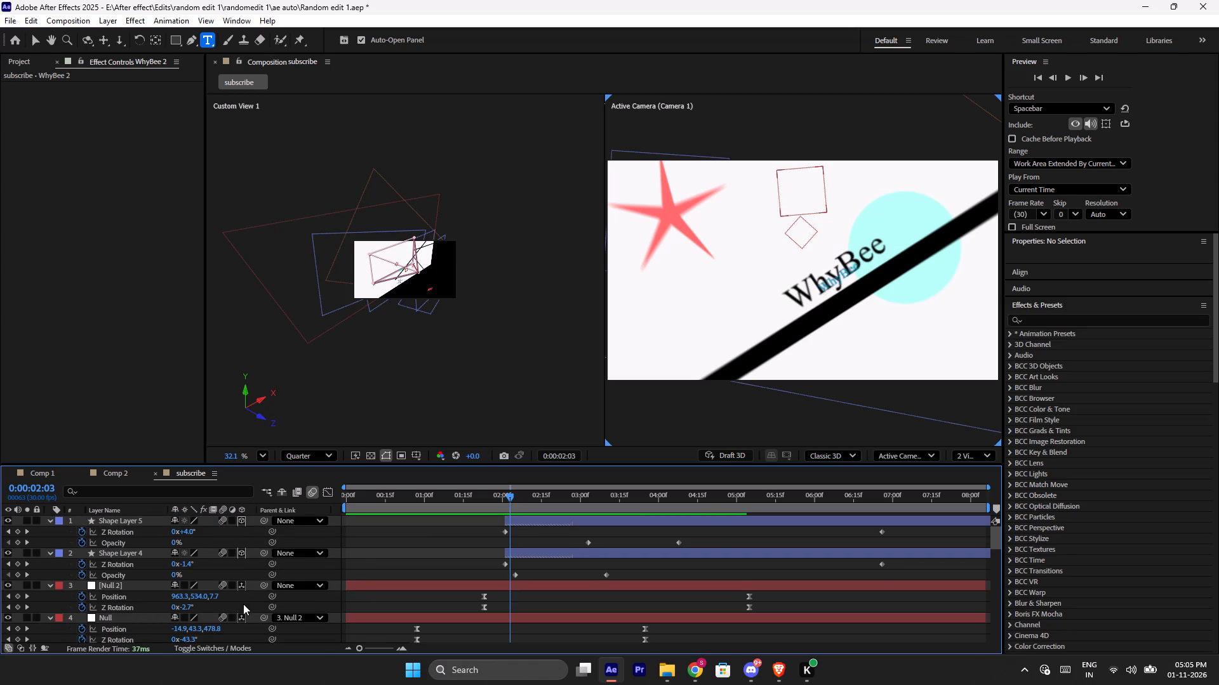
key("u")
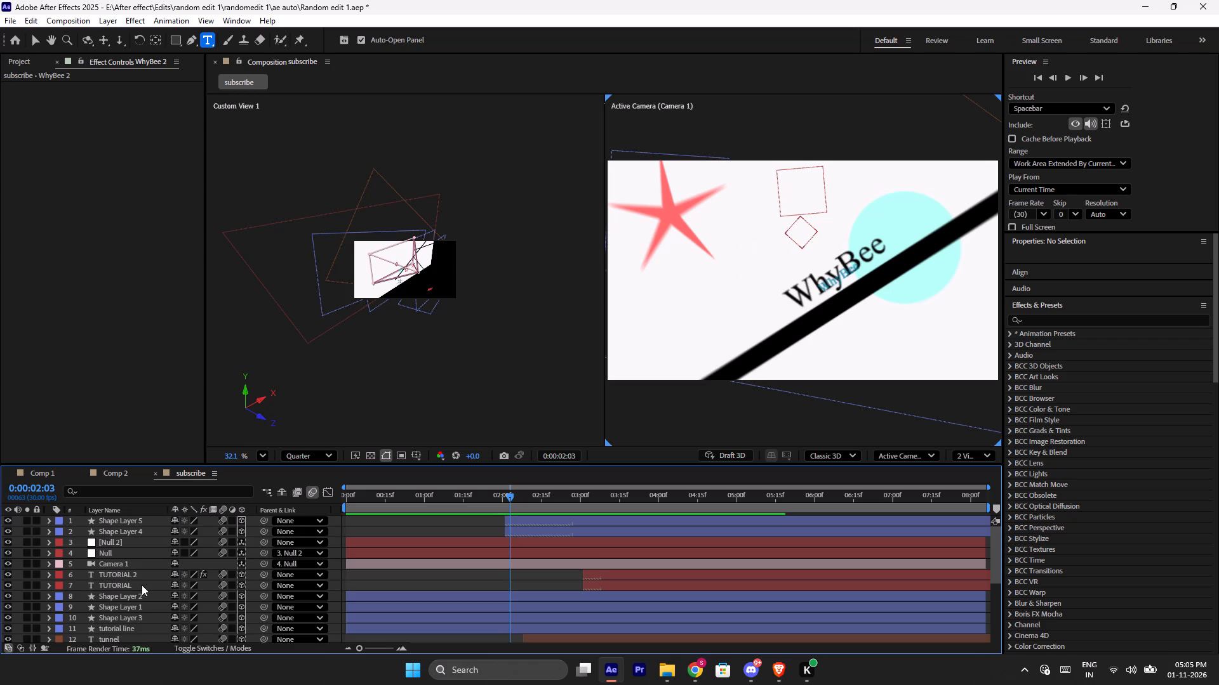
scroll(129, 594, "up", 4)
scroll(129, 594, "down", 11)
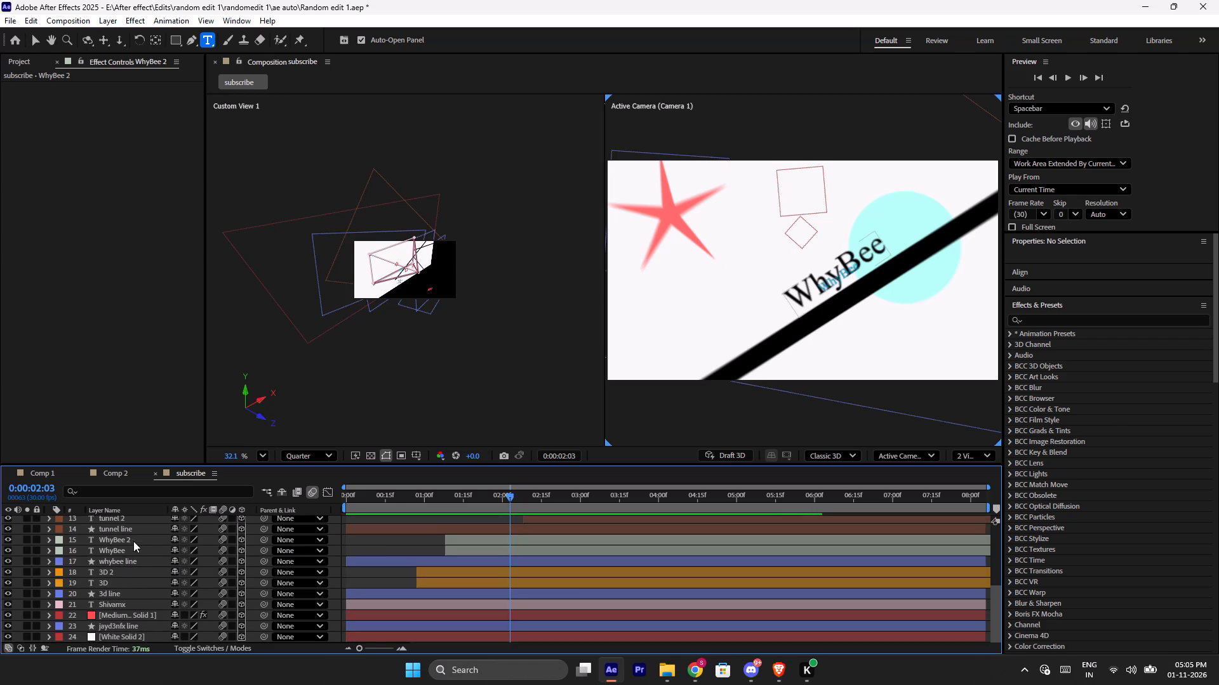
left_click(133, 539)
key("u")
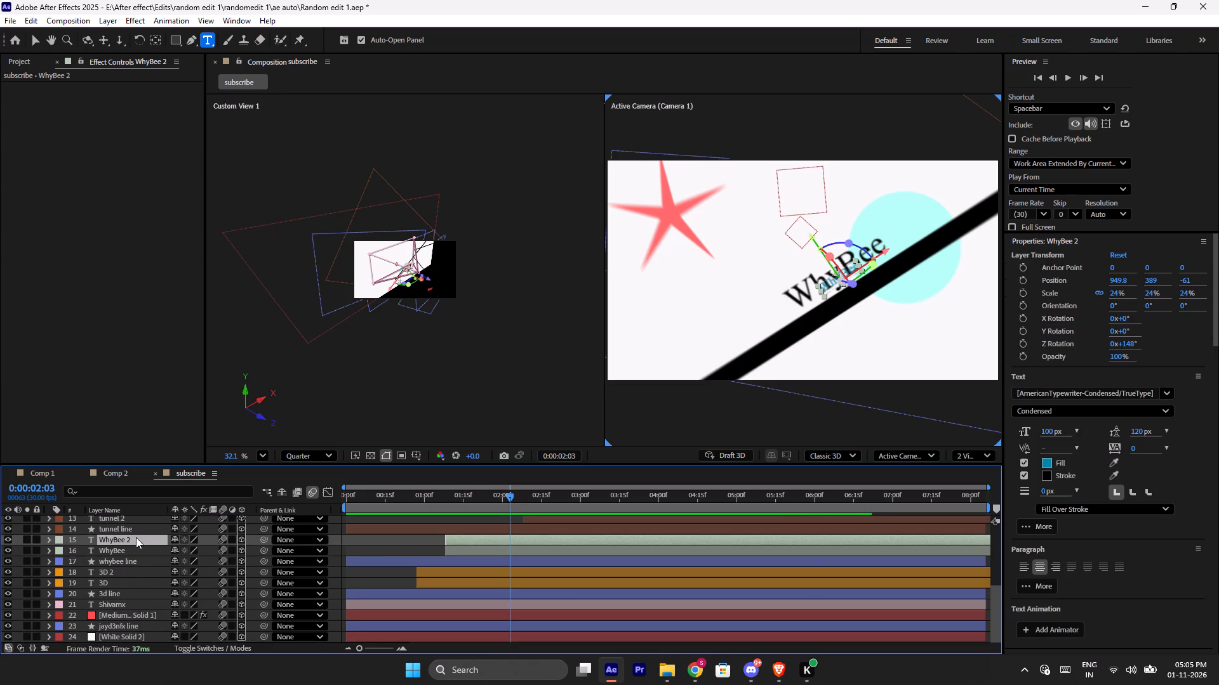
left_click(50, 537)
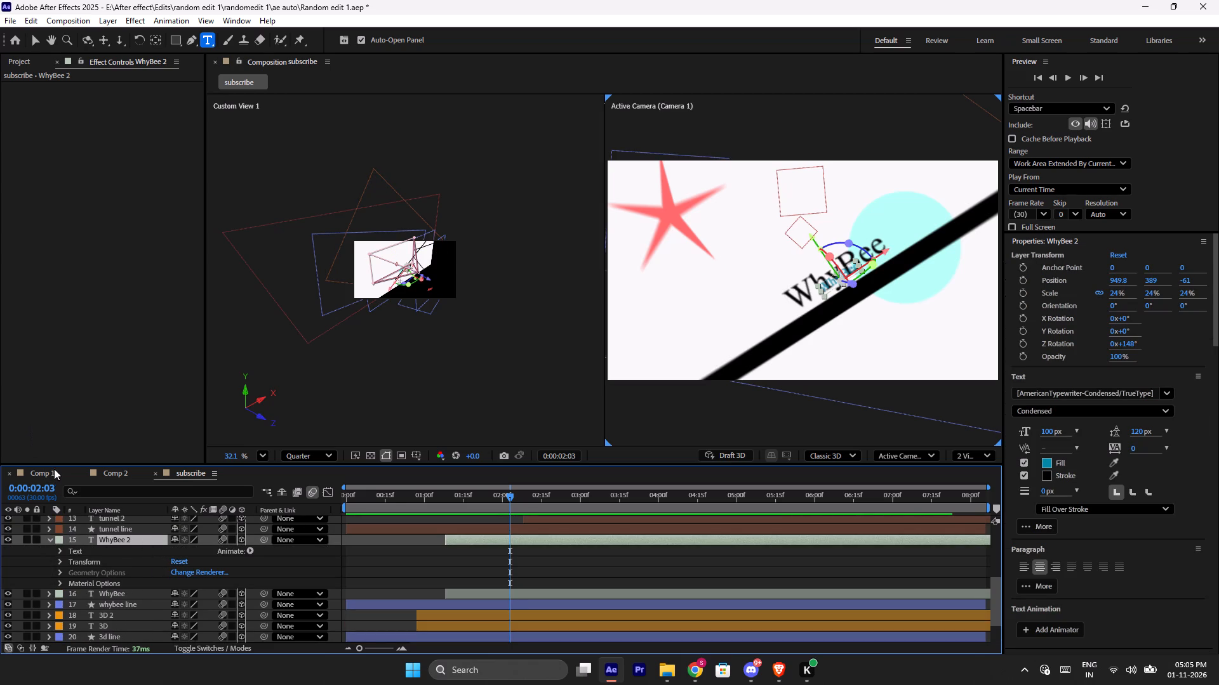
left_click(52, 542)
Reveal the WhyBee 2 layer's Position and Scale, and set its scale uniformly to 41%.
key("p")
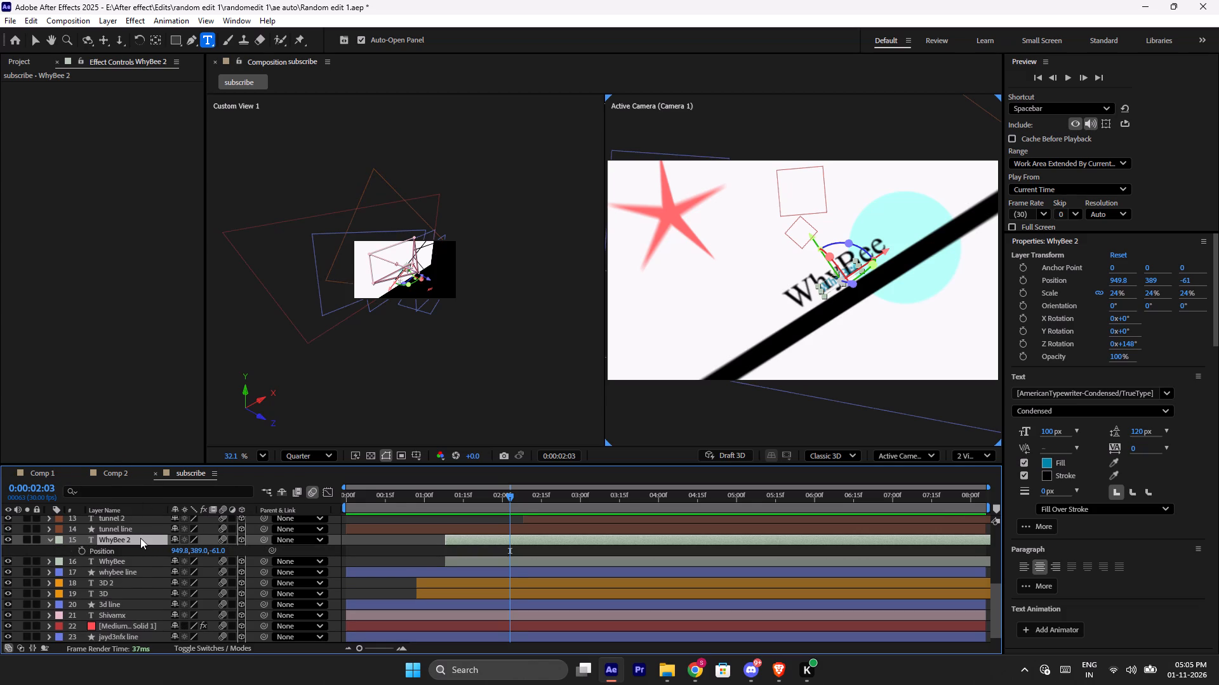
key("shift+s")
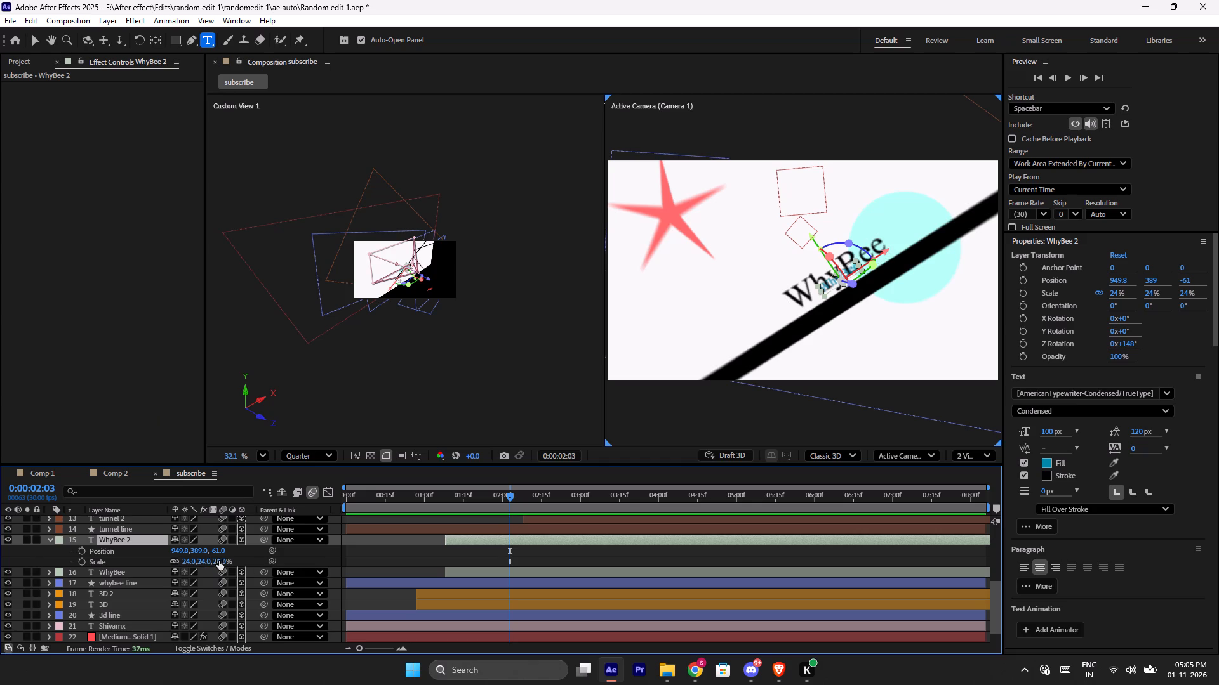
left_click_drag(219, 561, 228, 559)
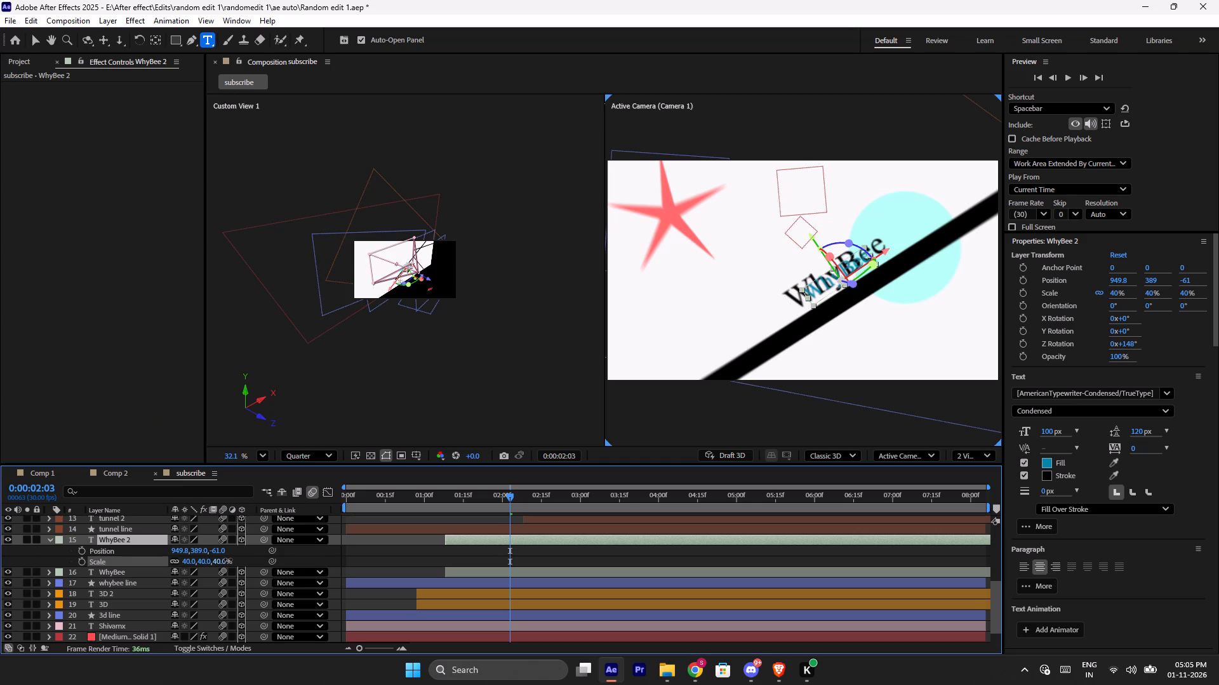
left_click_drag(228, 559, 231, 559)
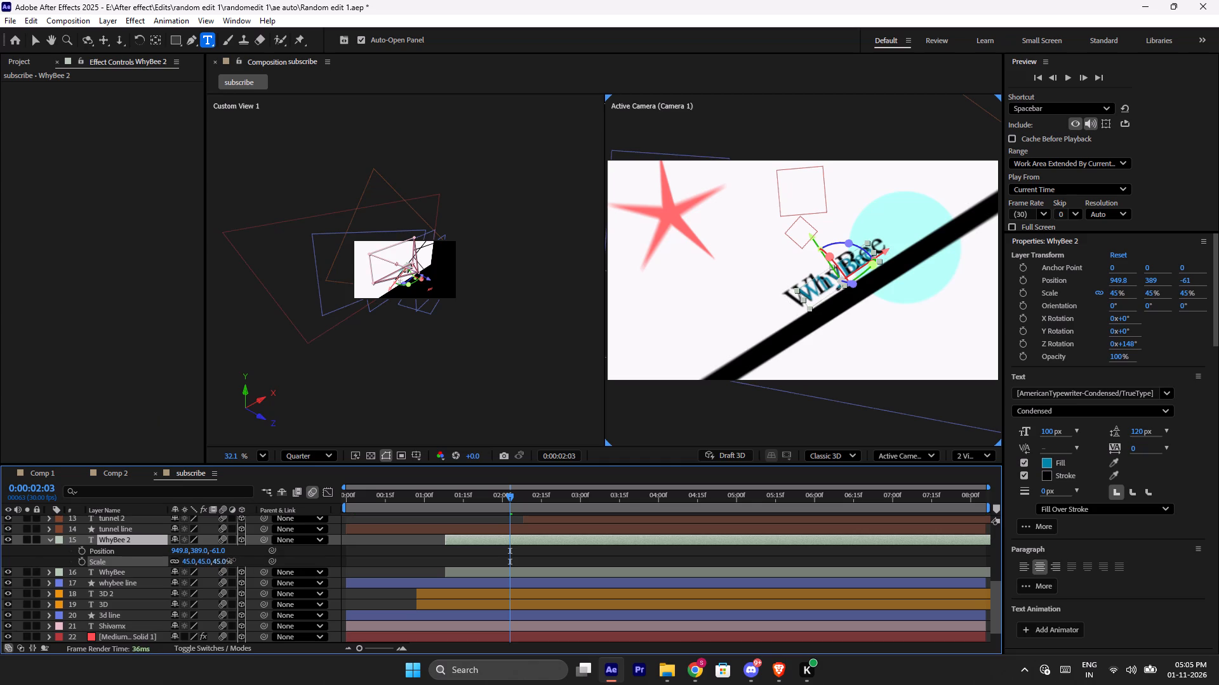
left_click_drag(231, 559, 230, 561)
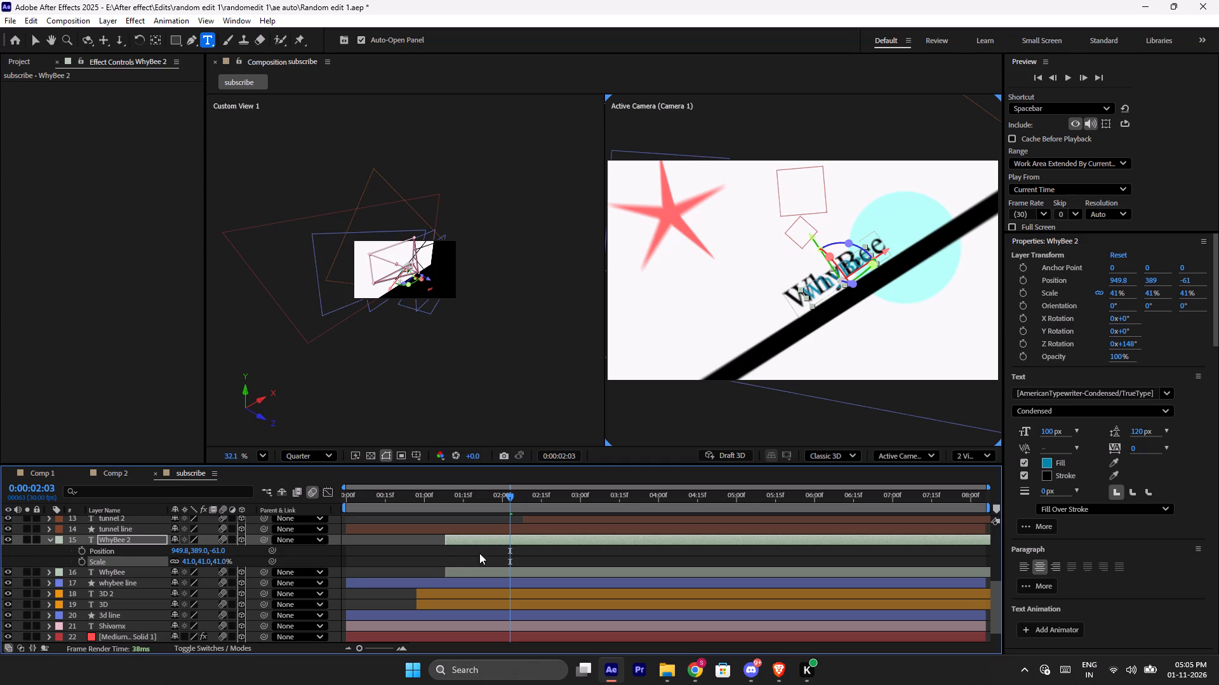
Play in short bursts from 0:00:00:28 to 0:00:03:05, examining the enlarged blue WhyBee text and the passage to the TUNNEL text.
left_click_drag(507, 494, 416, 511)
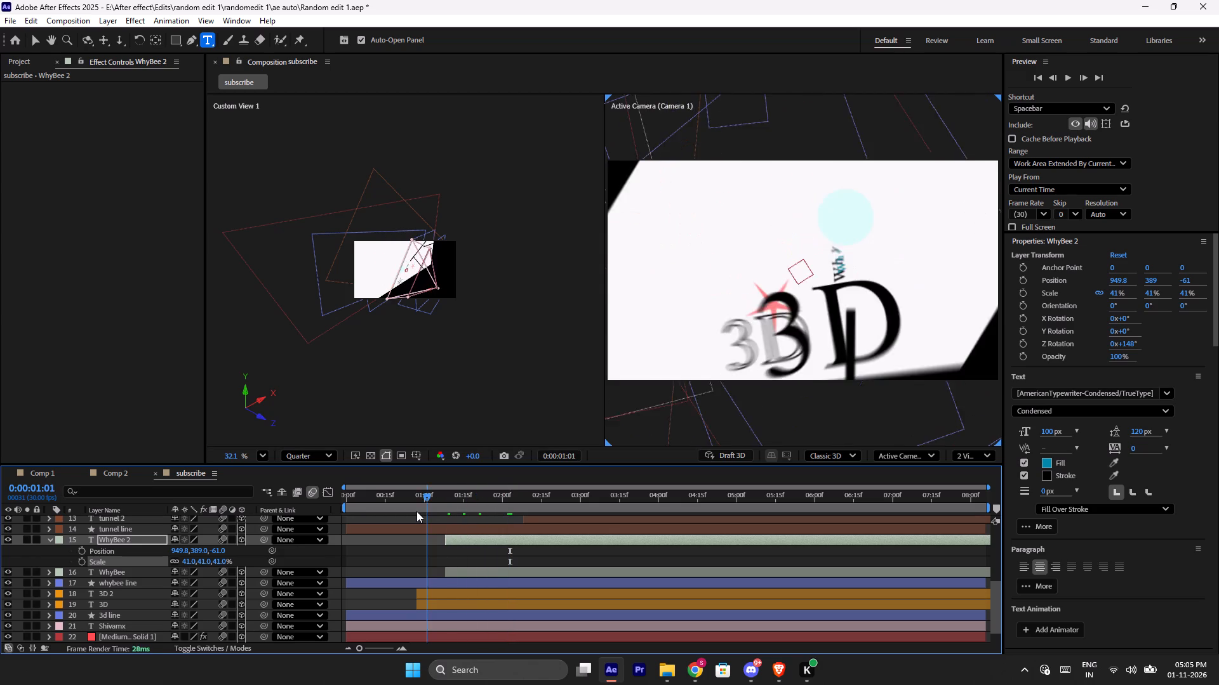
left_click_drag(416, 511, 416, 512)
key("space")
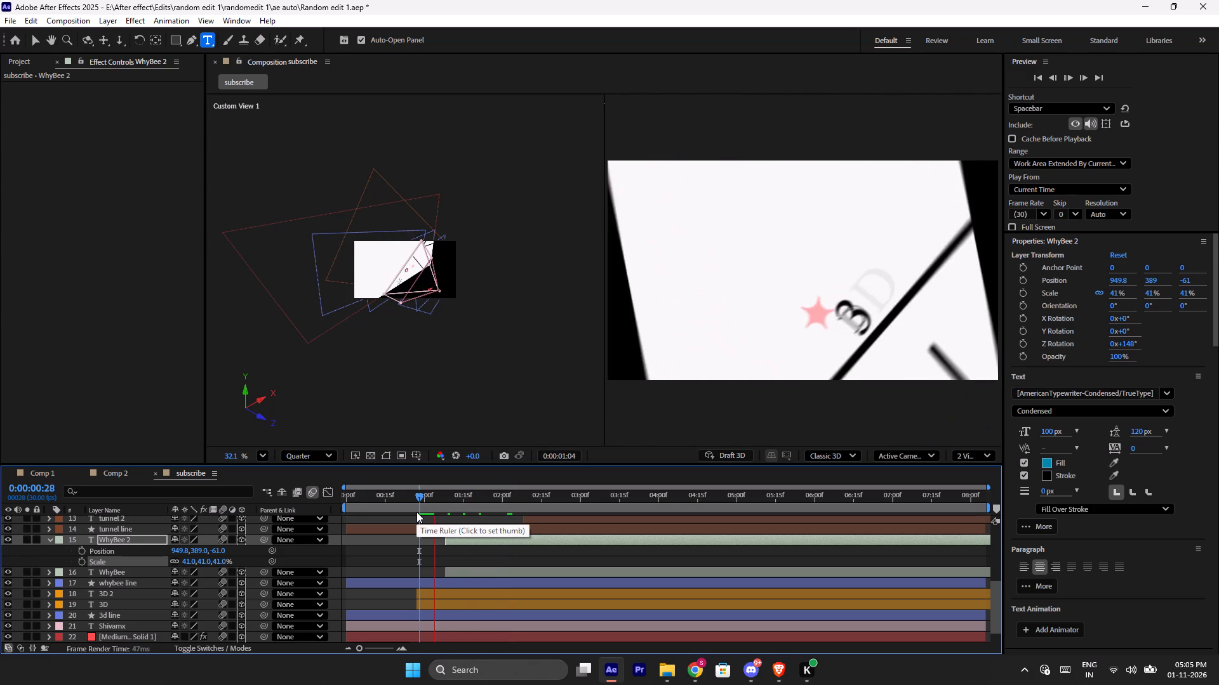
key("space")
key("space")
key("space")
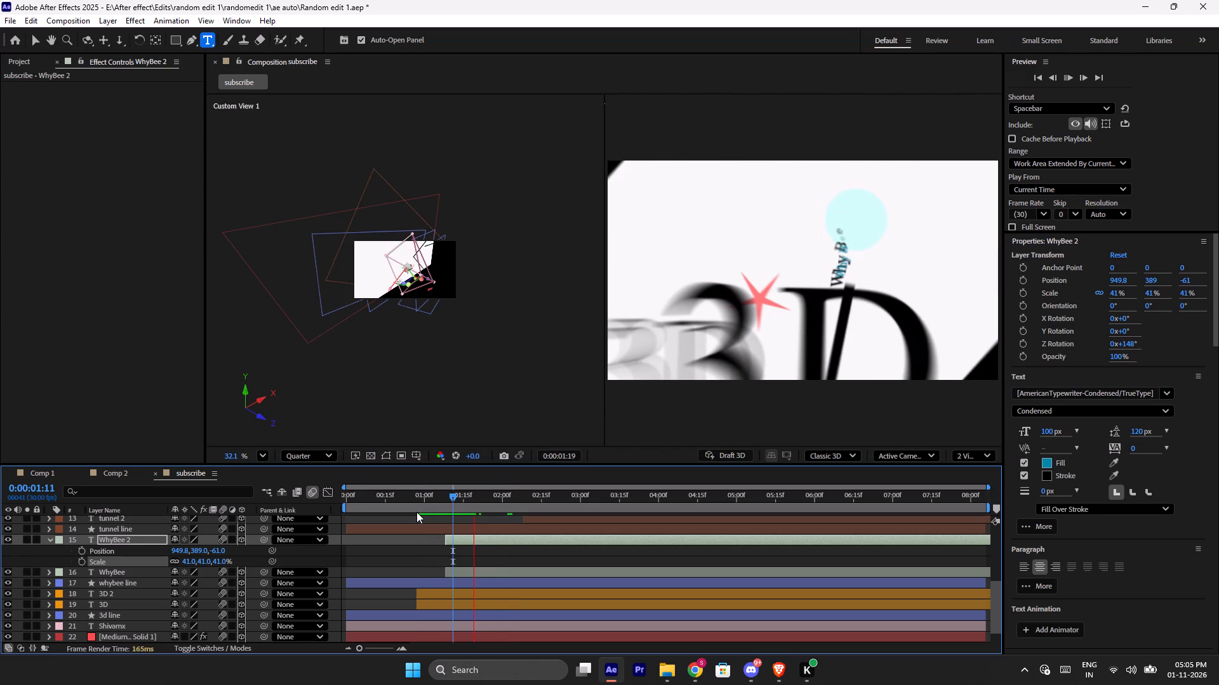
key("space")
key("space")
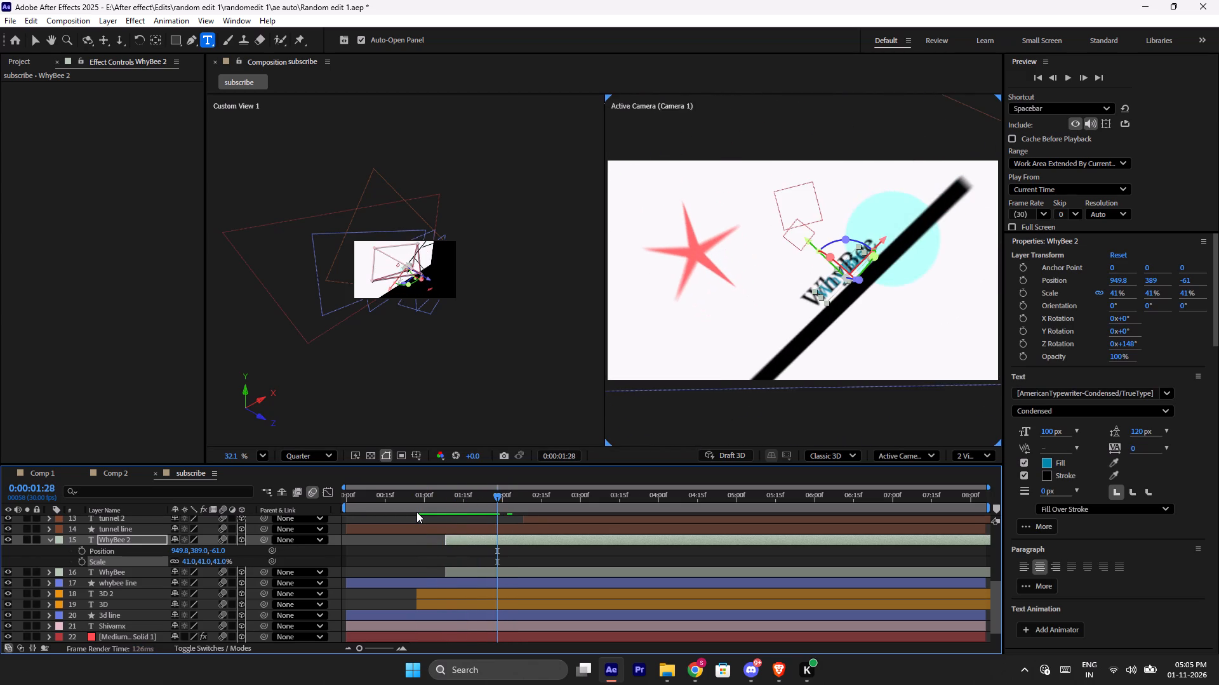
key("space")
key("space")
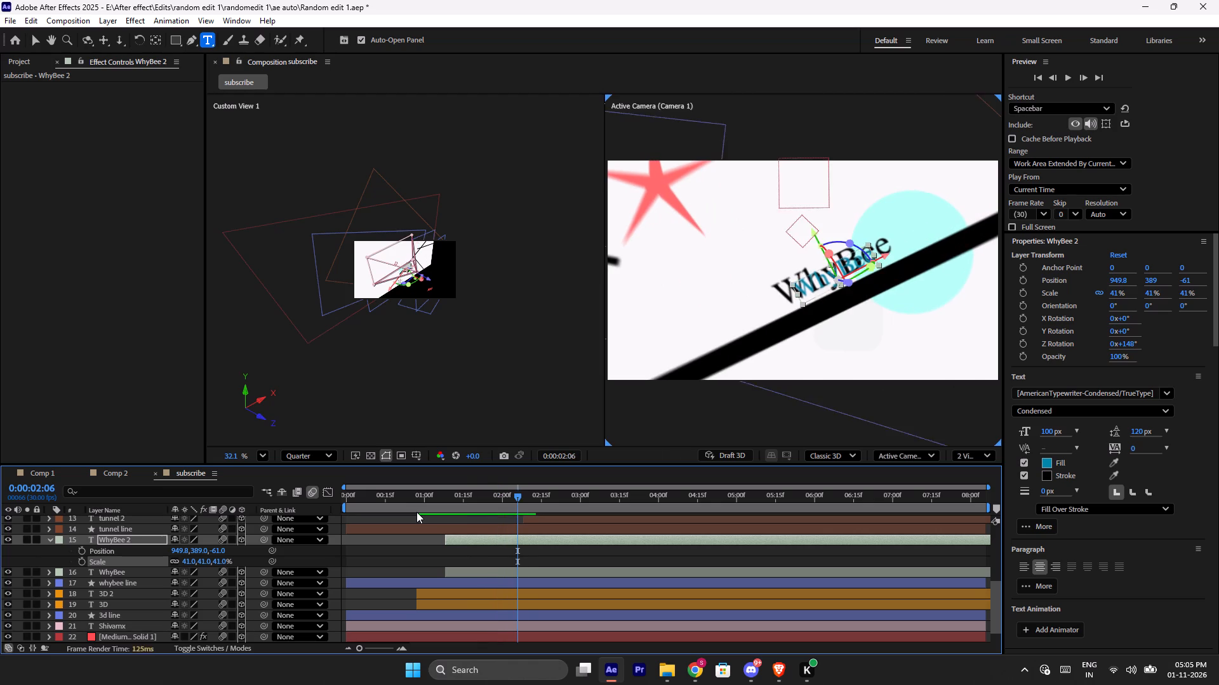
key("space")
key("space")
key("space")
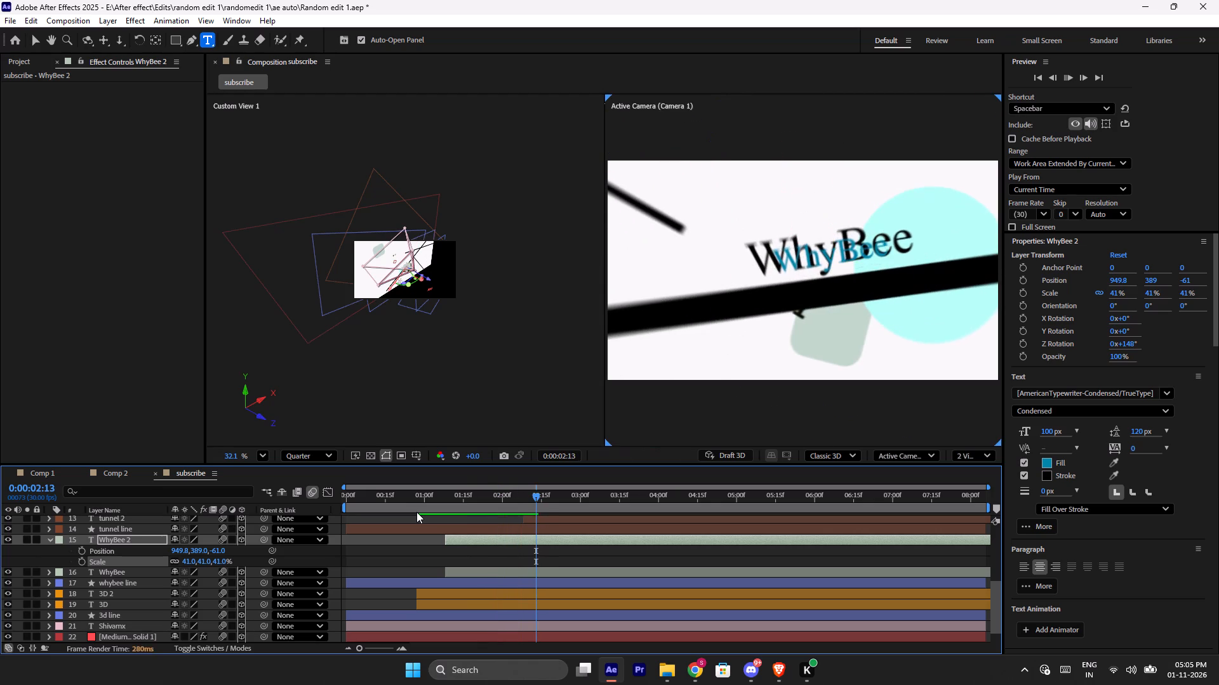
key("space")
key("space")
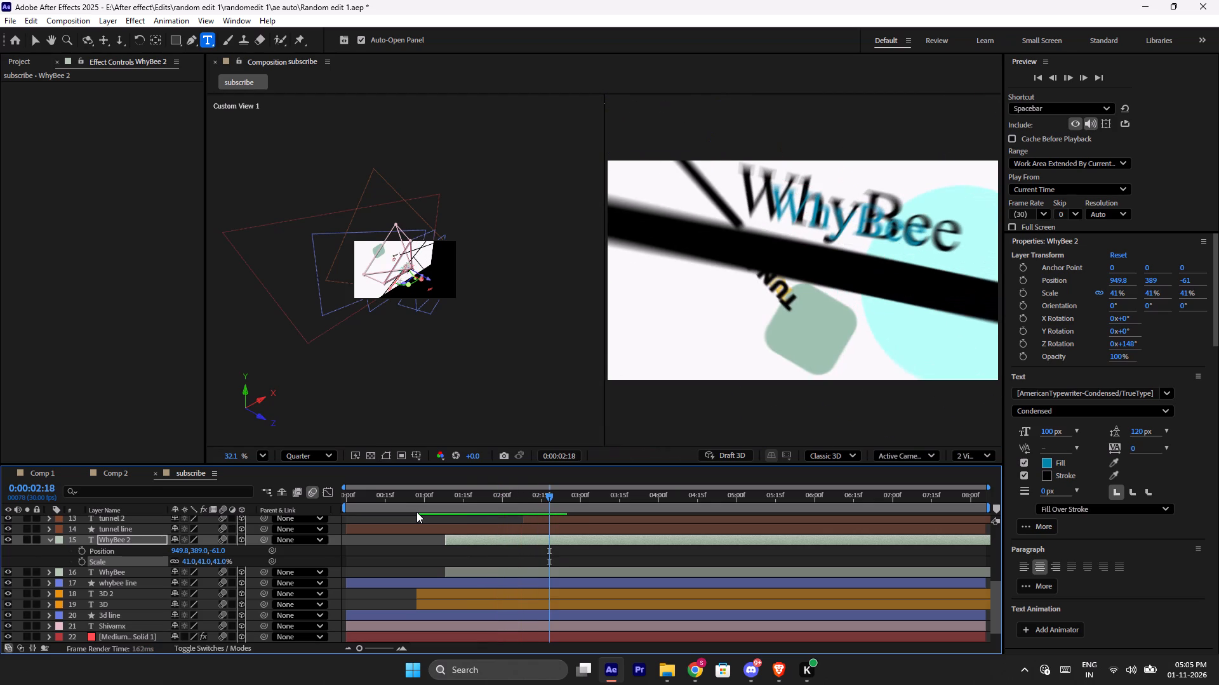
key("space")
key("space")
key("space")
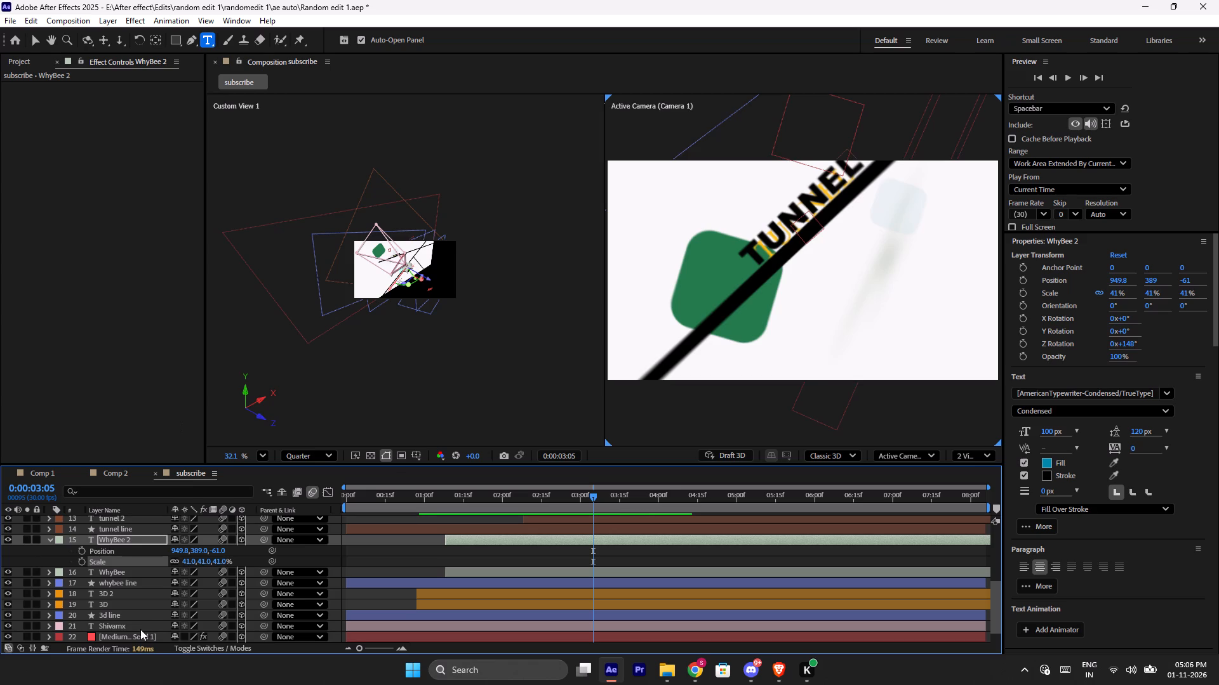
At 0:00:03:13, replace the black TUNNEL text in the tunnel layer with "something".
left_click(125, 530)
scroll(149, 551, "up", 1)
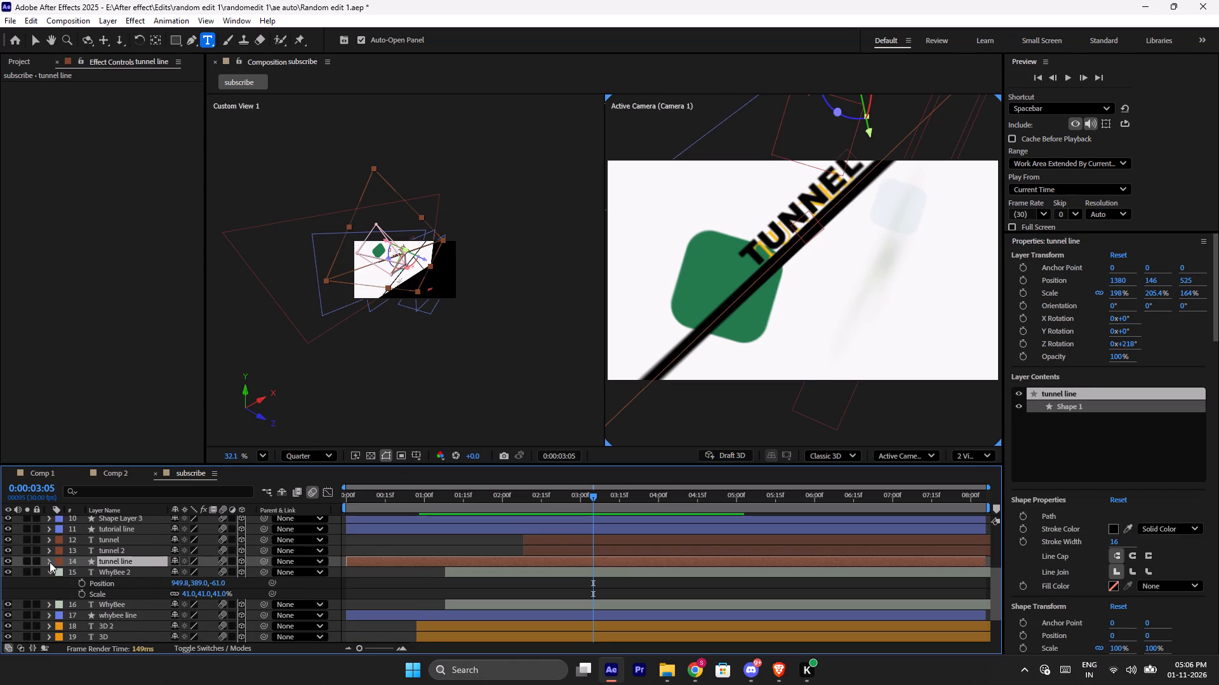
left_click(124, 560)
left_click(125, 554)
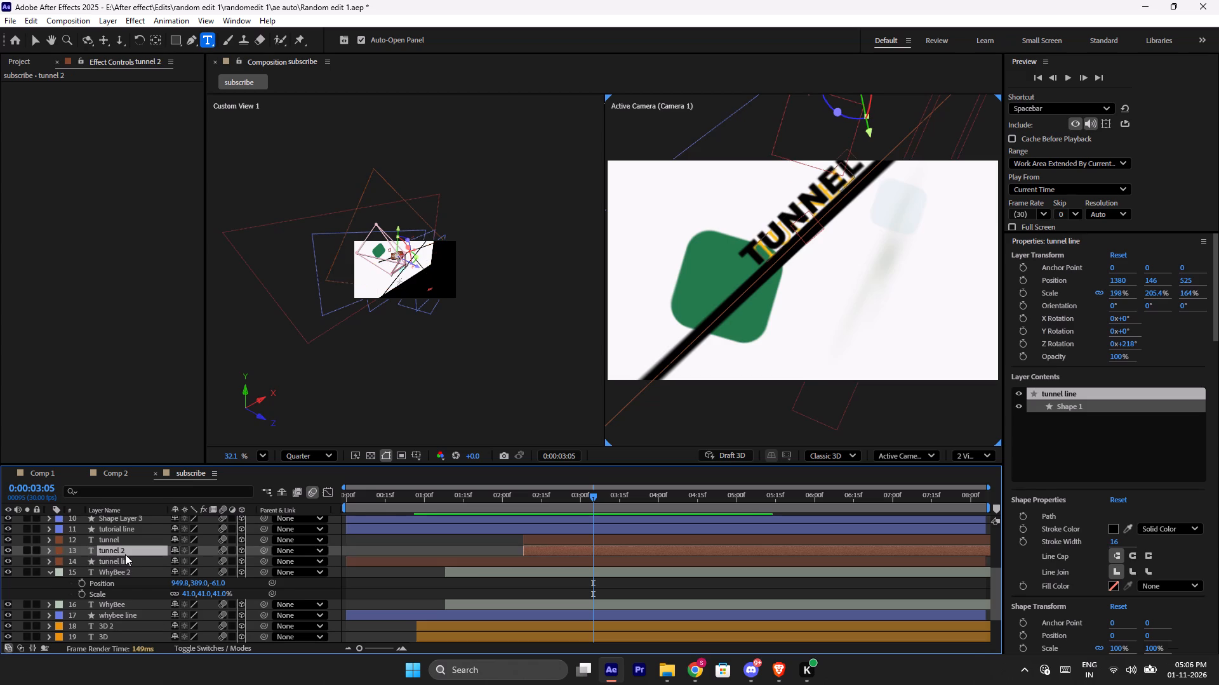
double_click(115, 550)
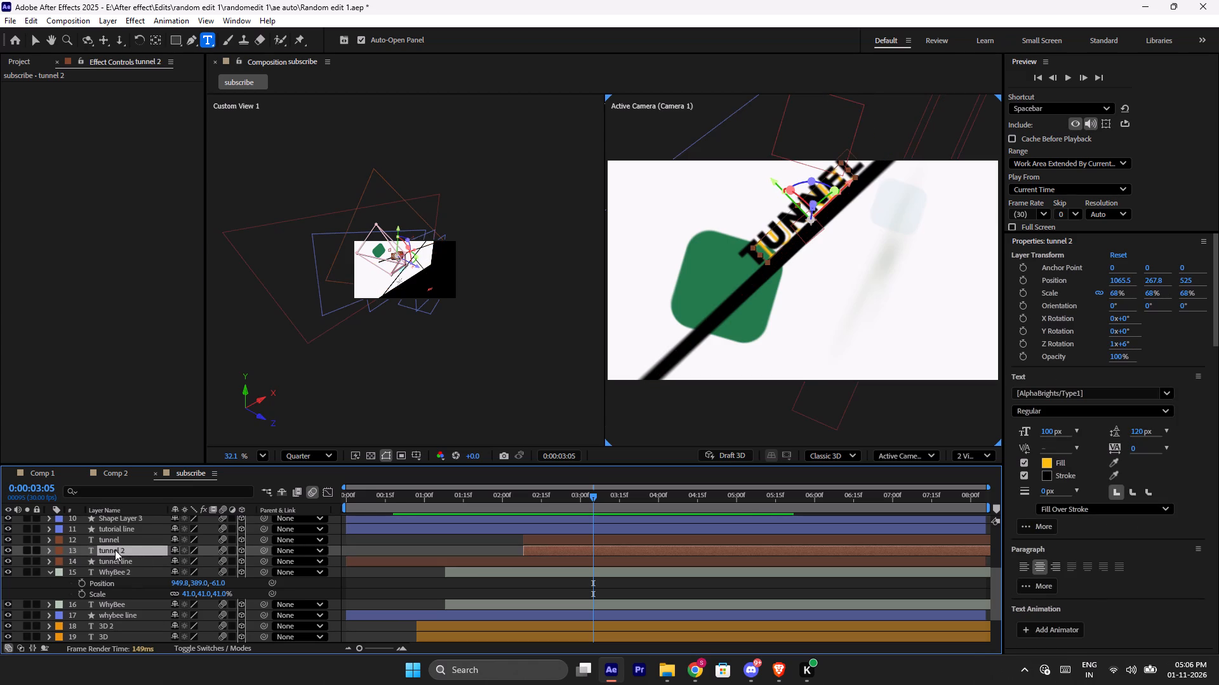
left_click(614, 504)
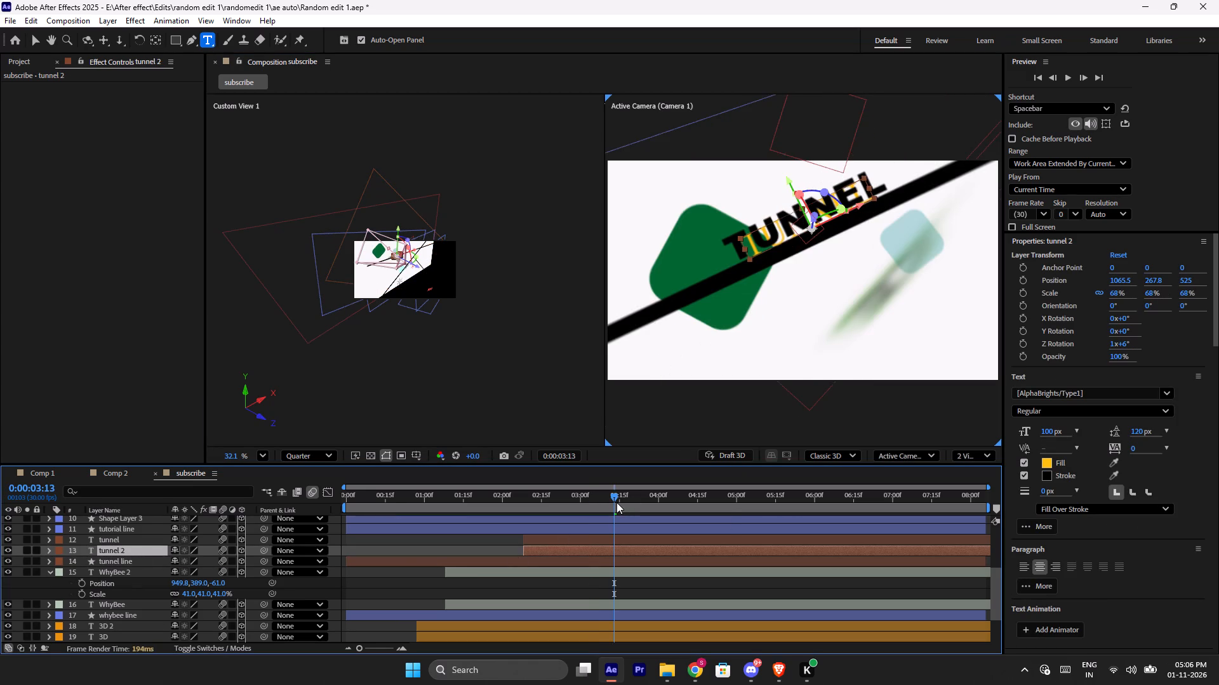
double_click(123, 549)
double_click(123, 540)
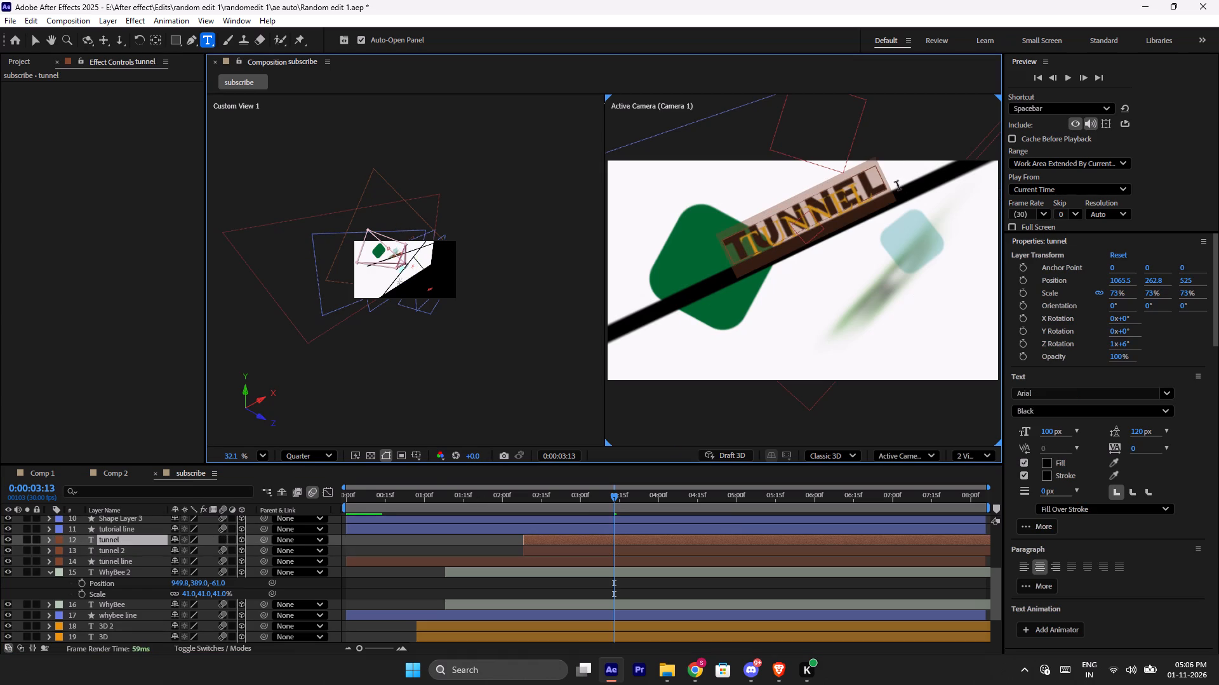
left_click(881, 184)
key("BackSpace")
key("BackSpace")
key("BackSpace")
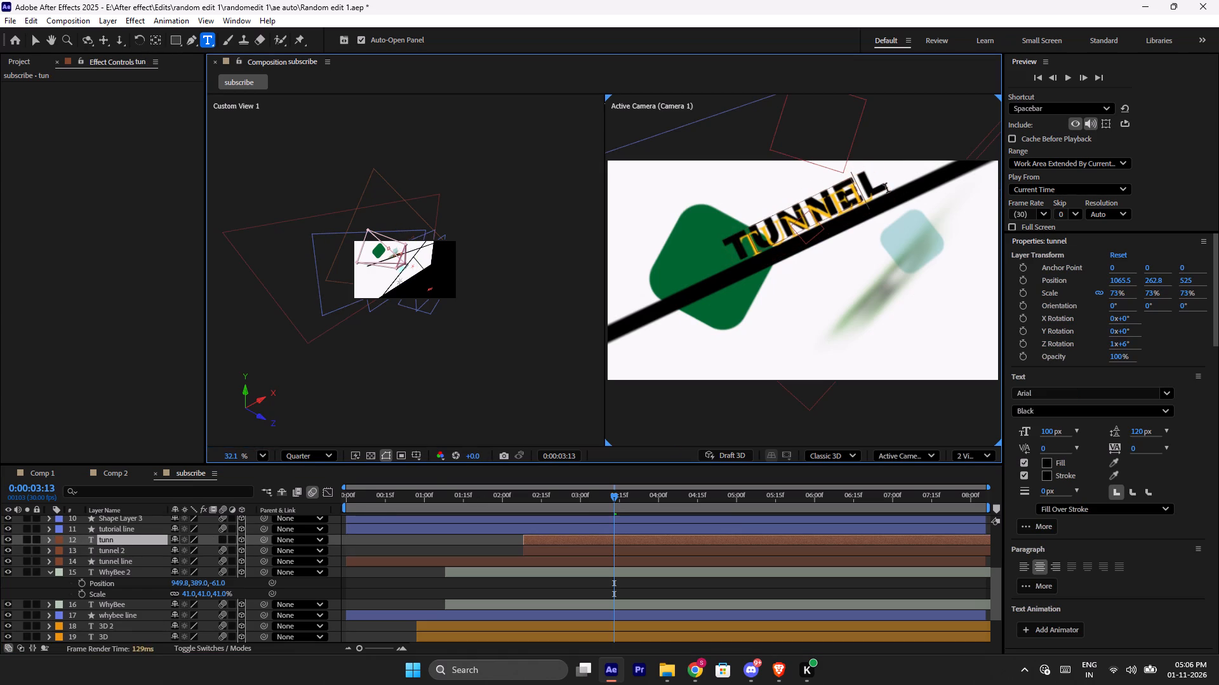
key("BackSpace")
key("BackSpace")
key("BackSpace")
key("BackSpace")
key("BackSpace")
key("BackSpace")
key("BackSpace")
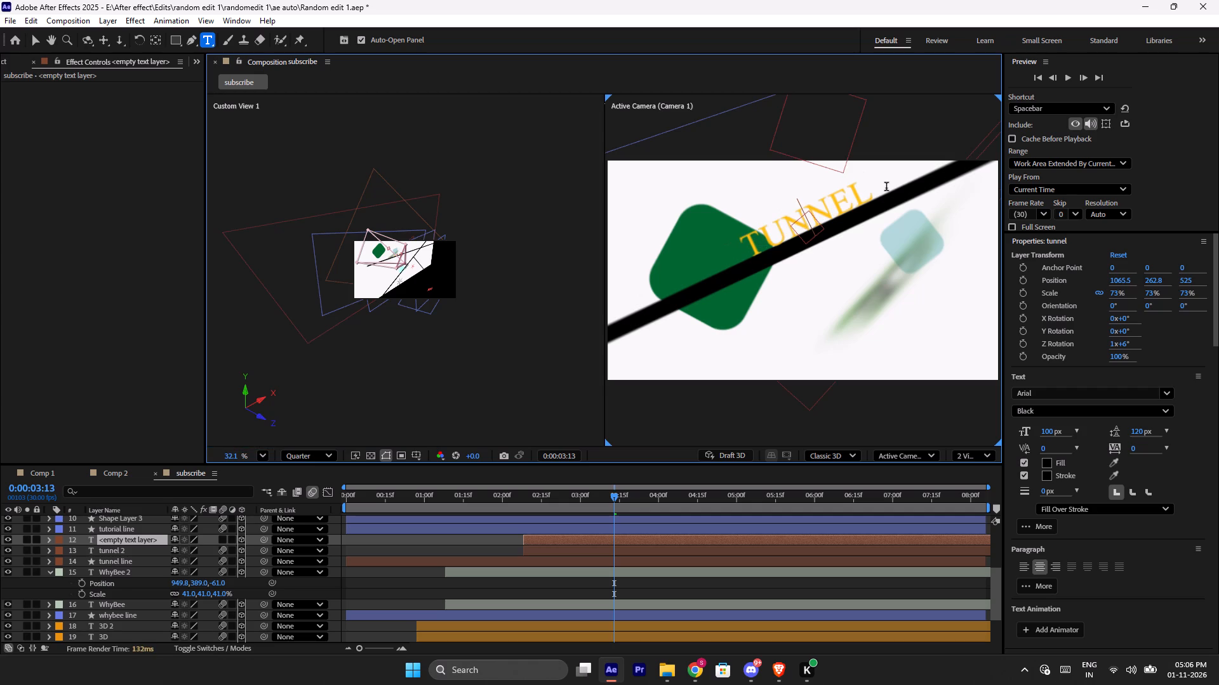
type("so")
type("mething")
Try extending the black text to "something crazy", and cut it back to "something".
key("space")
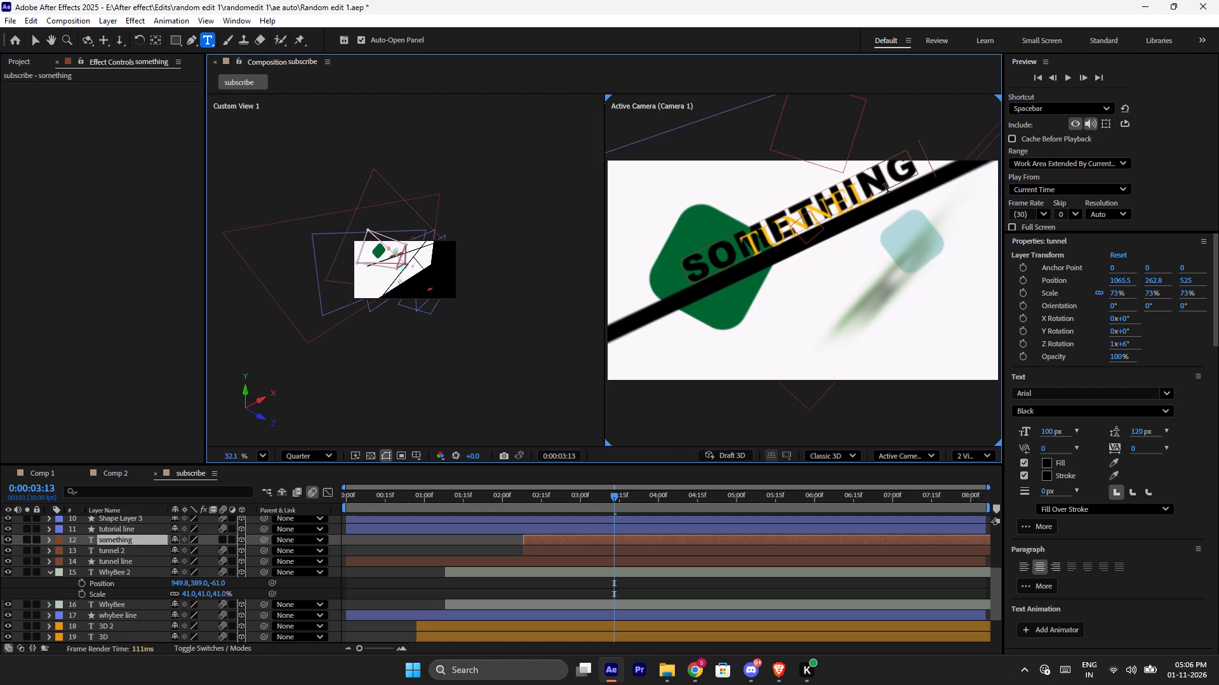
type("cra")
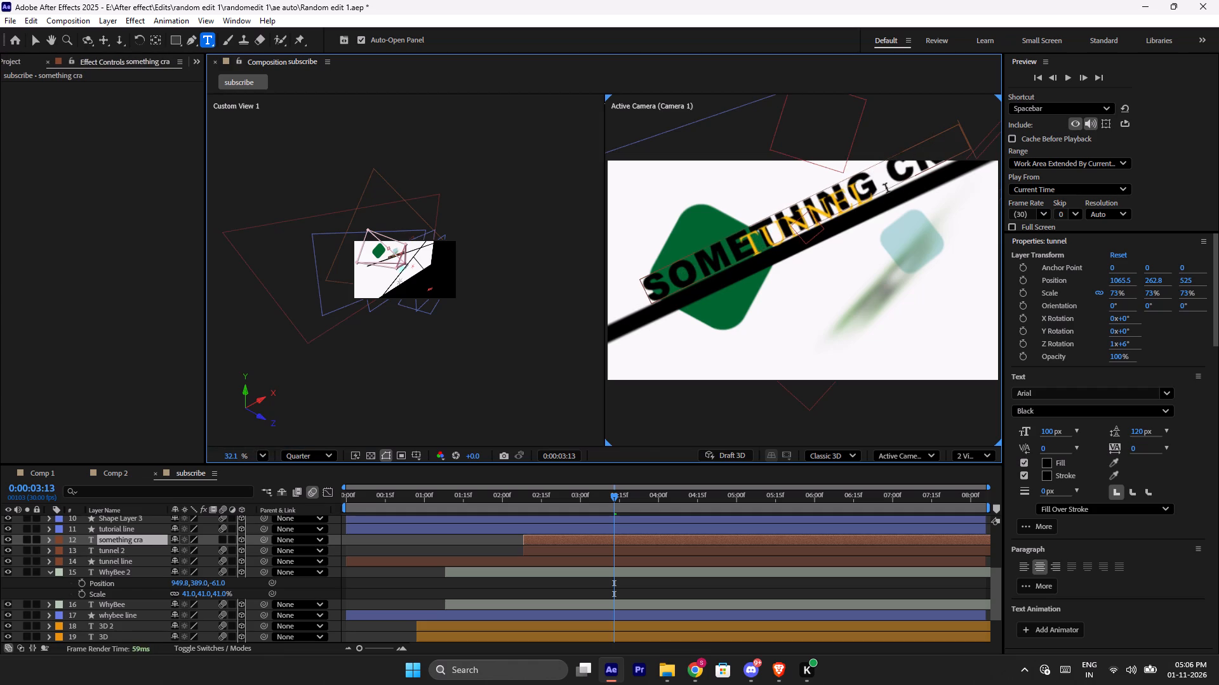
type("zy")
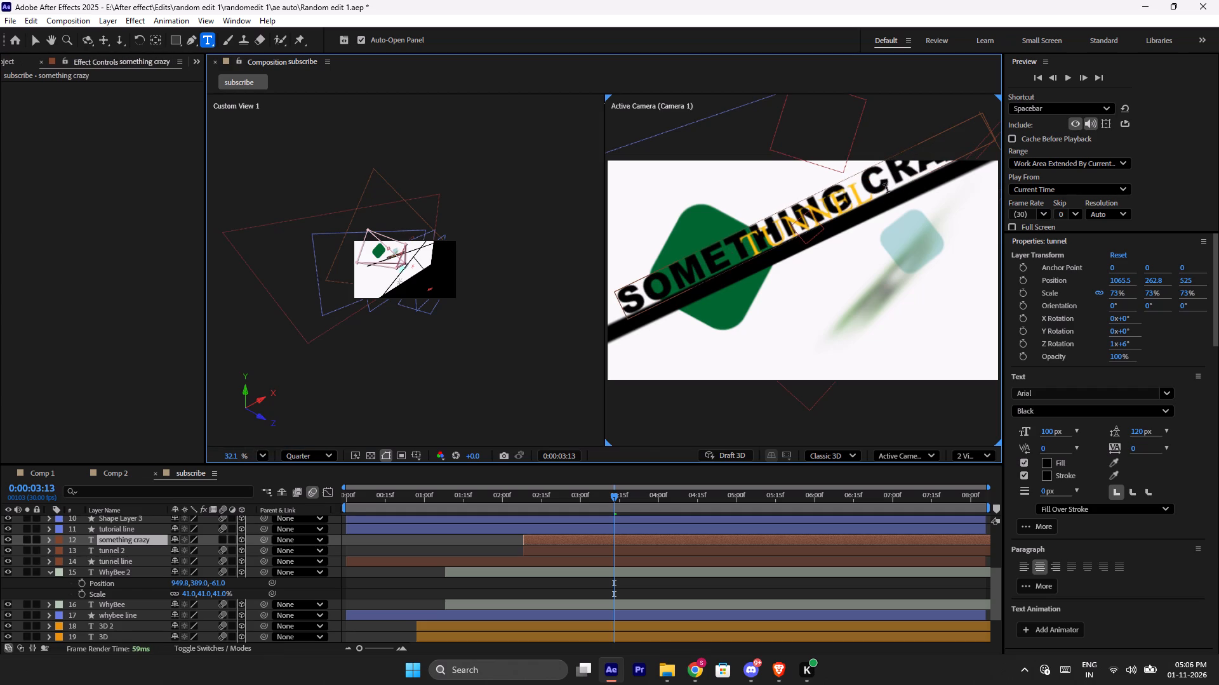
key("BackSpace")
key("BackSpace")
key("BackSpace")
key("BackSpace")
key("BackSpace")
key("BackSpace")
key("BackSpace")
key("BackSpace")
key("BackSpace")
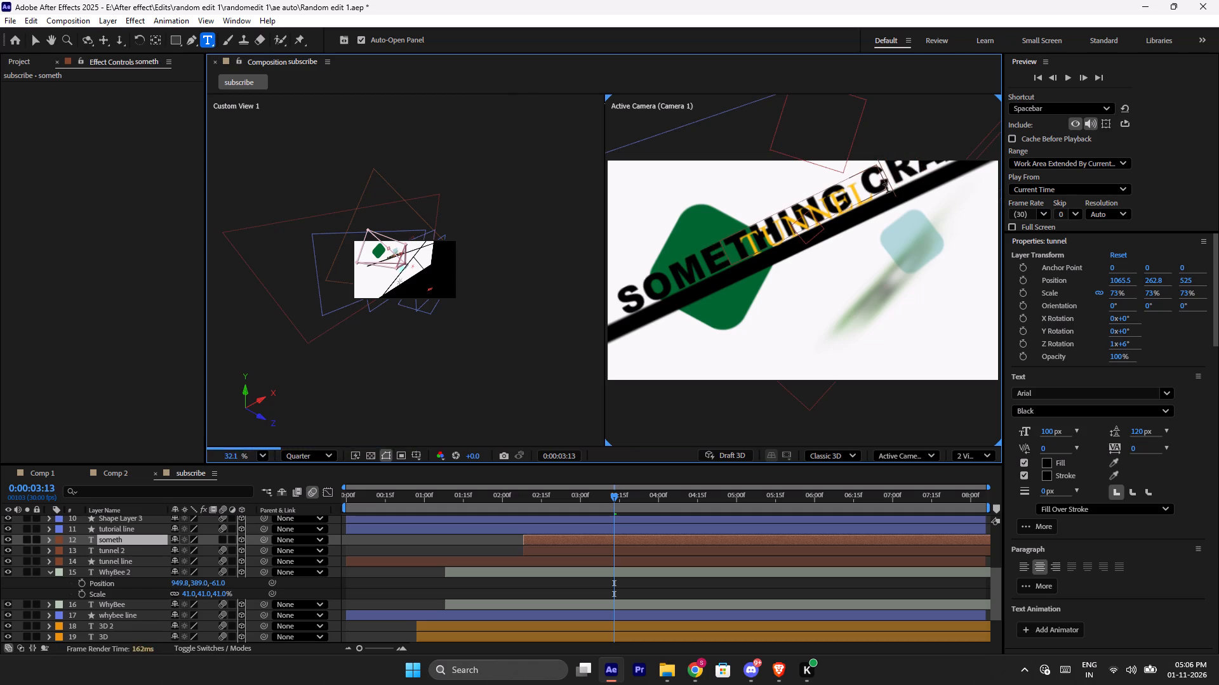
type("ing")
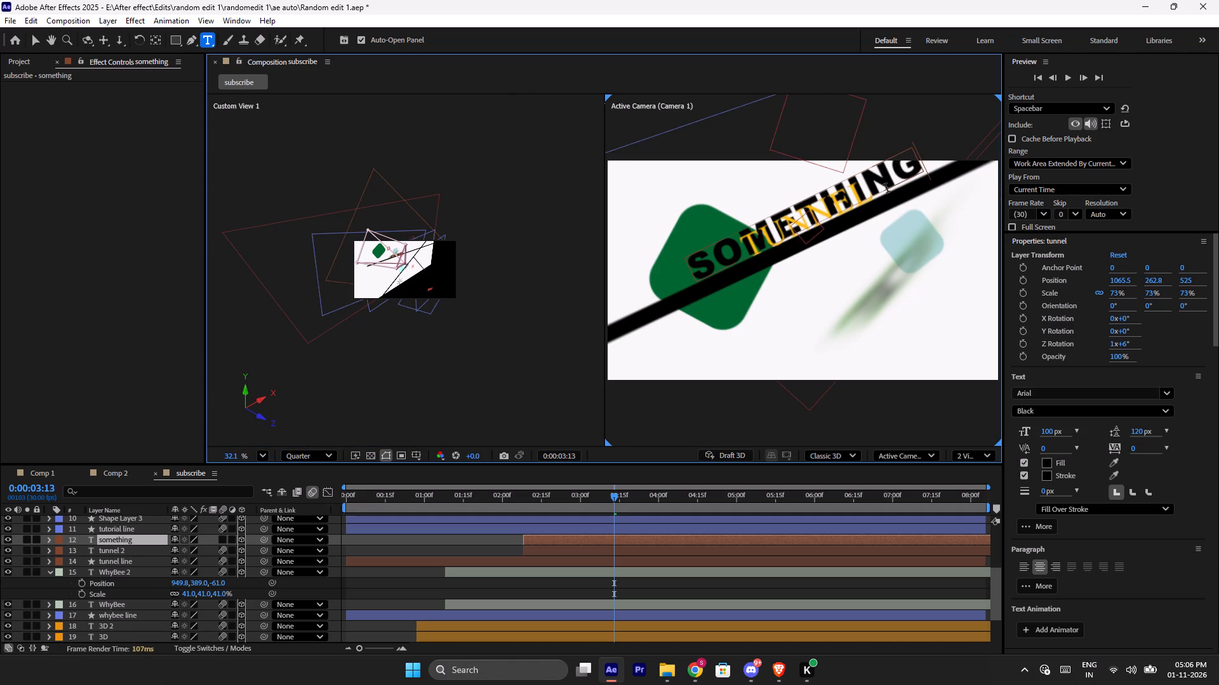
Replace the yellow text in the tunnel 2 layer with "something" to match the black text above it.
left_click(123, 542)
double_click(124, 551)
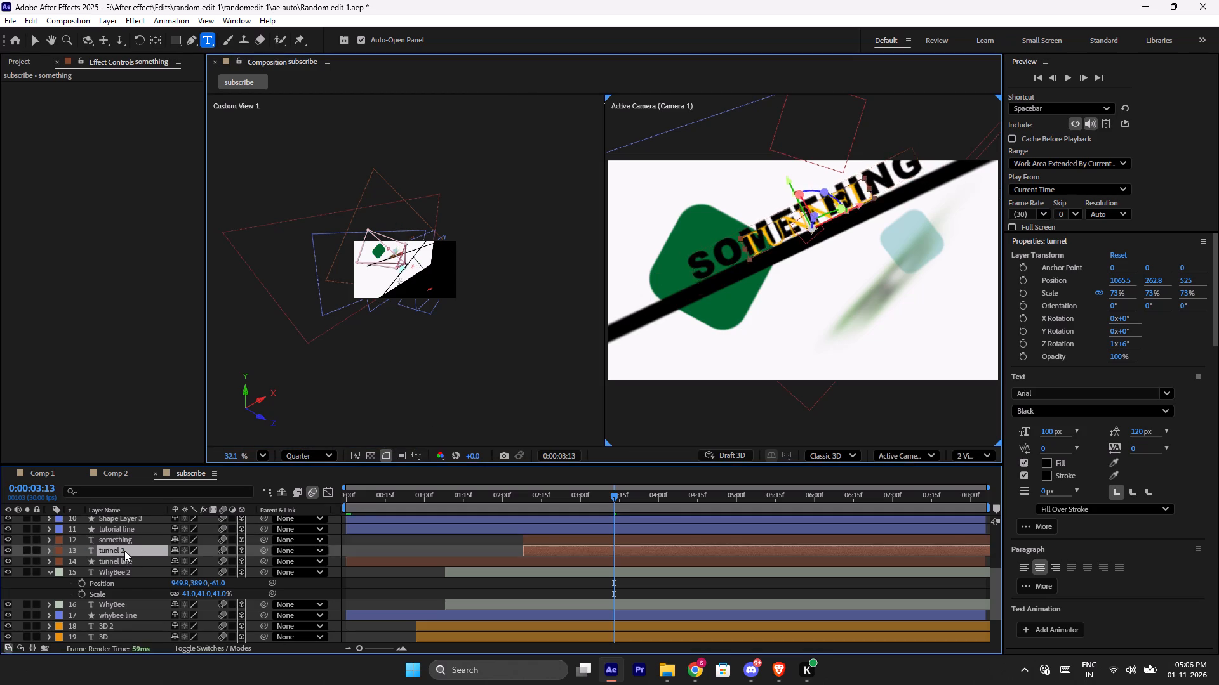
double_click(130, 551)
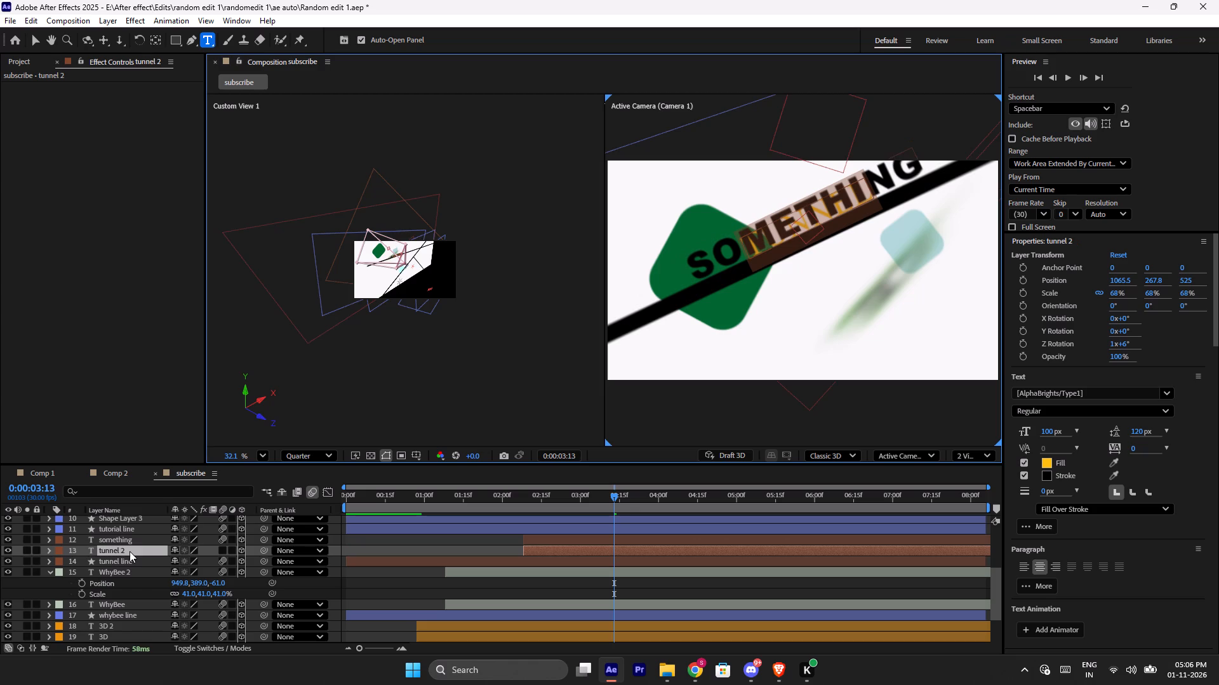
left_click(876, 195)
key("BackSpace")
key("BackSpace")
key("BackSpace")
key("BackSpace")
key("BackSpace")
key("BackSpace")
key("BackSpace")
key("BackSpace")
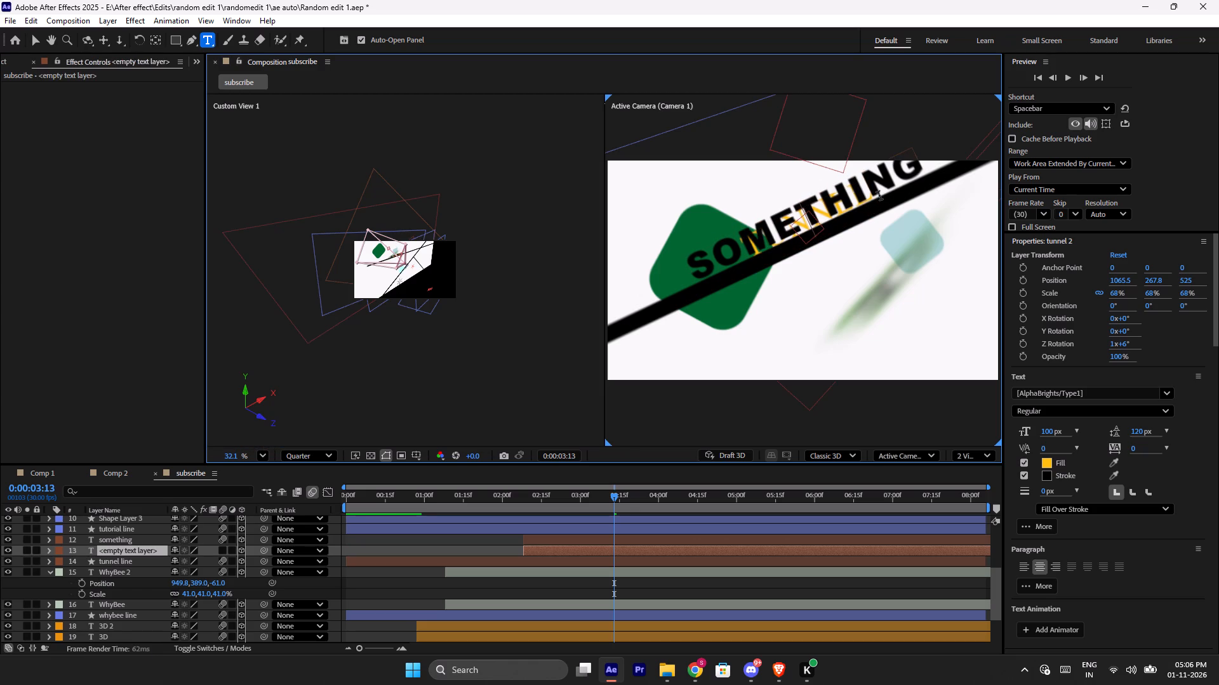
type("something")
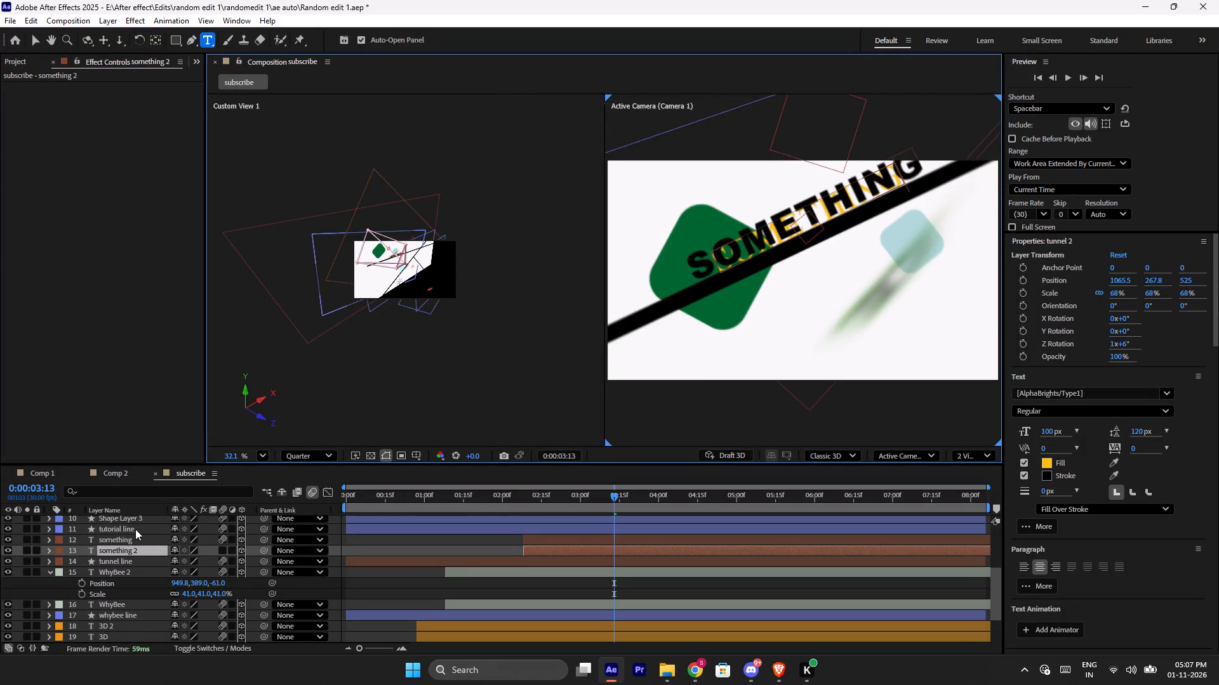
Rename the tunnel line shape layer as "something line".
left_click(135, 561)
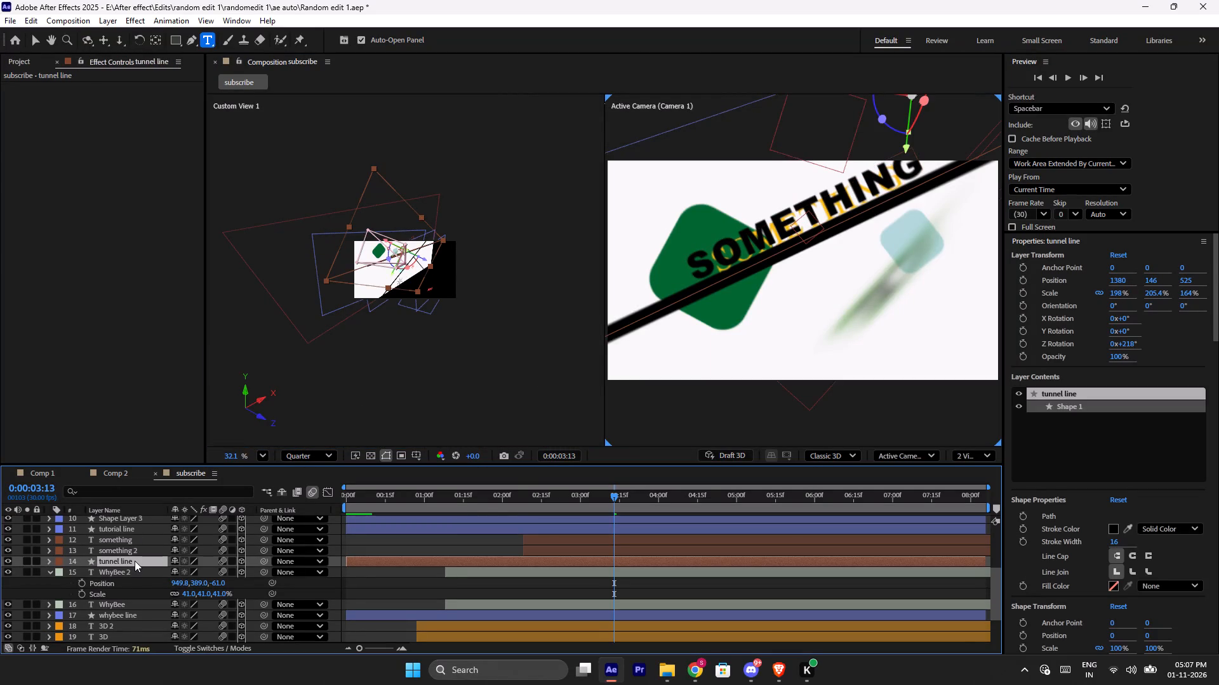
right_click(135, 561)
left_click(212, 518)
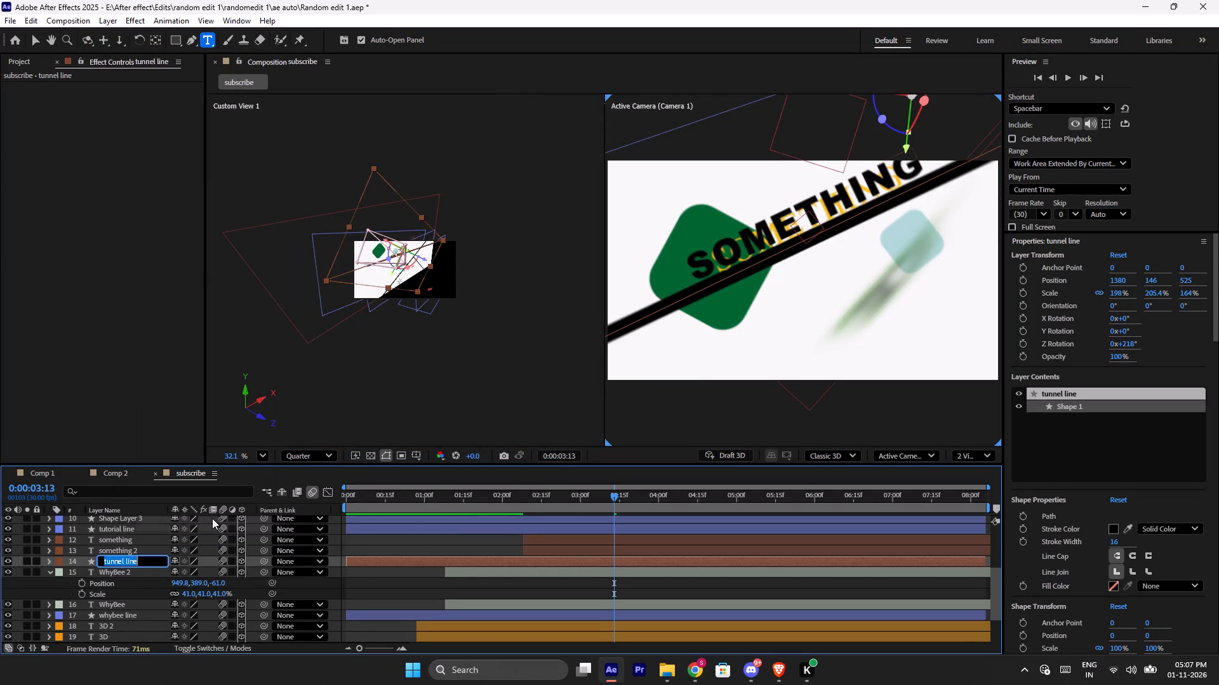
key("o")
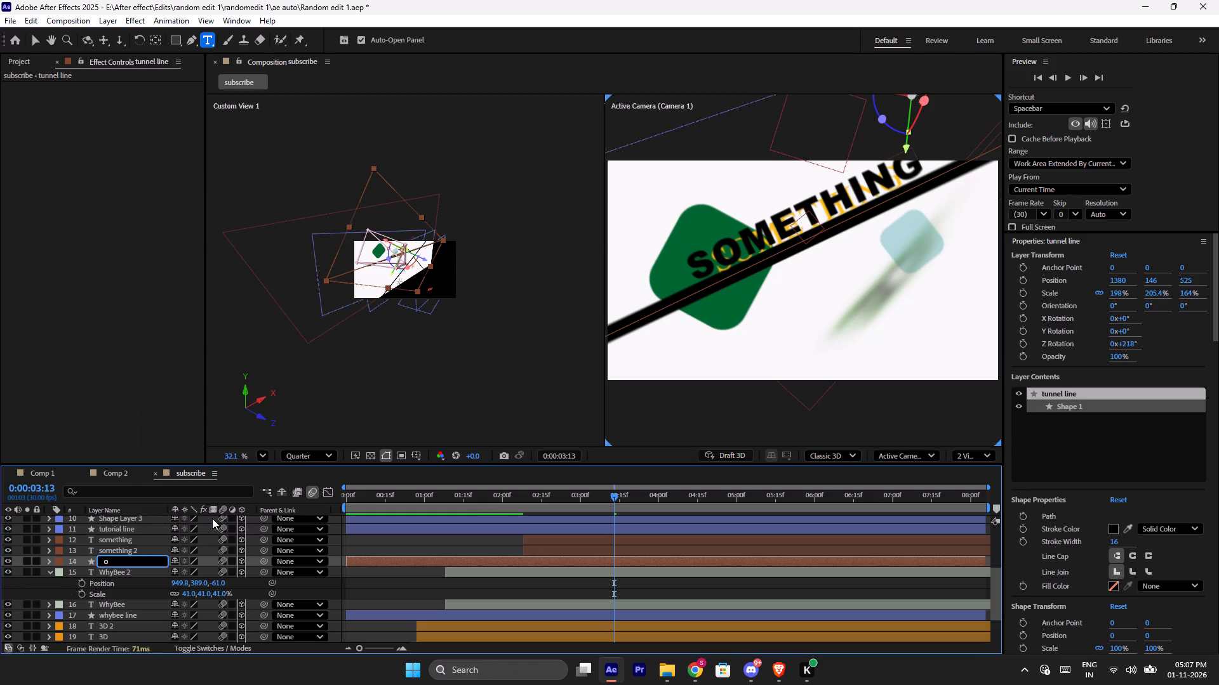
key("BackSpace")
type("something line")
left_click(149, 594)
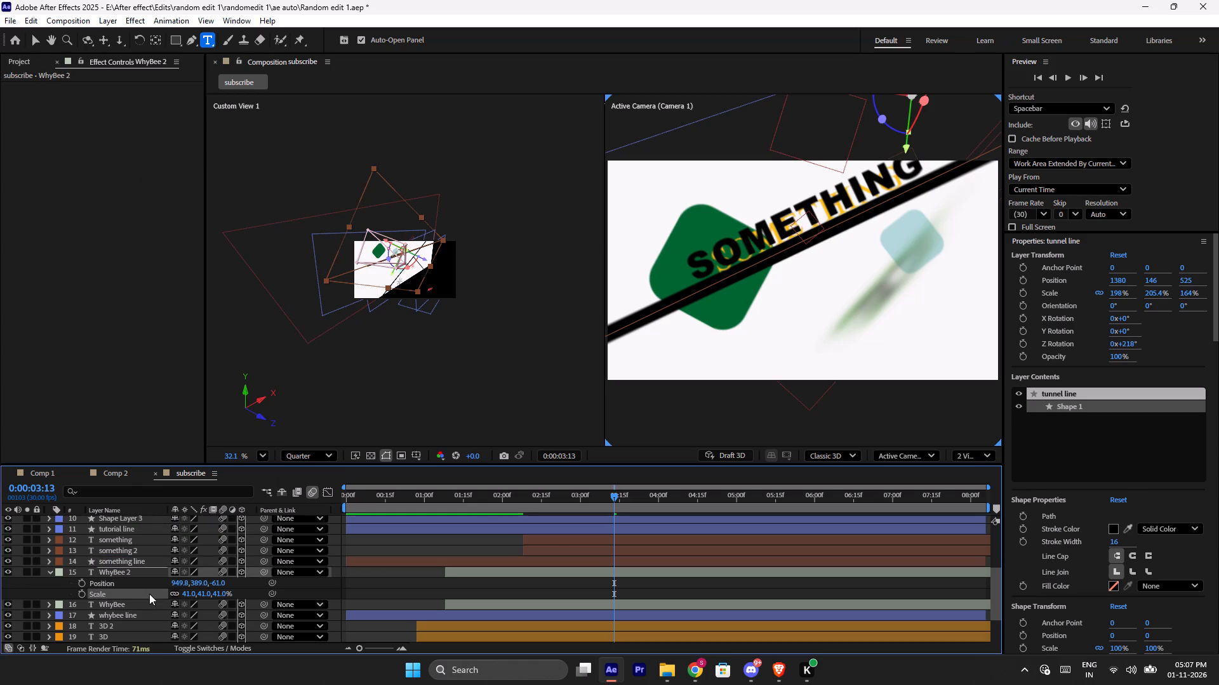
left_click(150, 561)
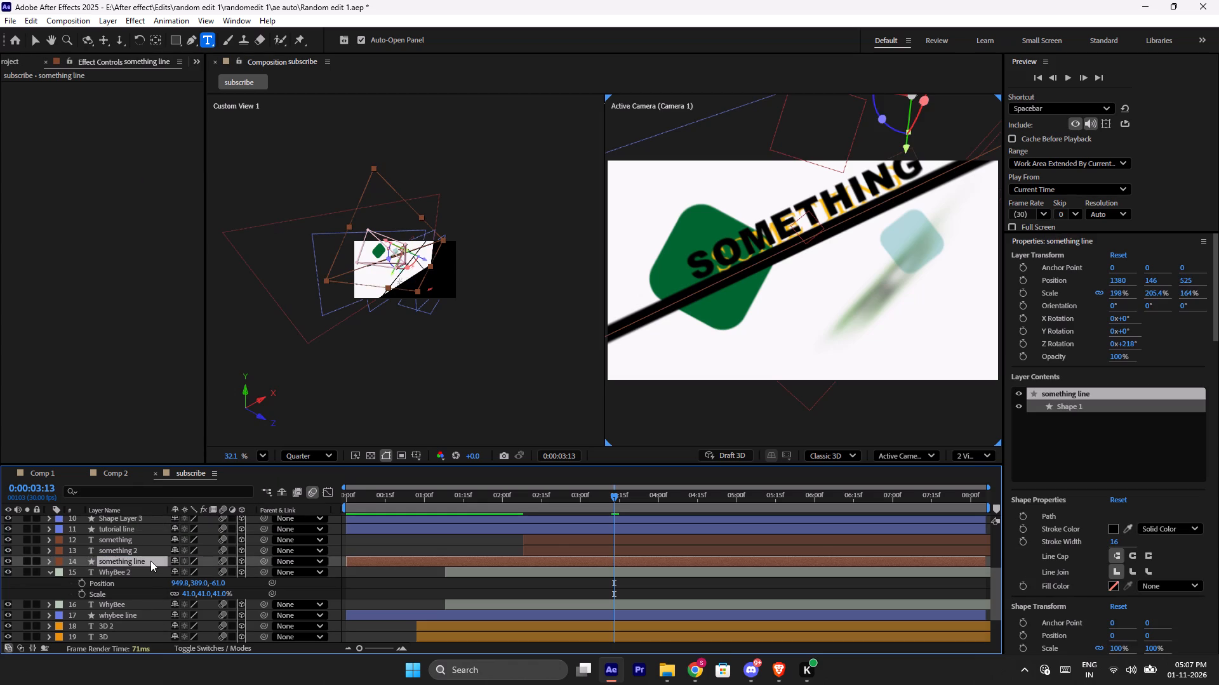
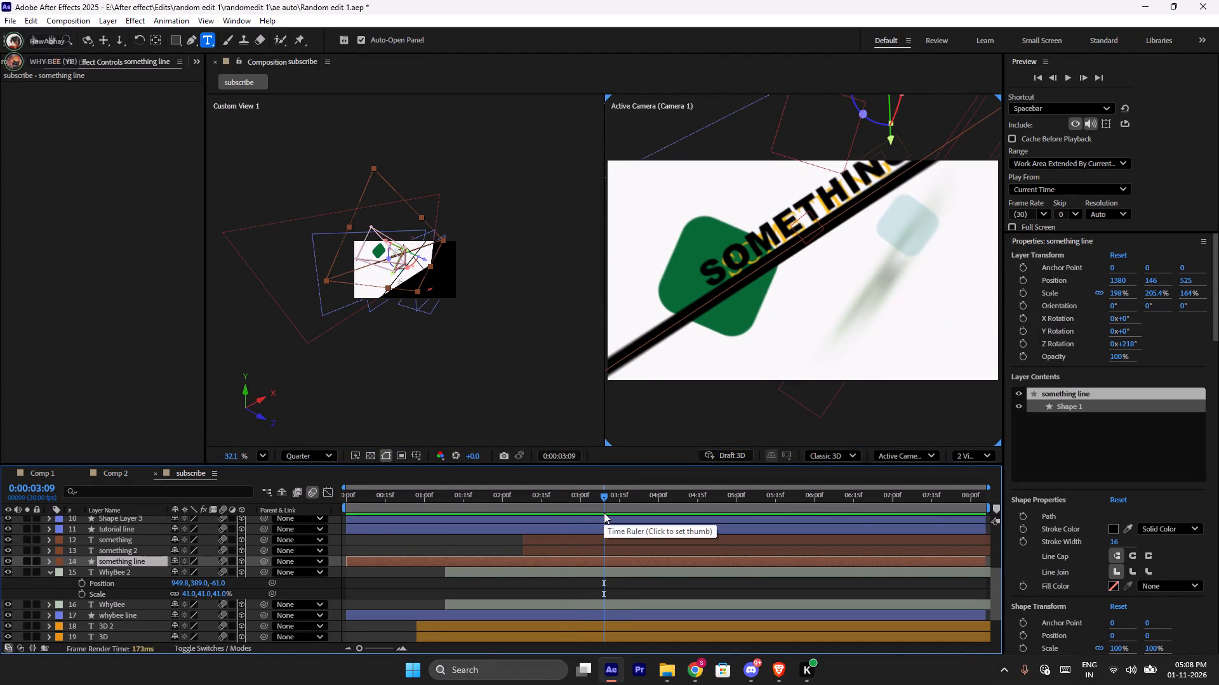
Scrub between about 0:00:03:09 and 0:00:02:13 to review the camera transition between the WhyBee text and the "something" text and line.
left_click_drag(604, 496, 566, 505)
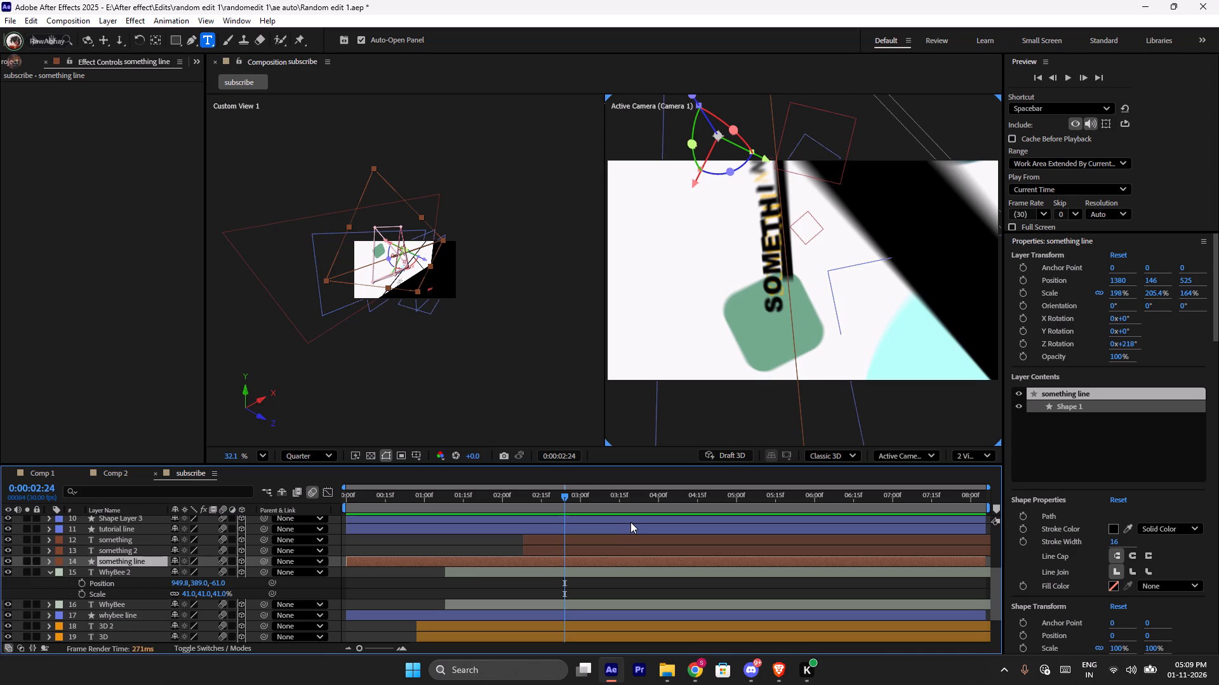
left_click_drag(563, 497, 582, 521)
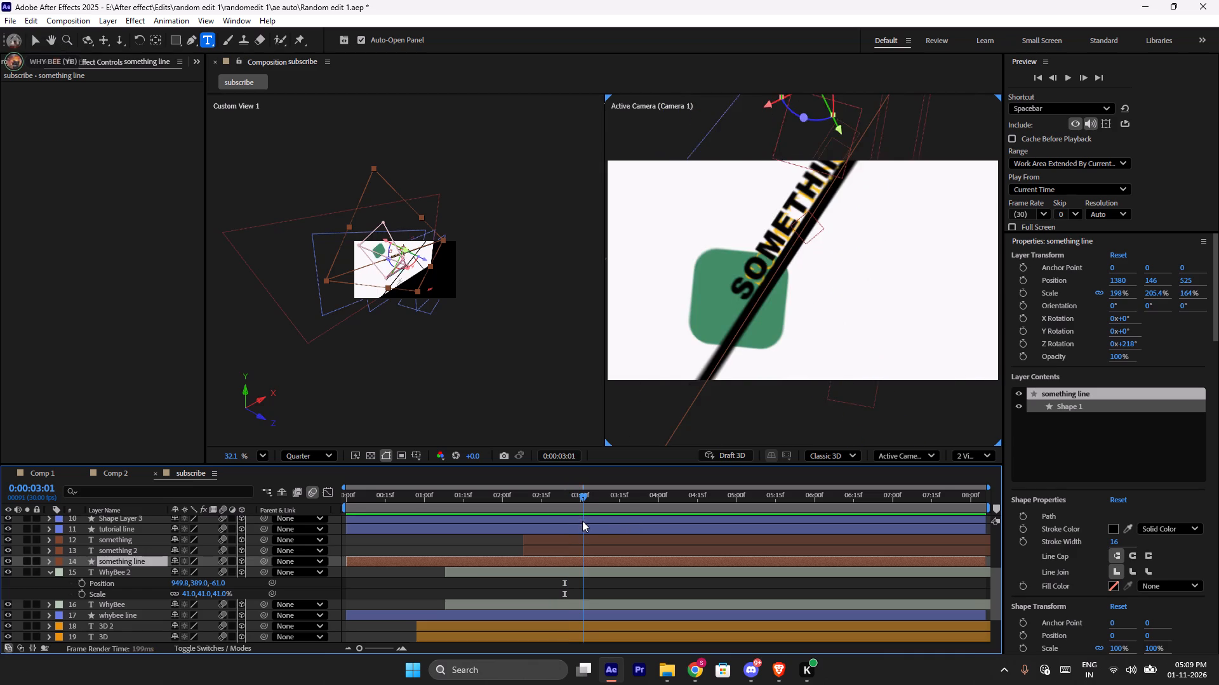
left_click_drag(582, 521, 567, 526)
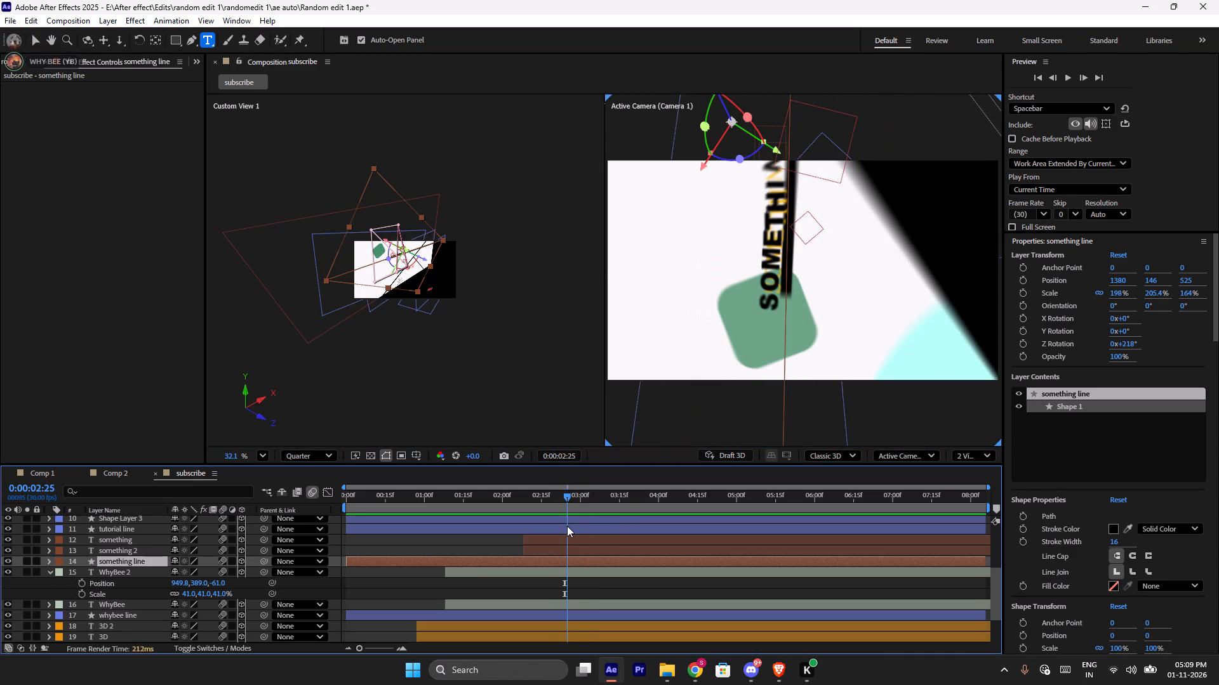
left_click_drag(567, 526, 529, 541)
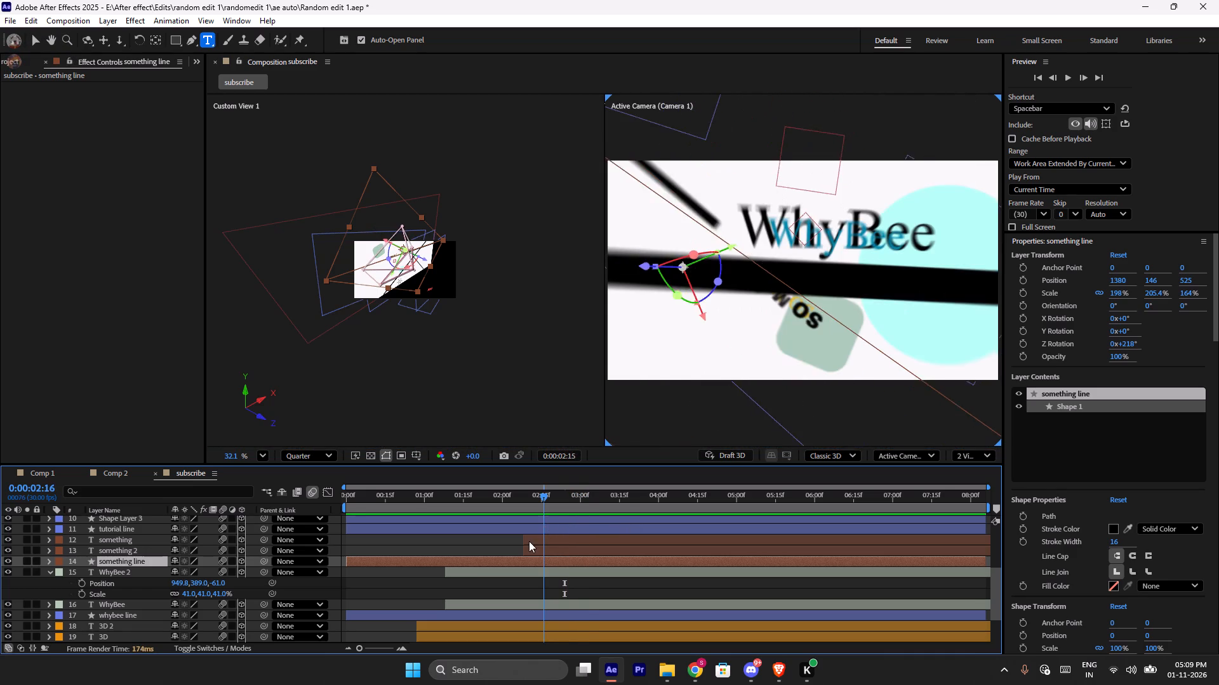
left_click_drag(529, 541, 536, 548)
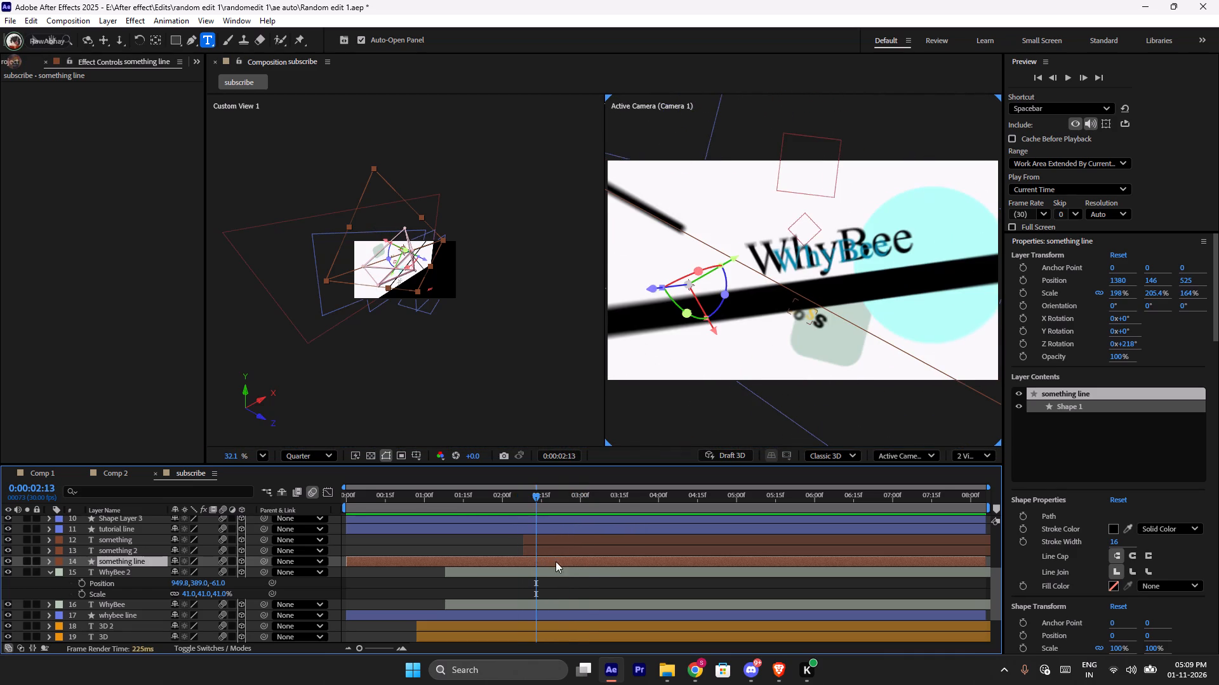
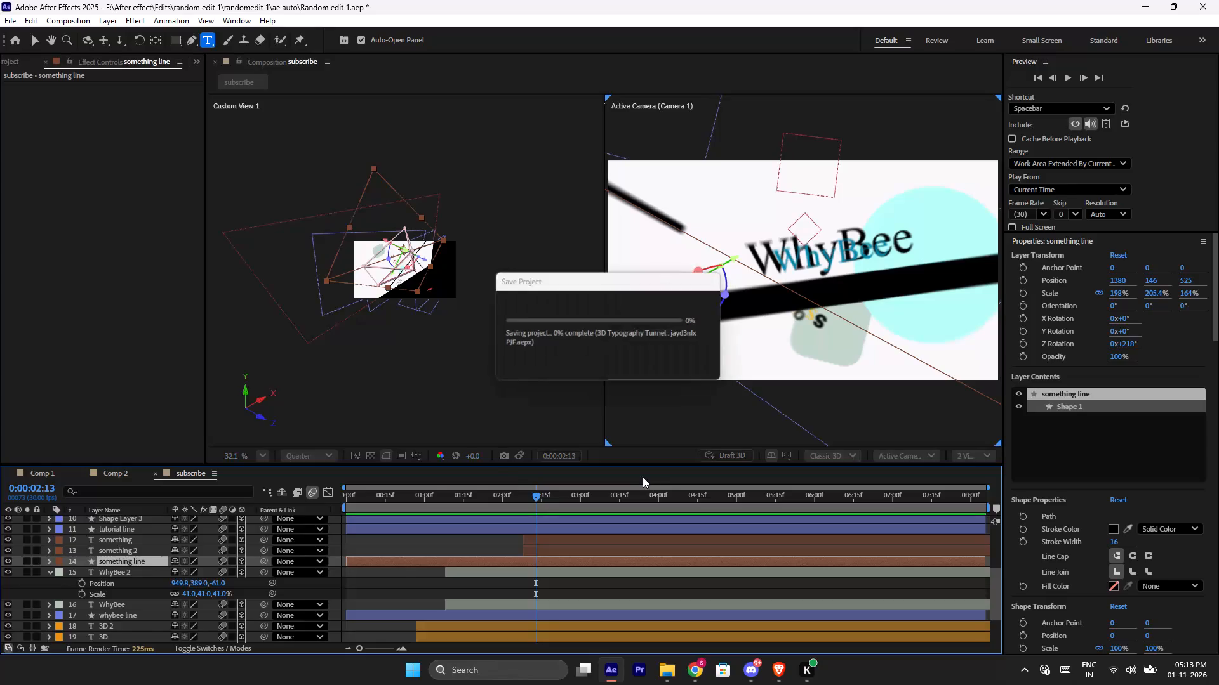
Save the project.
key("ctrl+s")
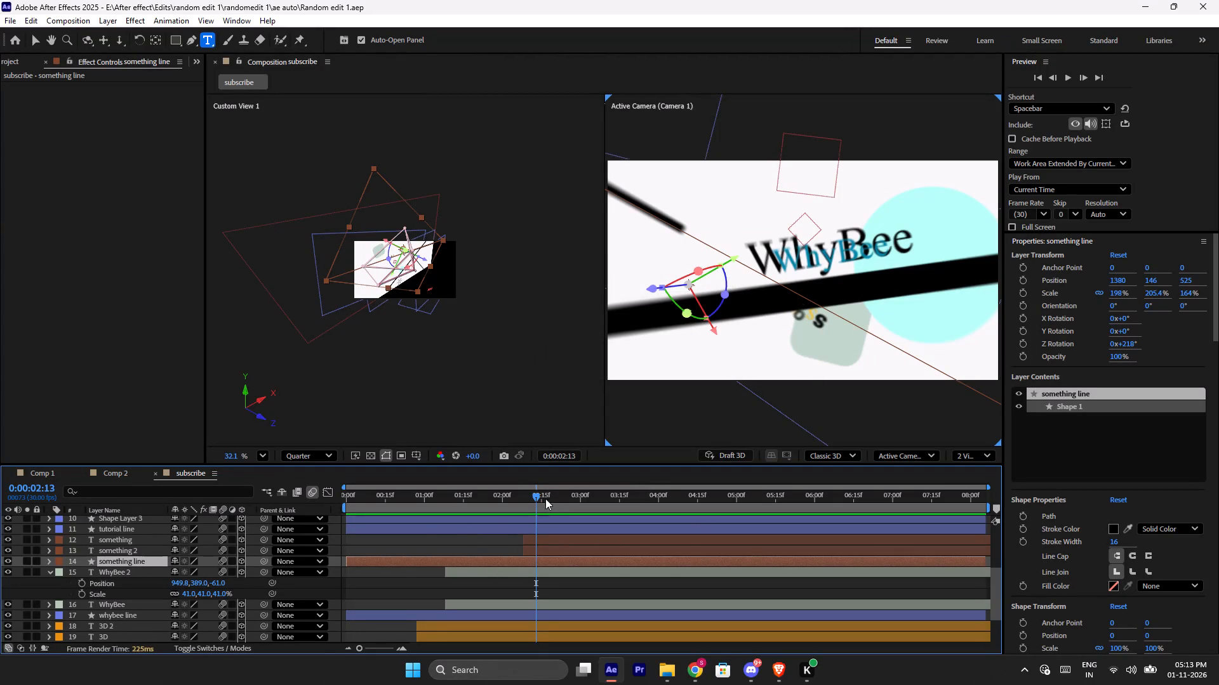
Preview the subscribe composition from near its start through the SOMETHING and TUTORIAL texts.
left_click_drag(534, 495, 350, 556)
key("space")
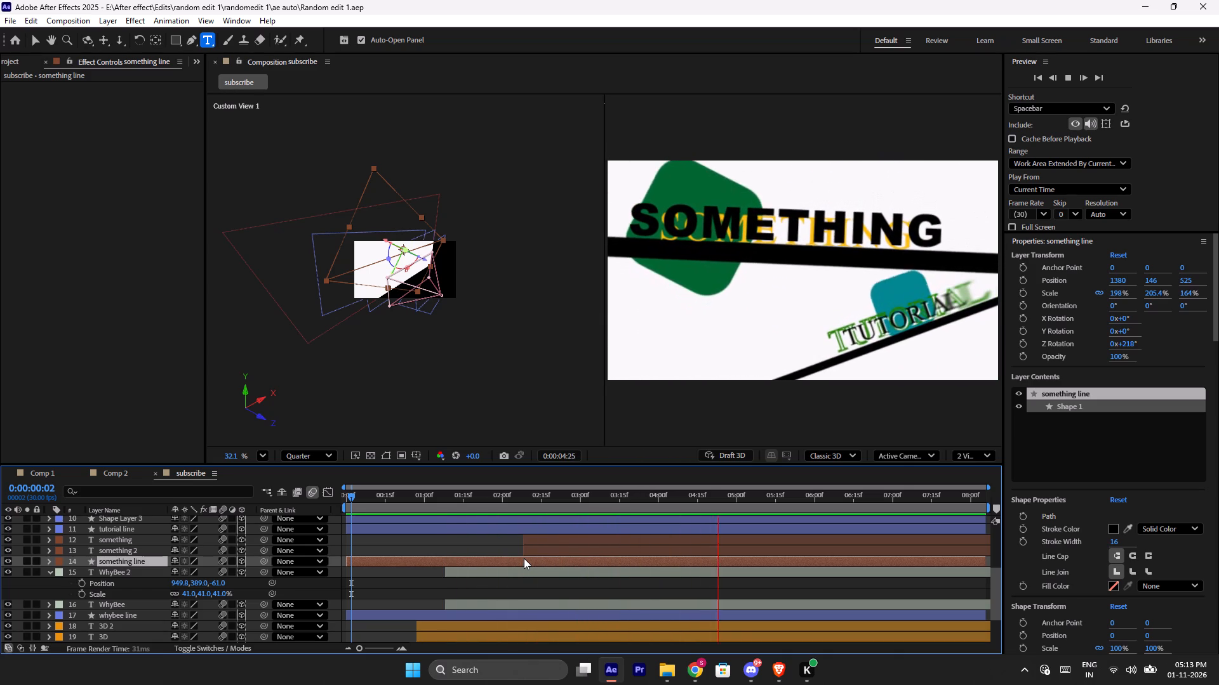
key("space")
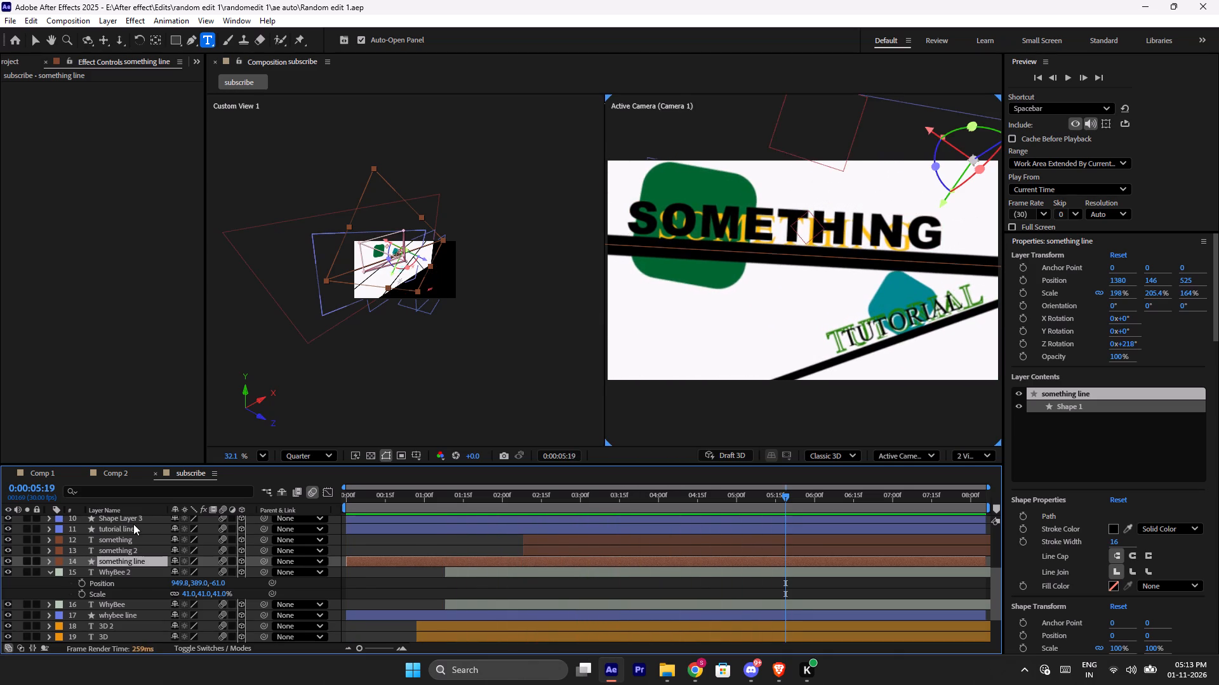
Replace the wording of the green-outlined TUTORIAL text layer with "crazy!".
scroll(136, 540, "up", 1)
left_click(135, 563)
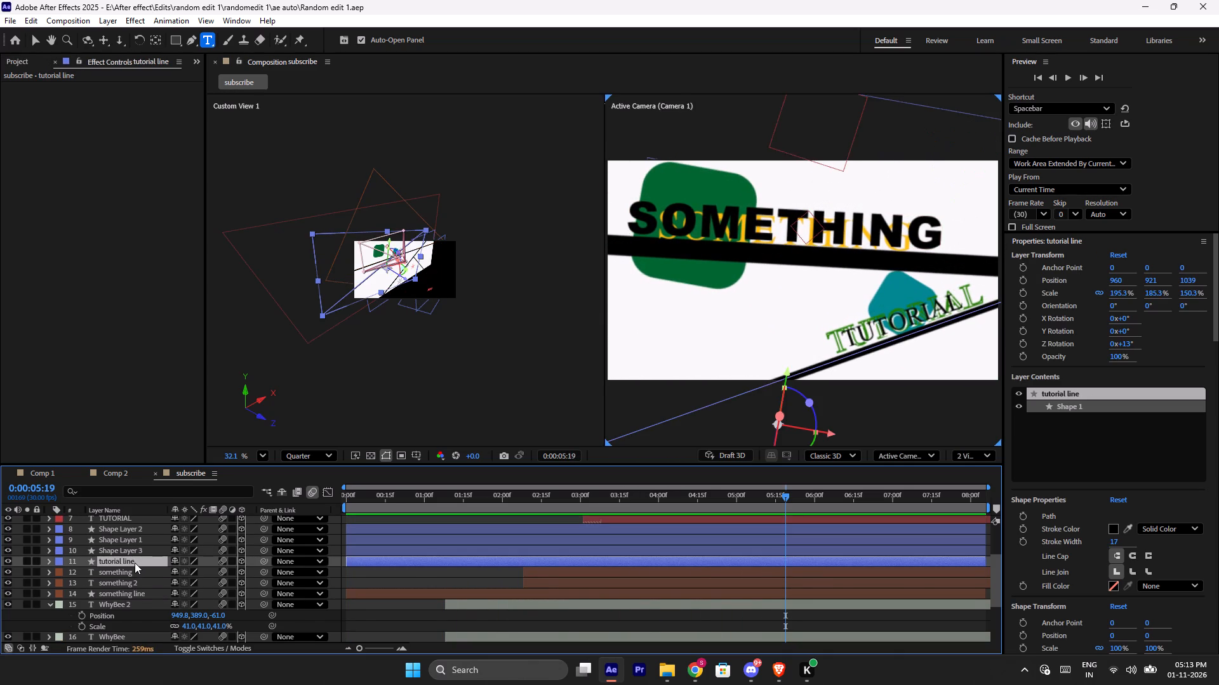
scroll(138, 557, "up", 1)
double_click(136, 549)
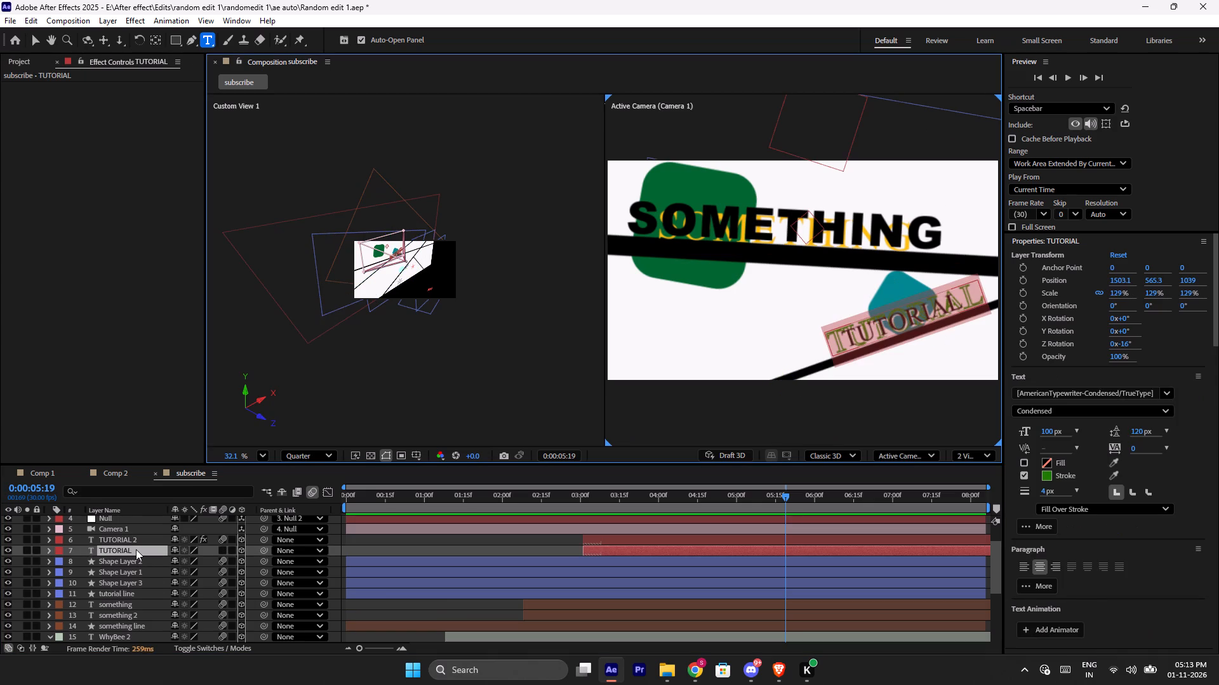
key("BackSpace")
key("BackSpace")
key("BackSpace")
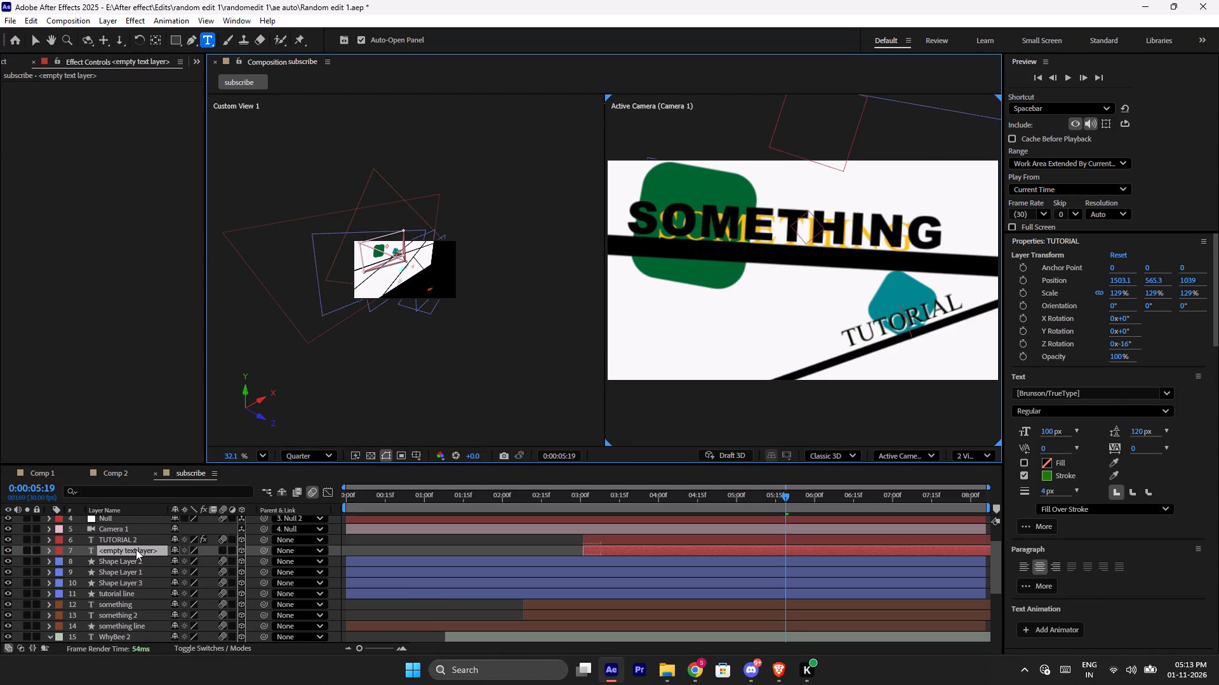
type("crazyy")
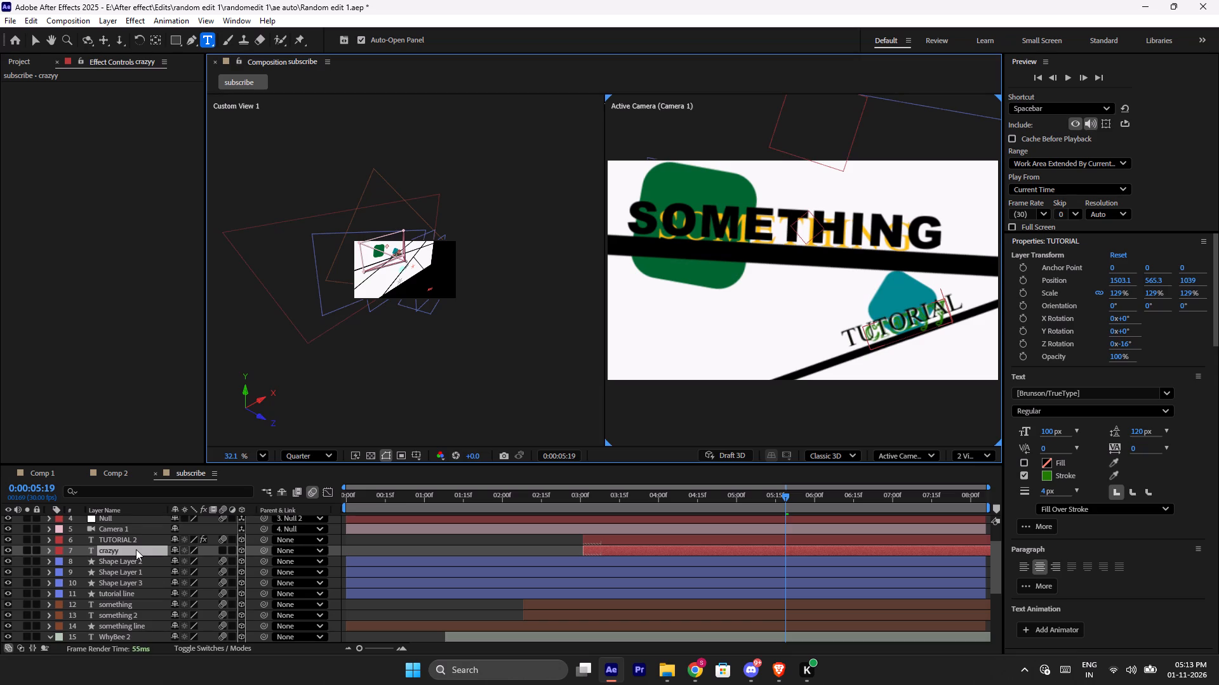
key("BackSpace")
key("shift+exclam")
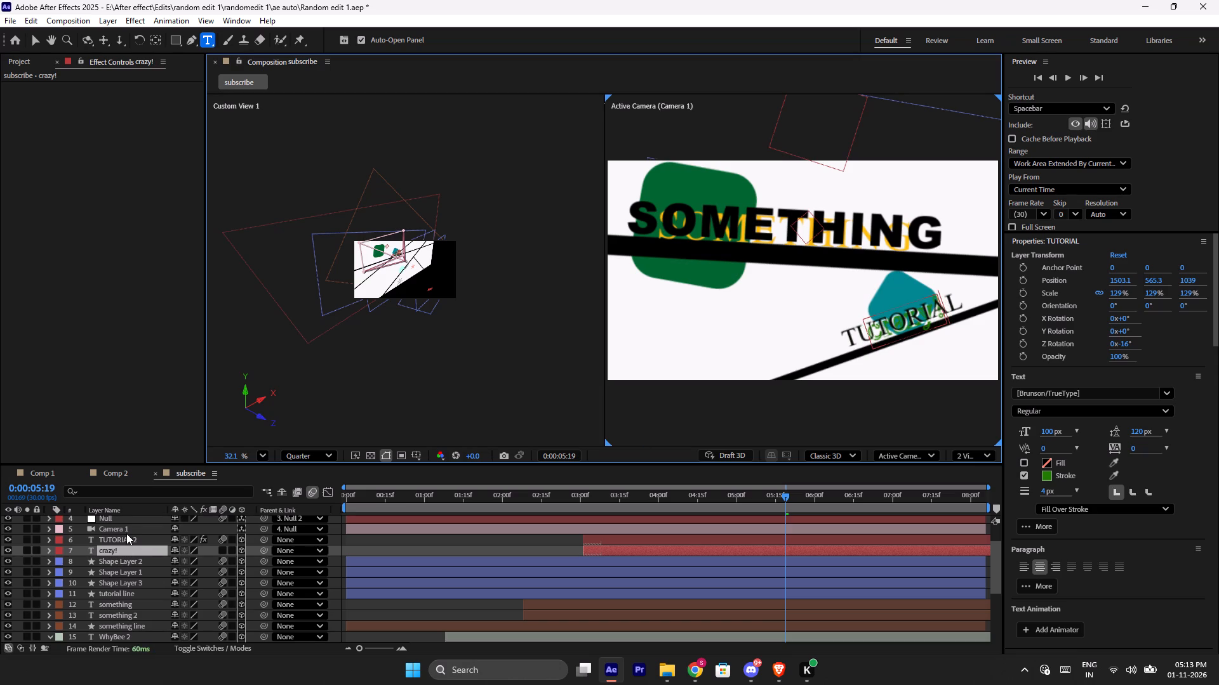
Replace the wording of the black TUTORIAL 2 text layer with "crazy !!".
double_click(126, 533)
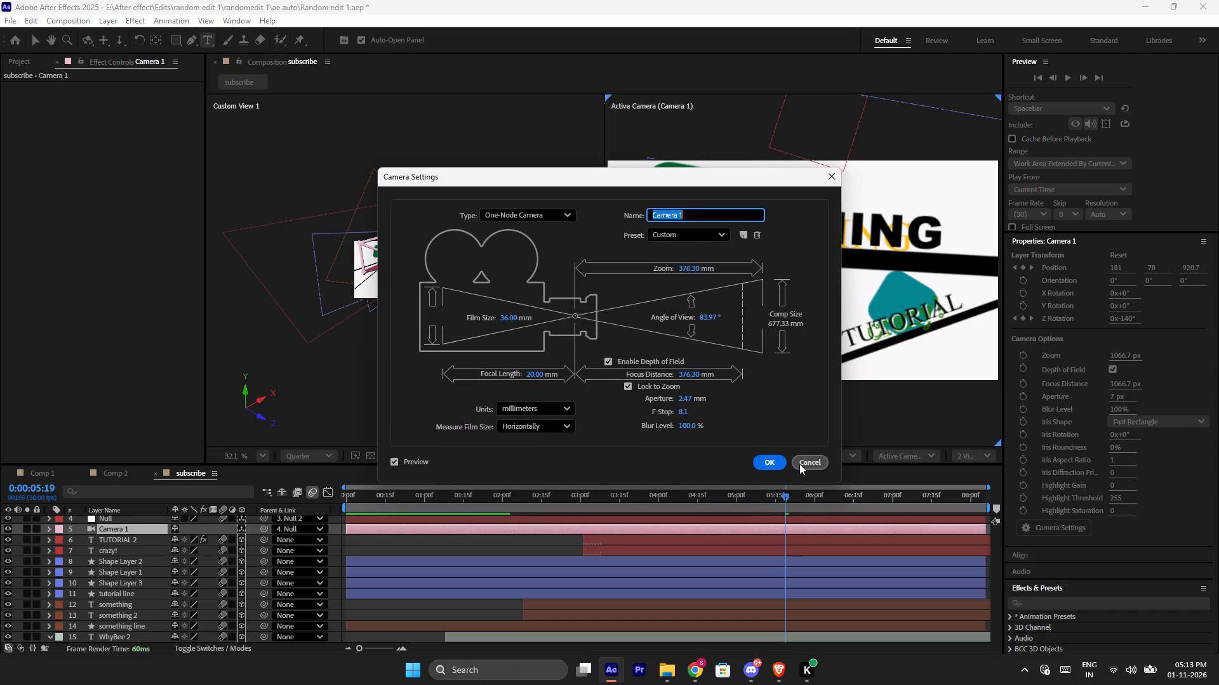
left_click(809, 460)
double_click(126, 542)
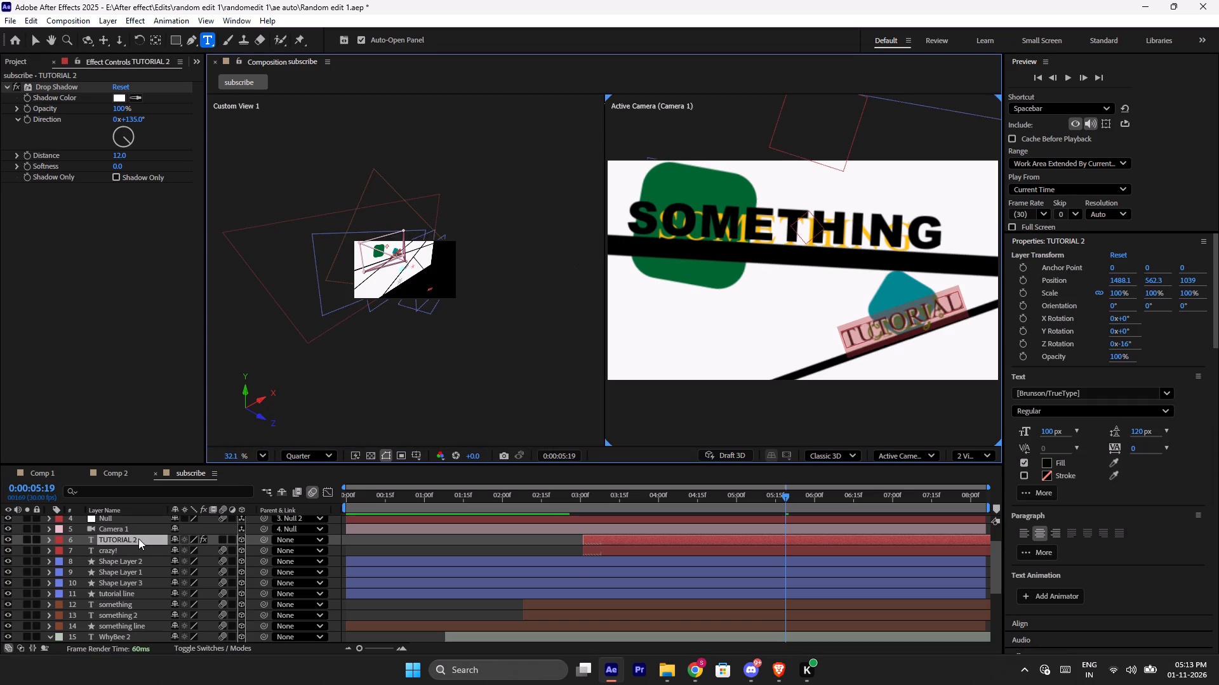
key("BackSpace")
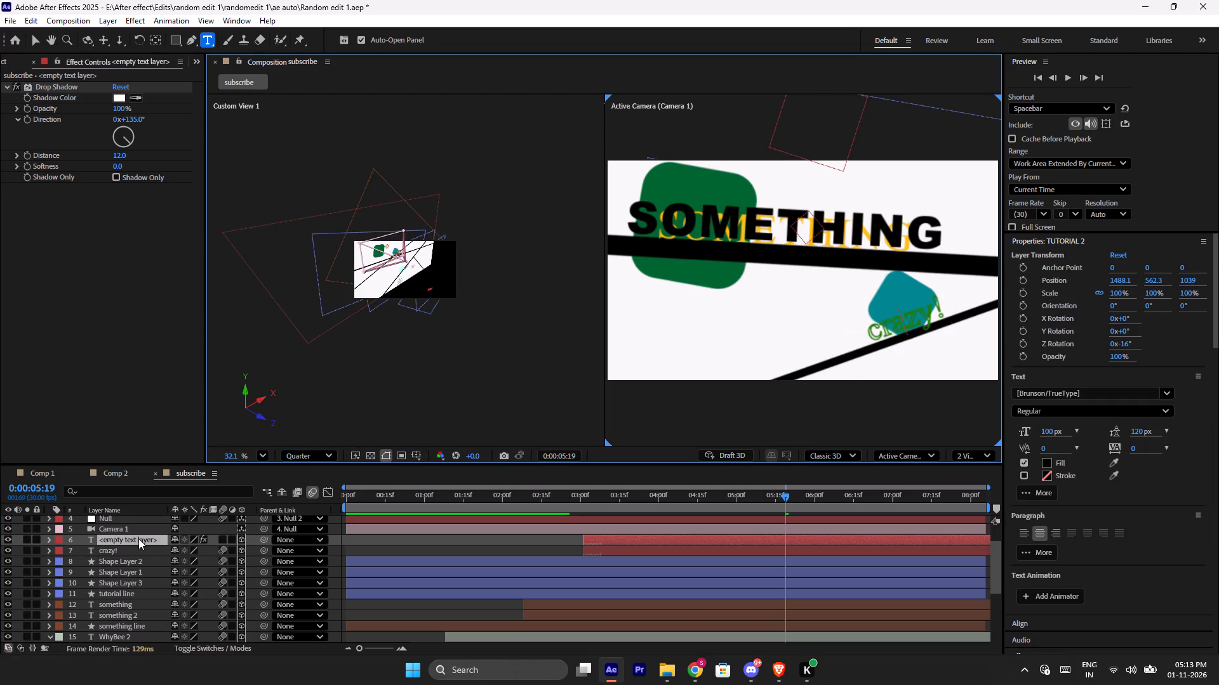
type("crazy !!")
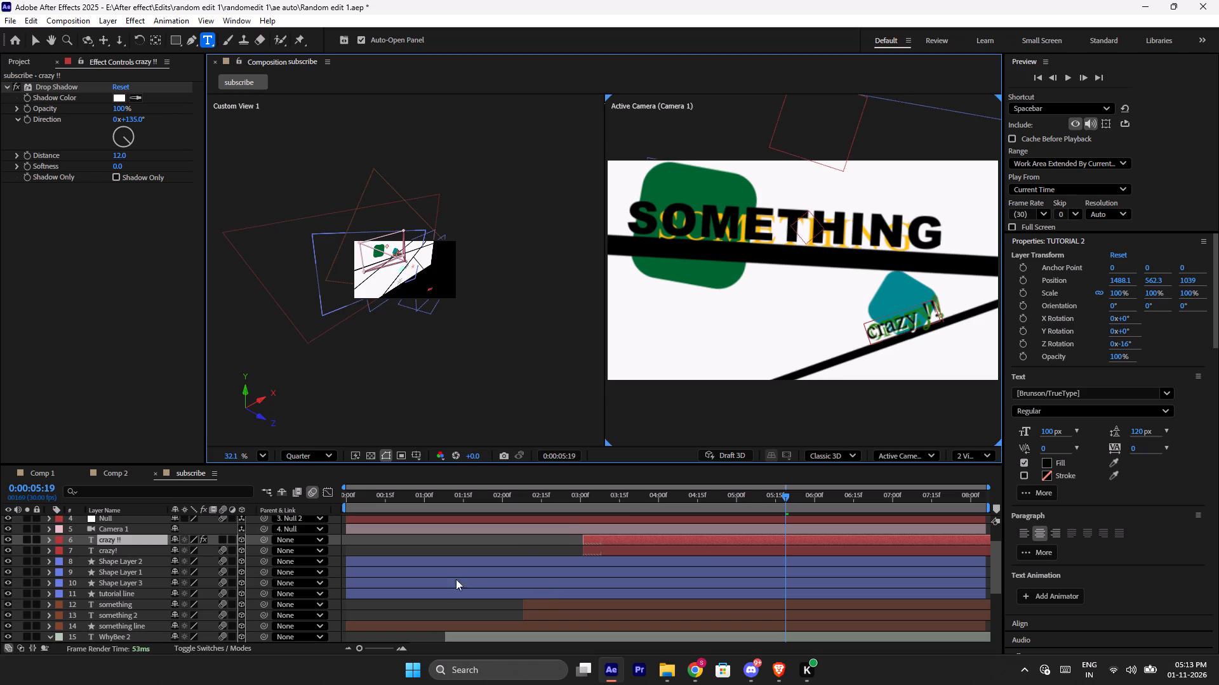
Play the subscribe composition from 0:00:00:00 to review the whole camera animation with the new "crazy" texts.
left_click_drag(776, 492, 345, 558)
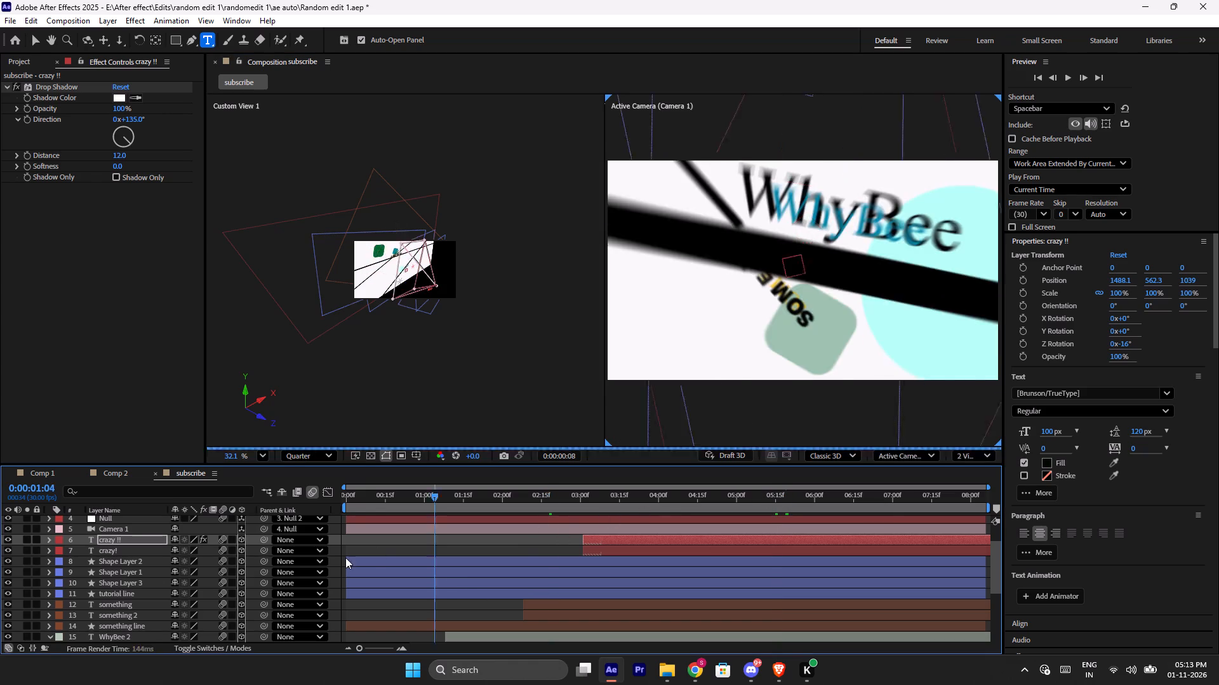
left_click_drag(345, 558, 307, 577)
key("space")
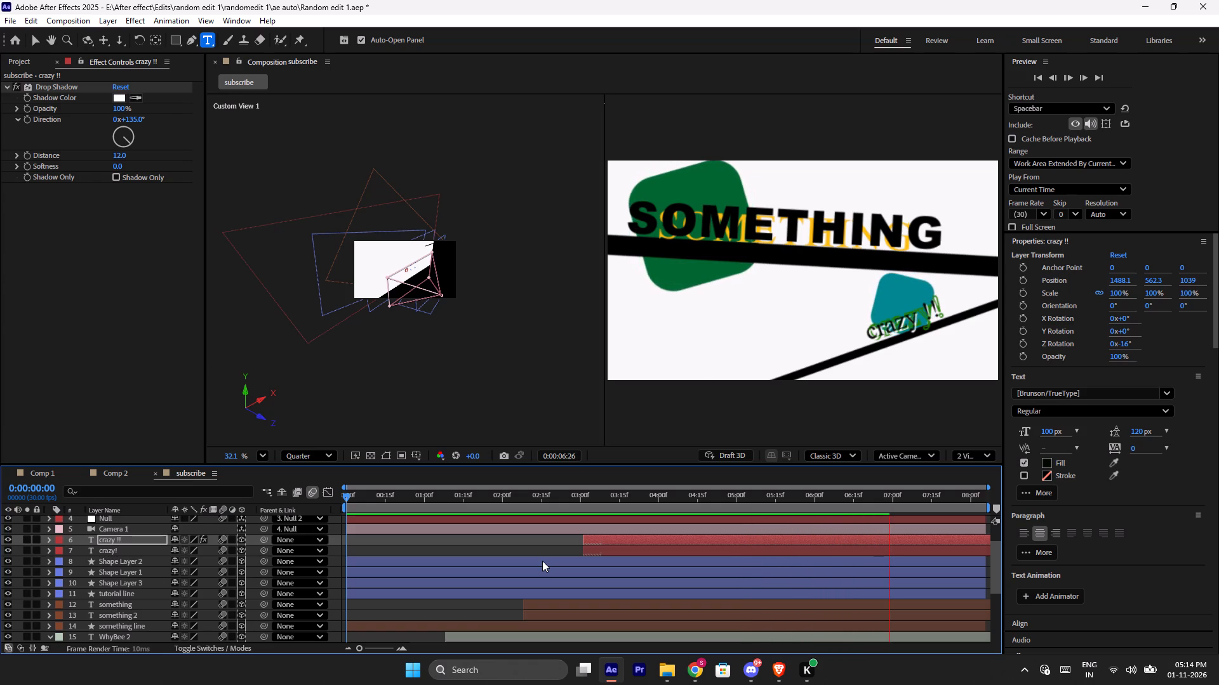
left_click_drag(481, 497, 392, 500)
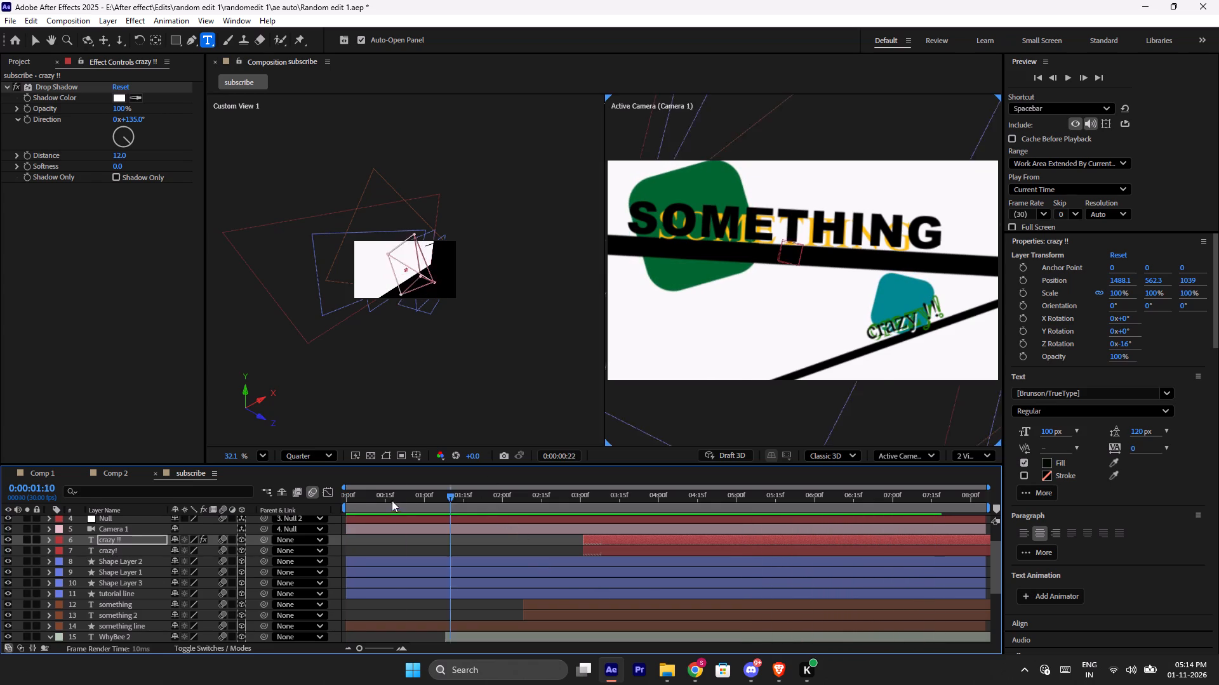
left_click_drag(392, 500, 322, 523)
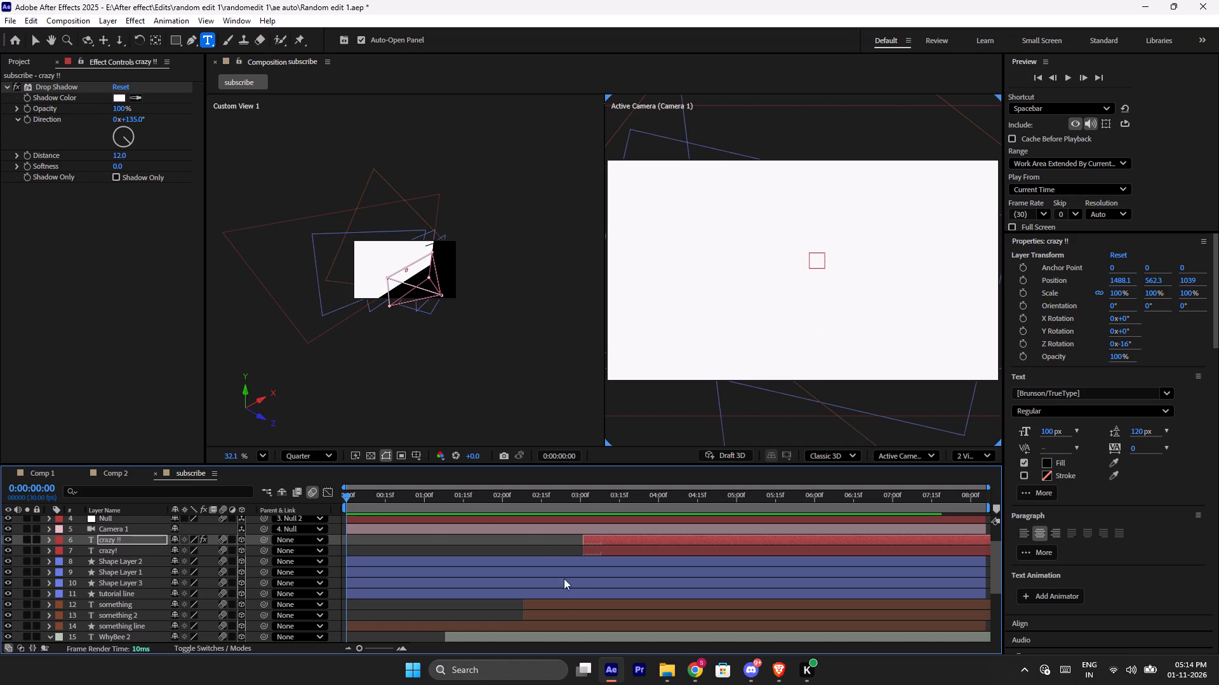
key("space")
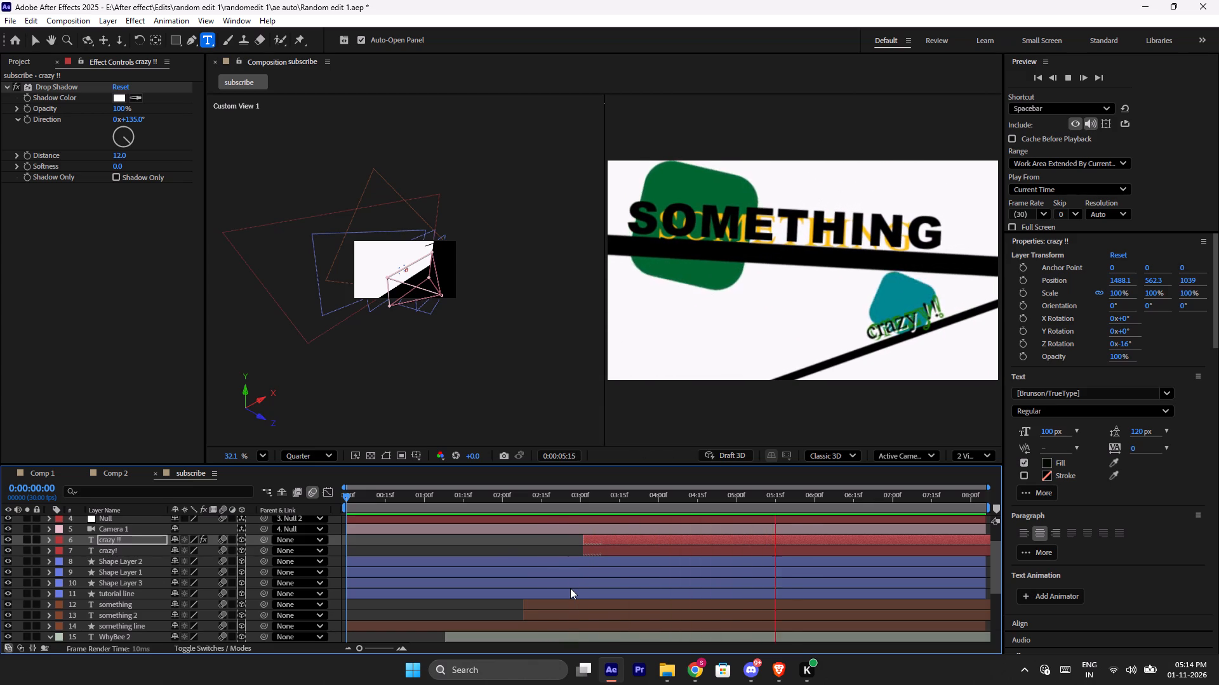
key("space")
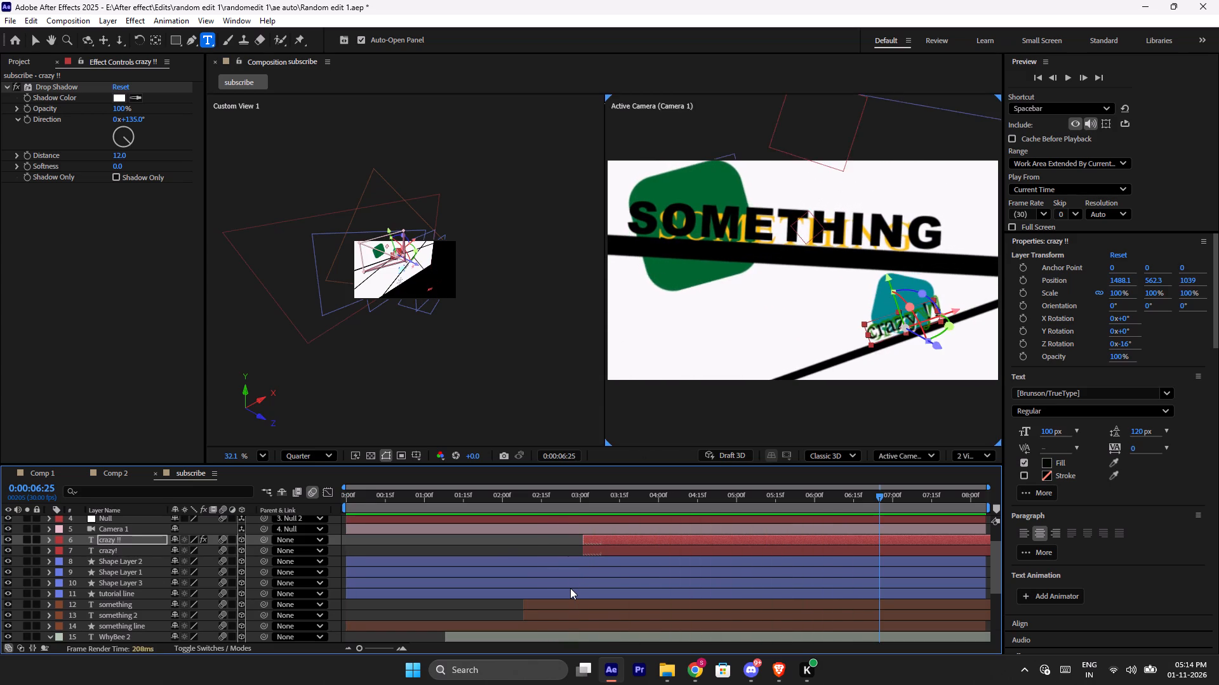
Save the project and close After Effects.
key("ctrl+s")
key("ctrl+s")
left_click(1218, 0)
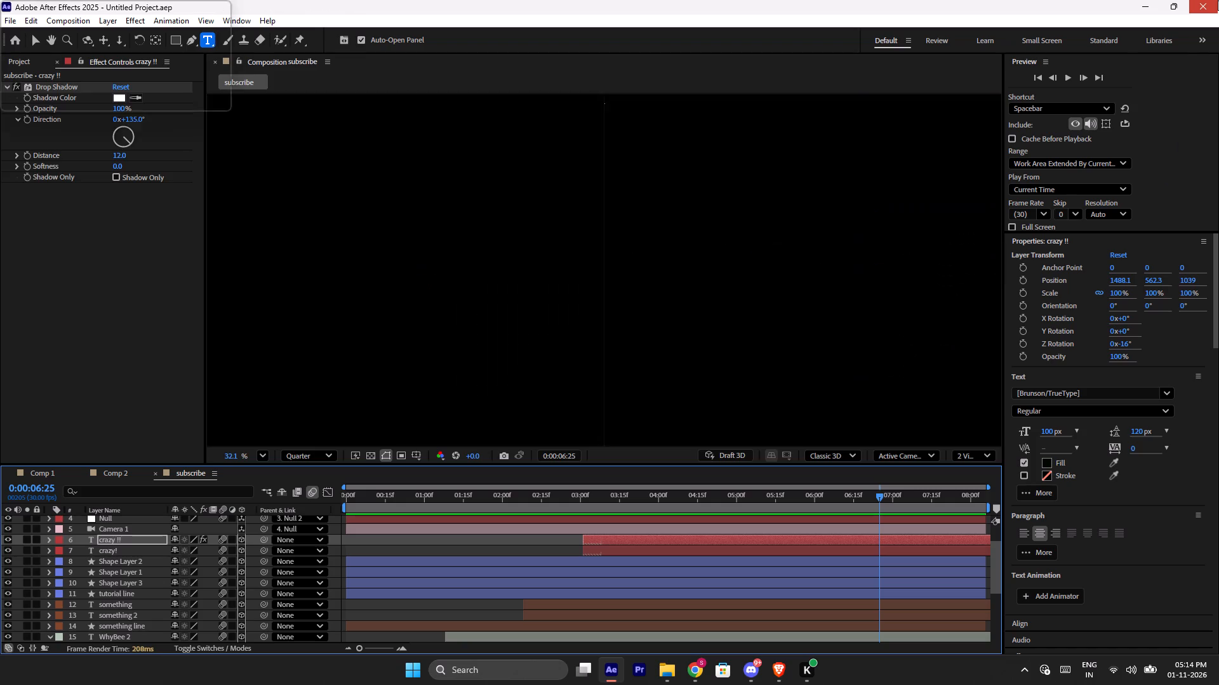